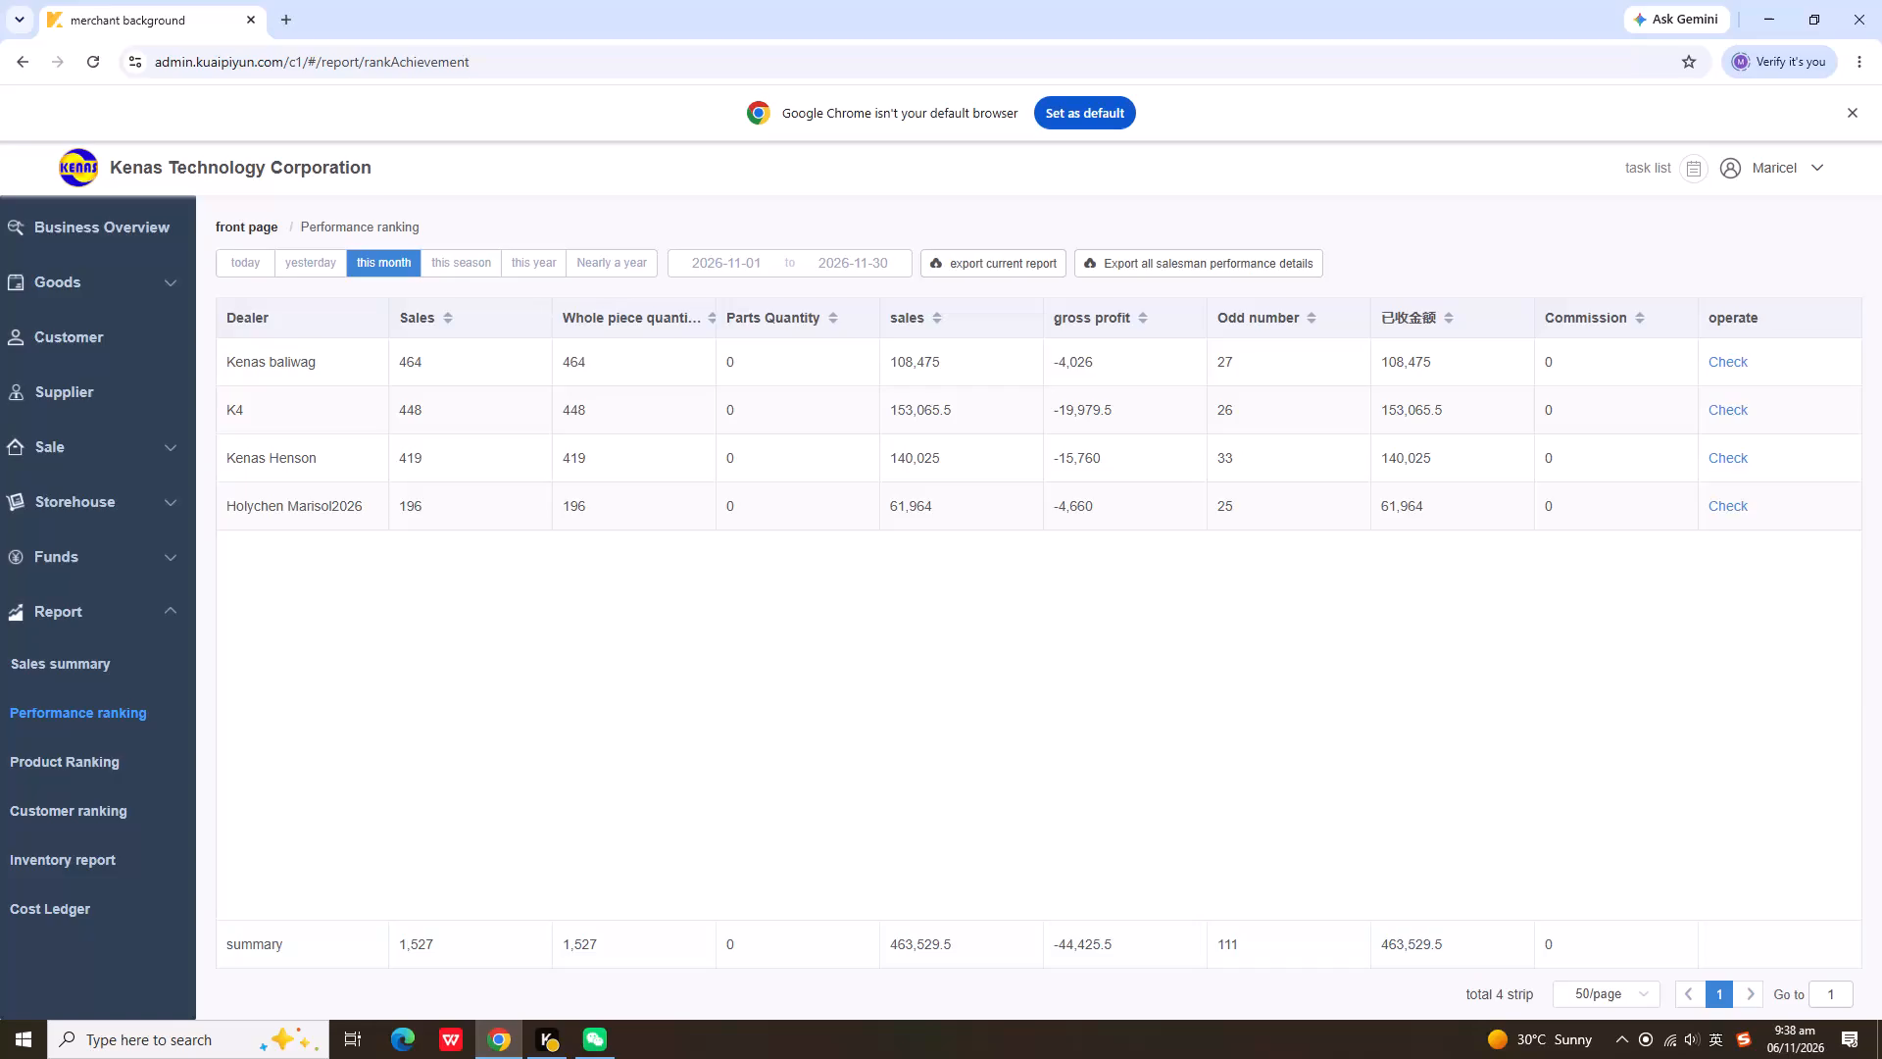
# Filter the dealer performance ranking to yesterday.
pyautogui.click(96, 275)
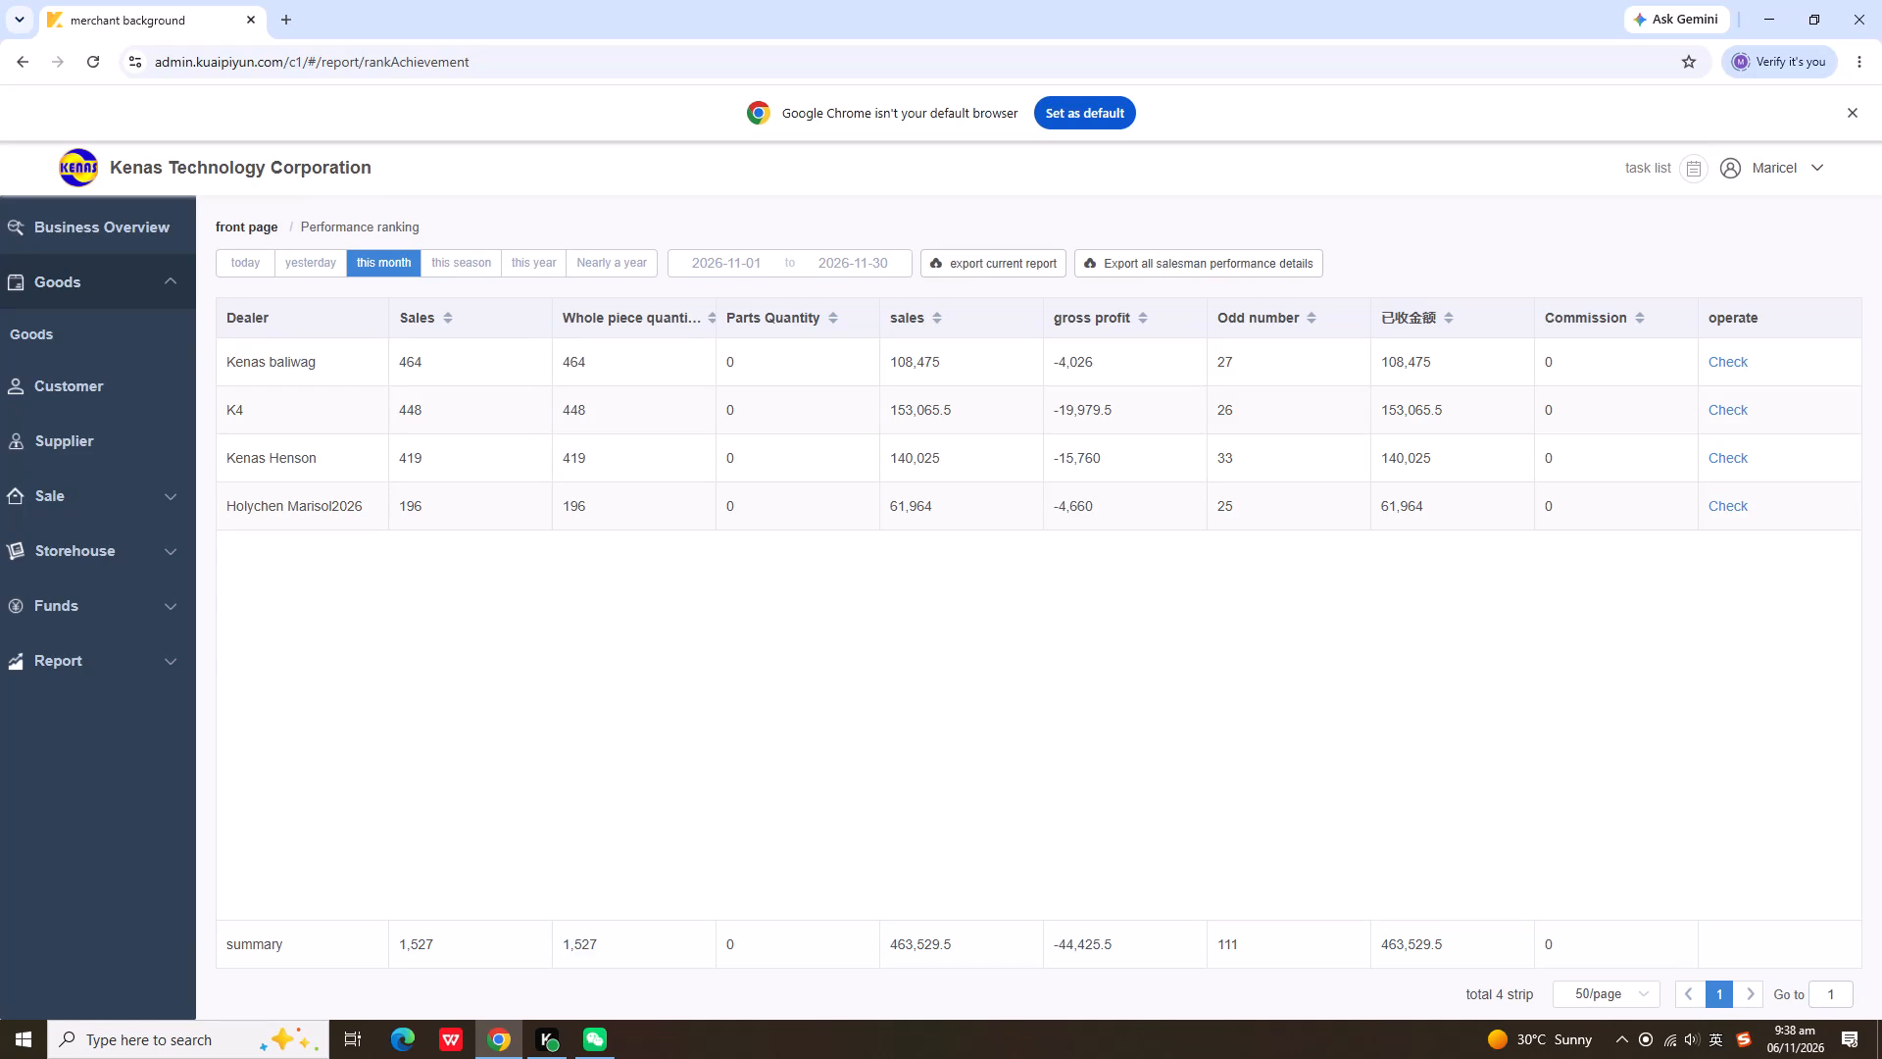
pyautogui.click(307, 274)
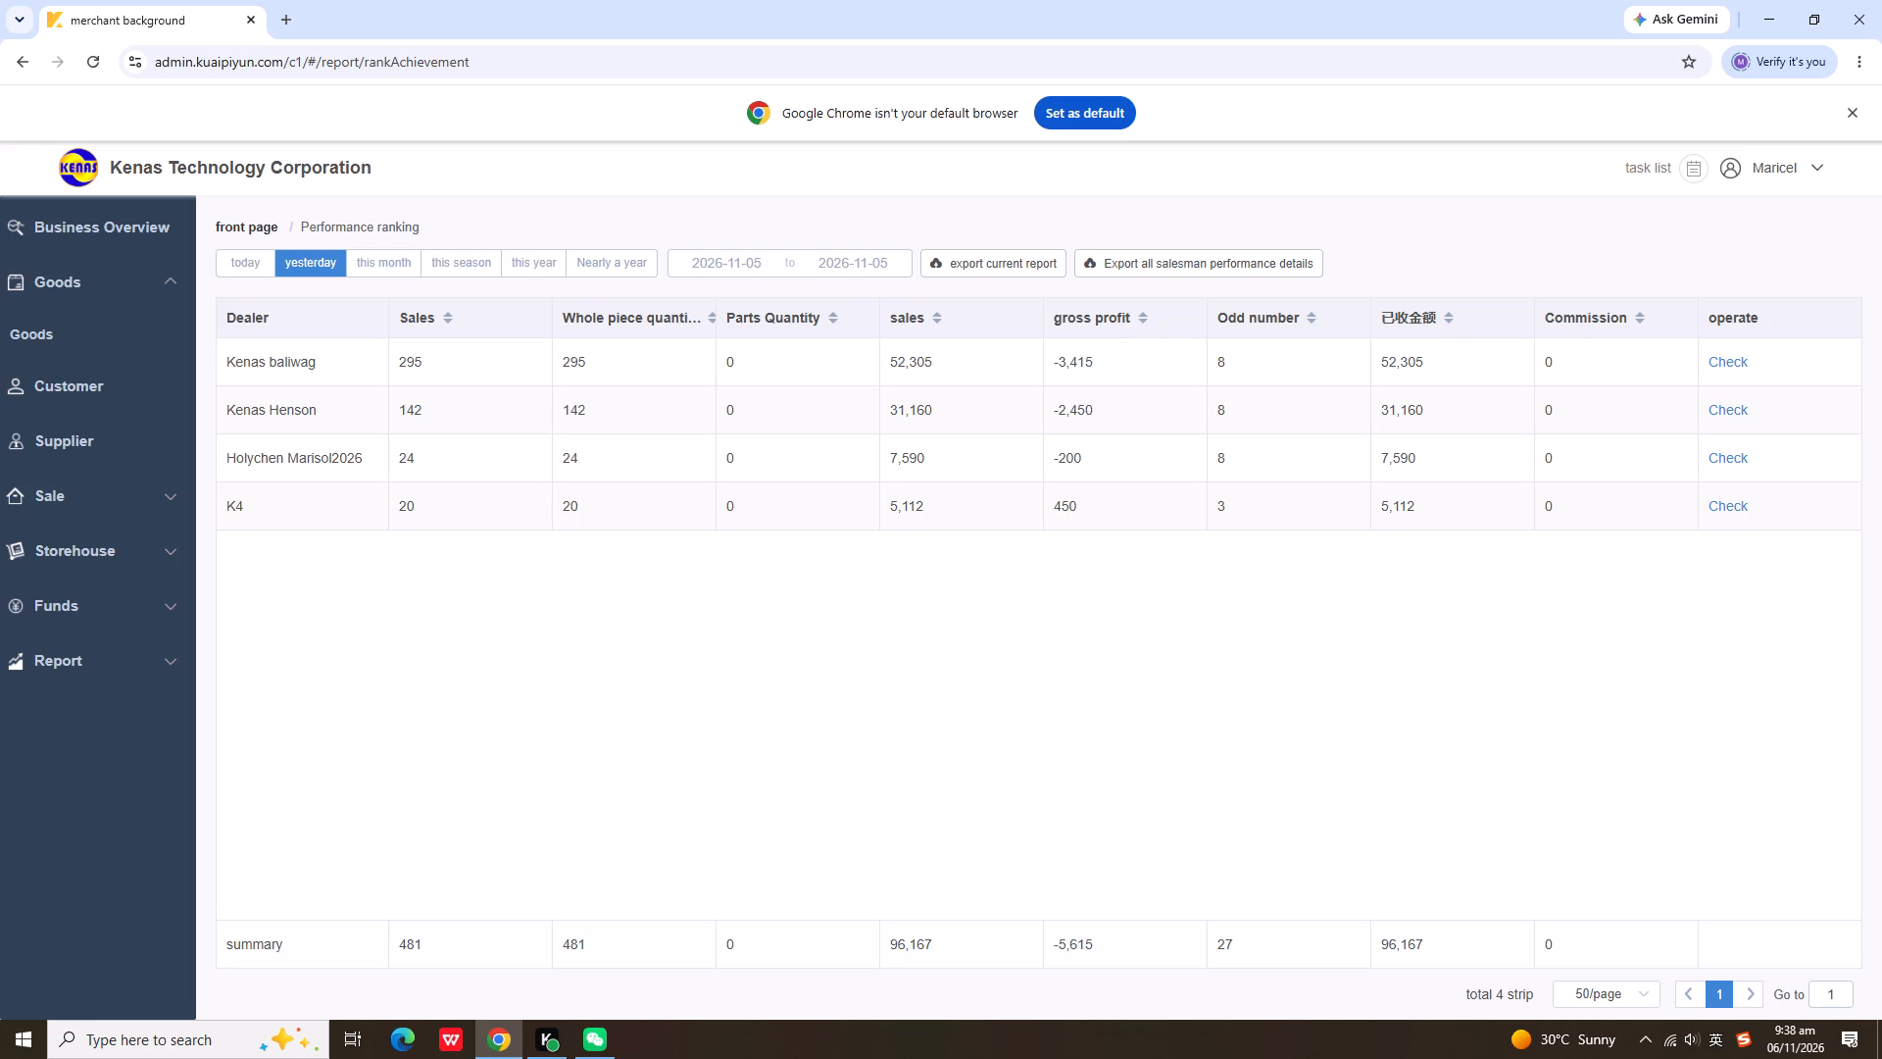
# Open the sales receipt list and filter it to yesterday's orders.
pyautogui.click(98, 492)
pyautogui.click(100, 508)
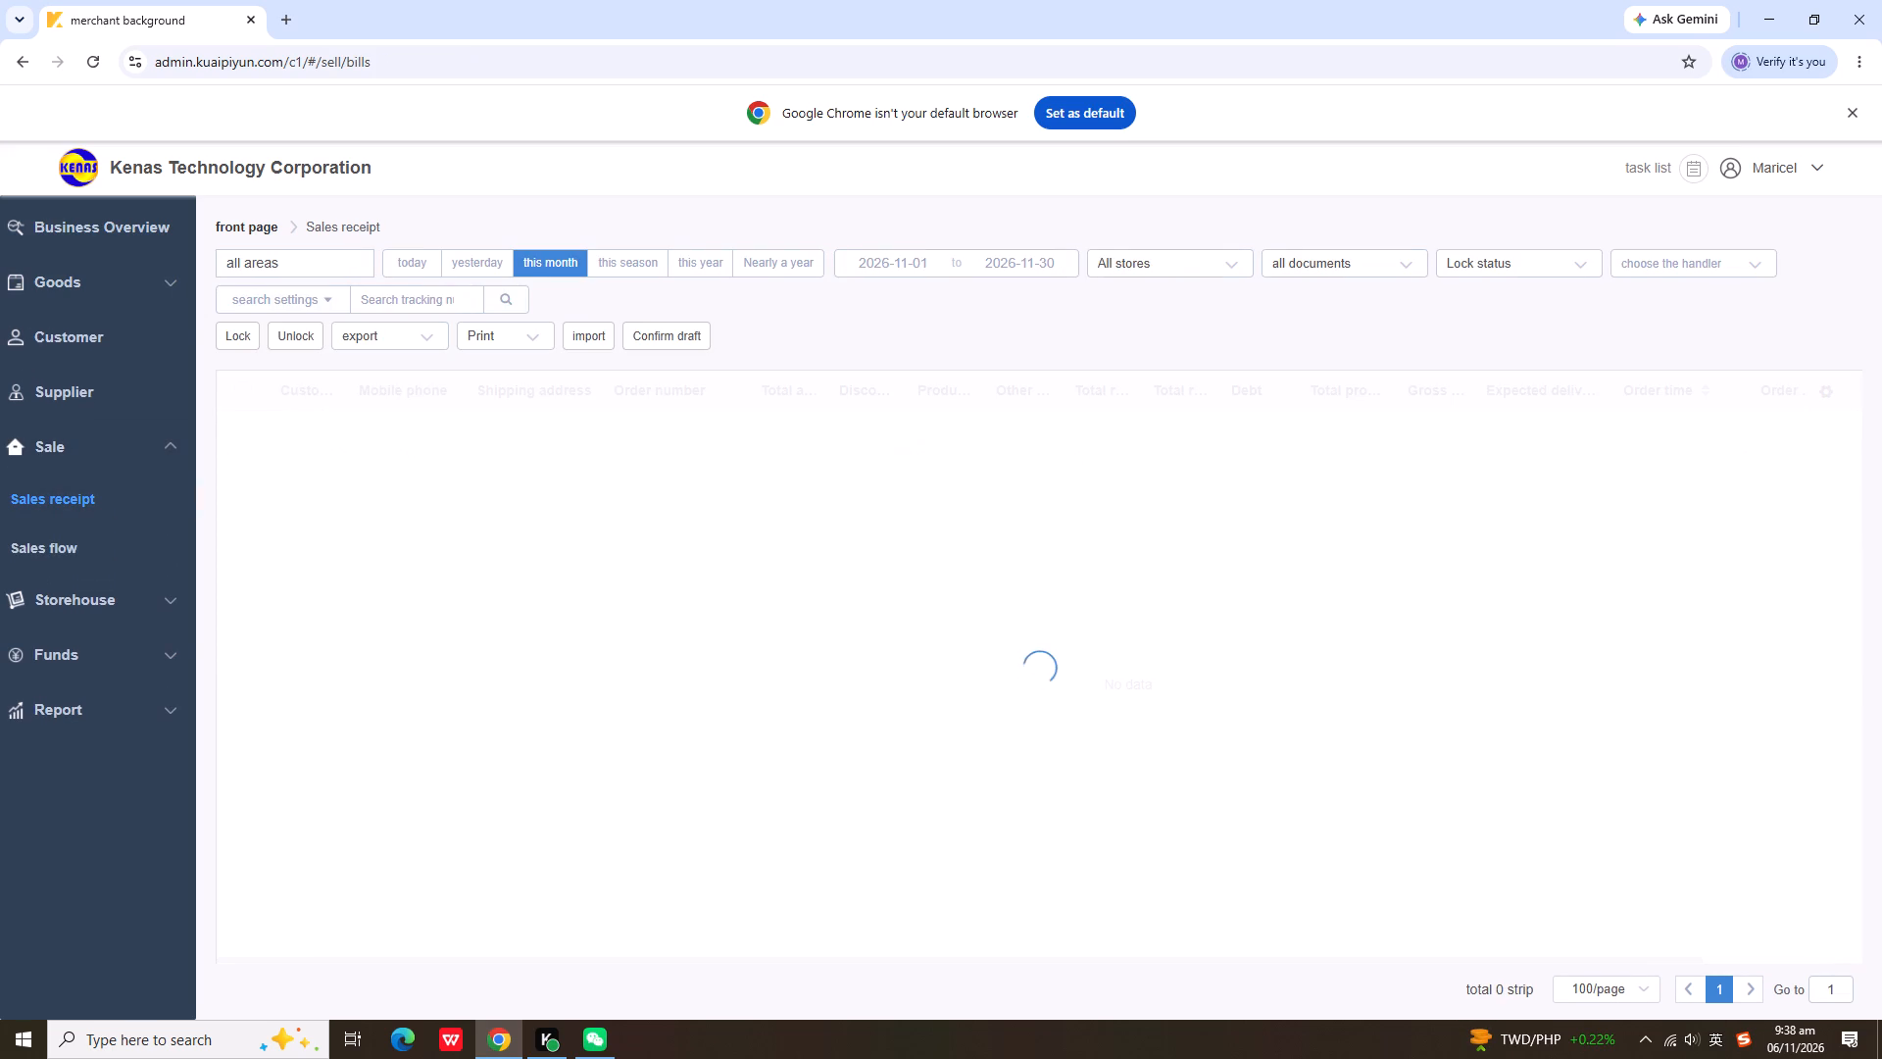
pyautogui.click(490, 265)
pyautogui.click(602, 1034)
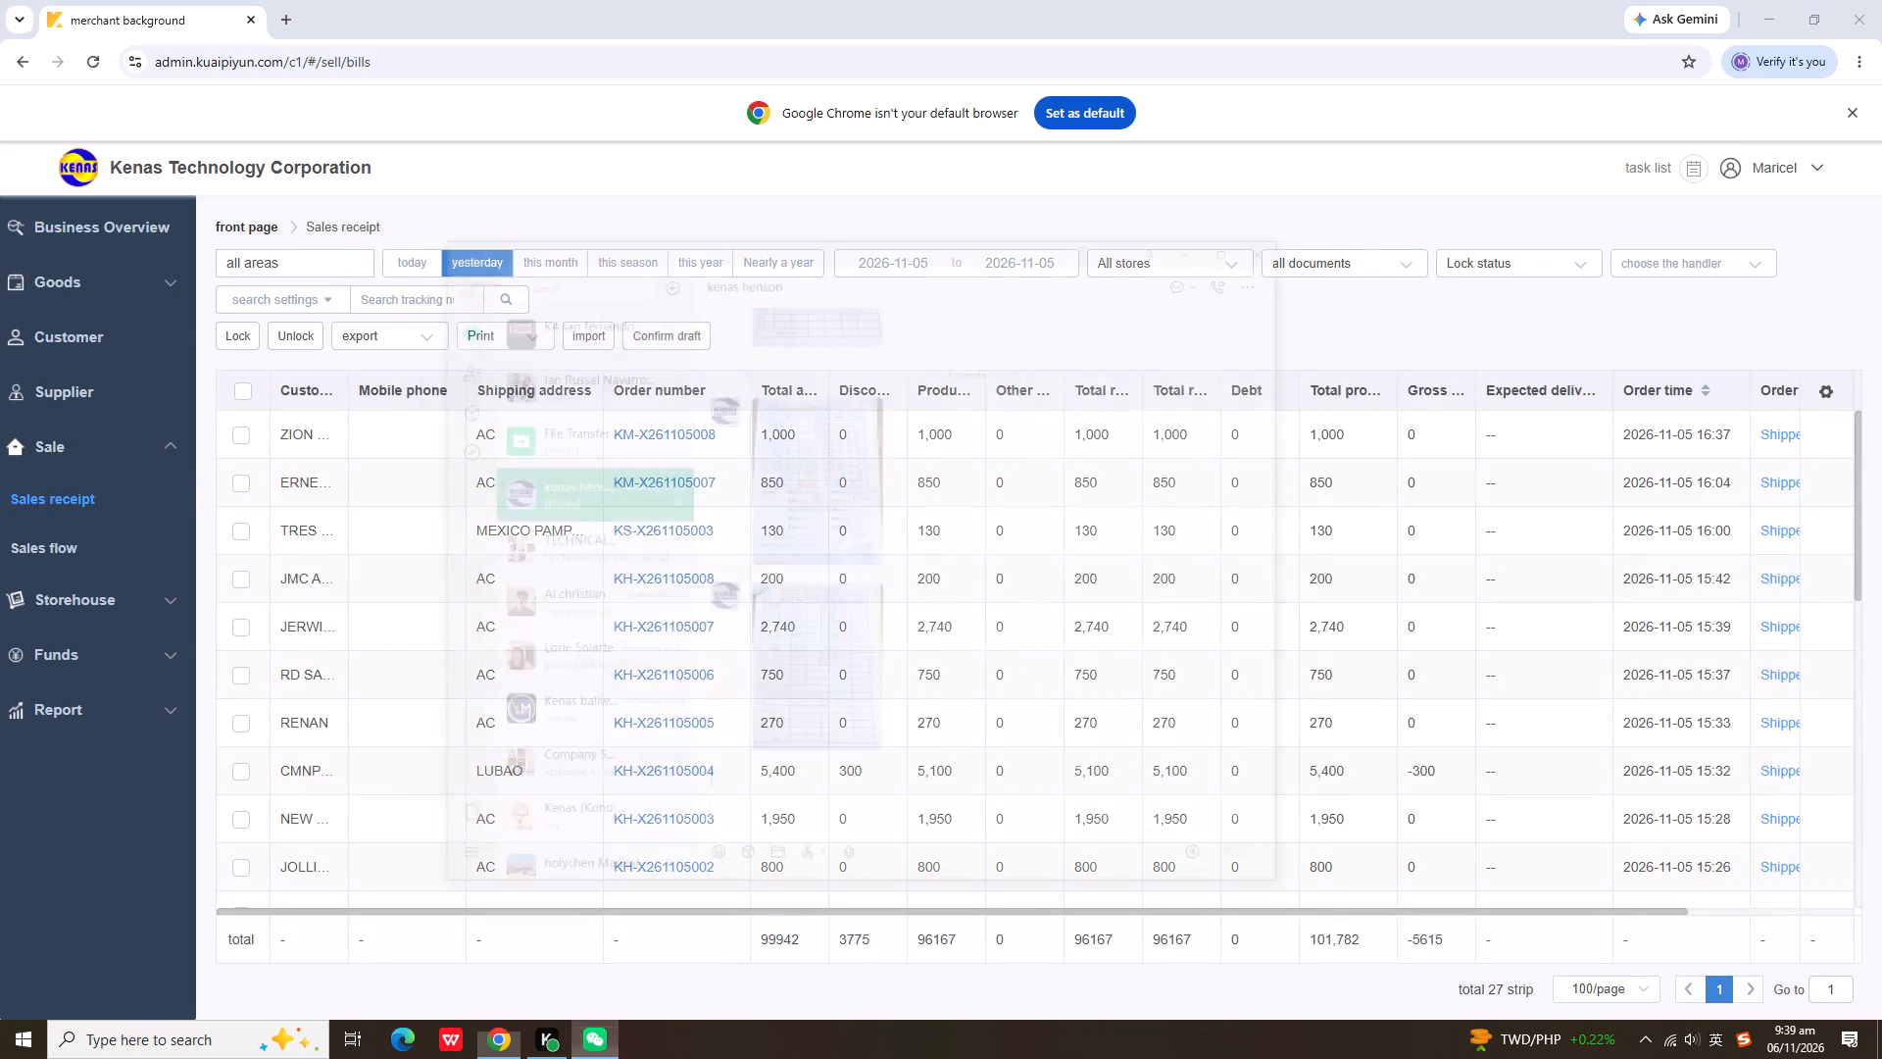
pyautogui.click(859, 521)
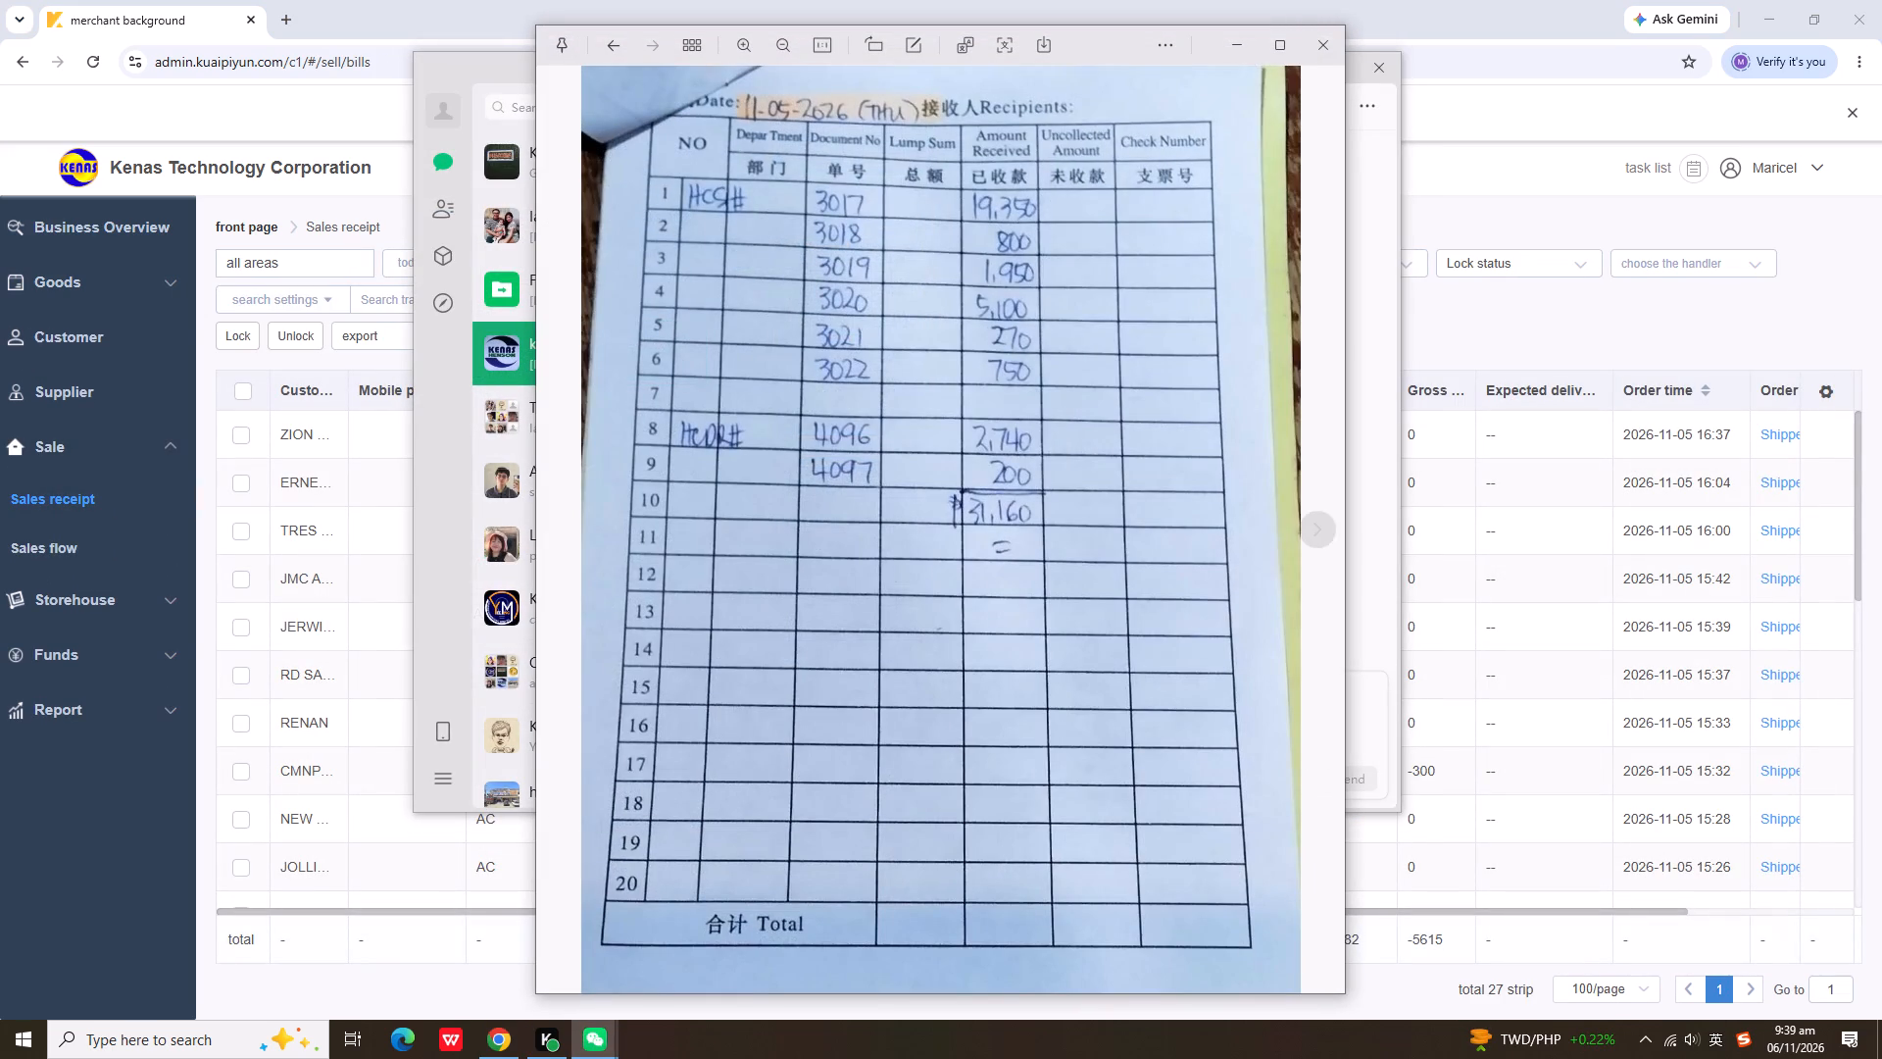
pyautogui.click(1321, 50)
pyautogui.click(1290, 67)
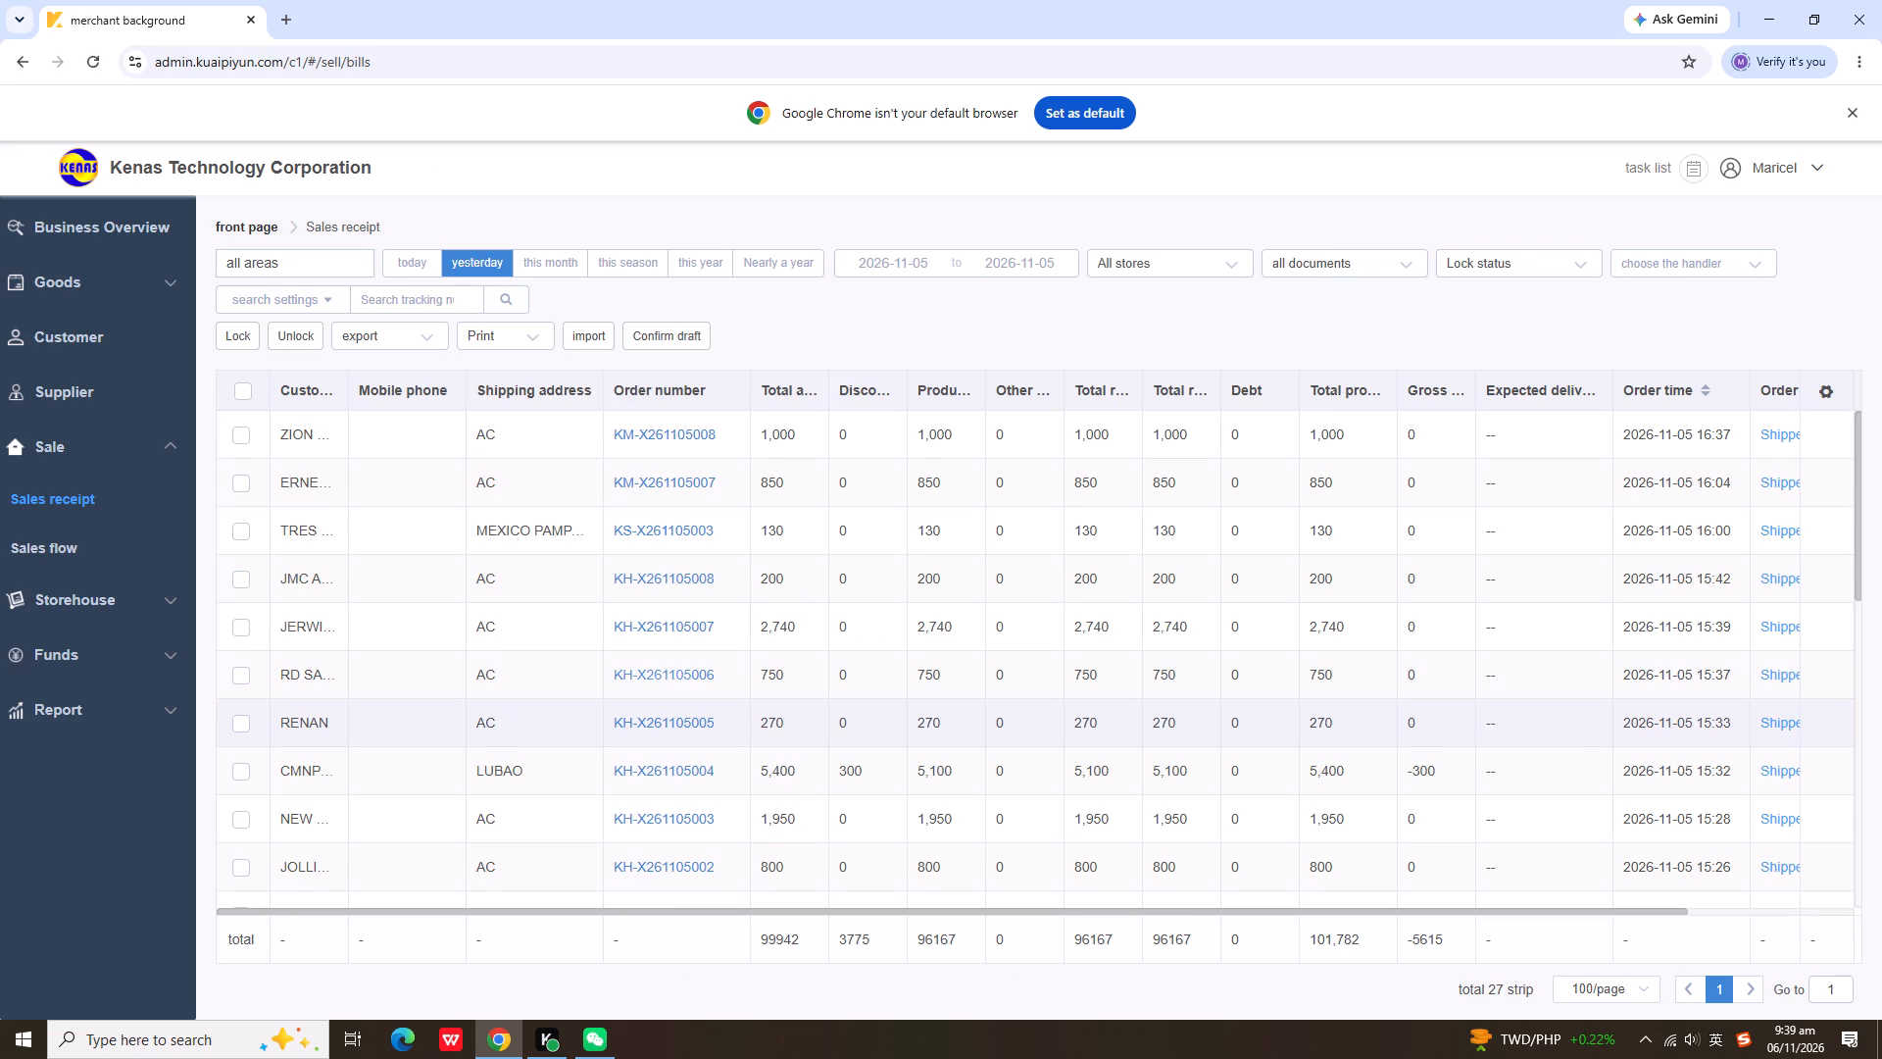
# Export yesterday's sales receipts of the K1-marsion store as documents with details, without pictures.
pyautogui.click(1197, 258)
pyautogui.click(1186, 421)
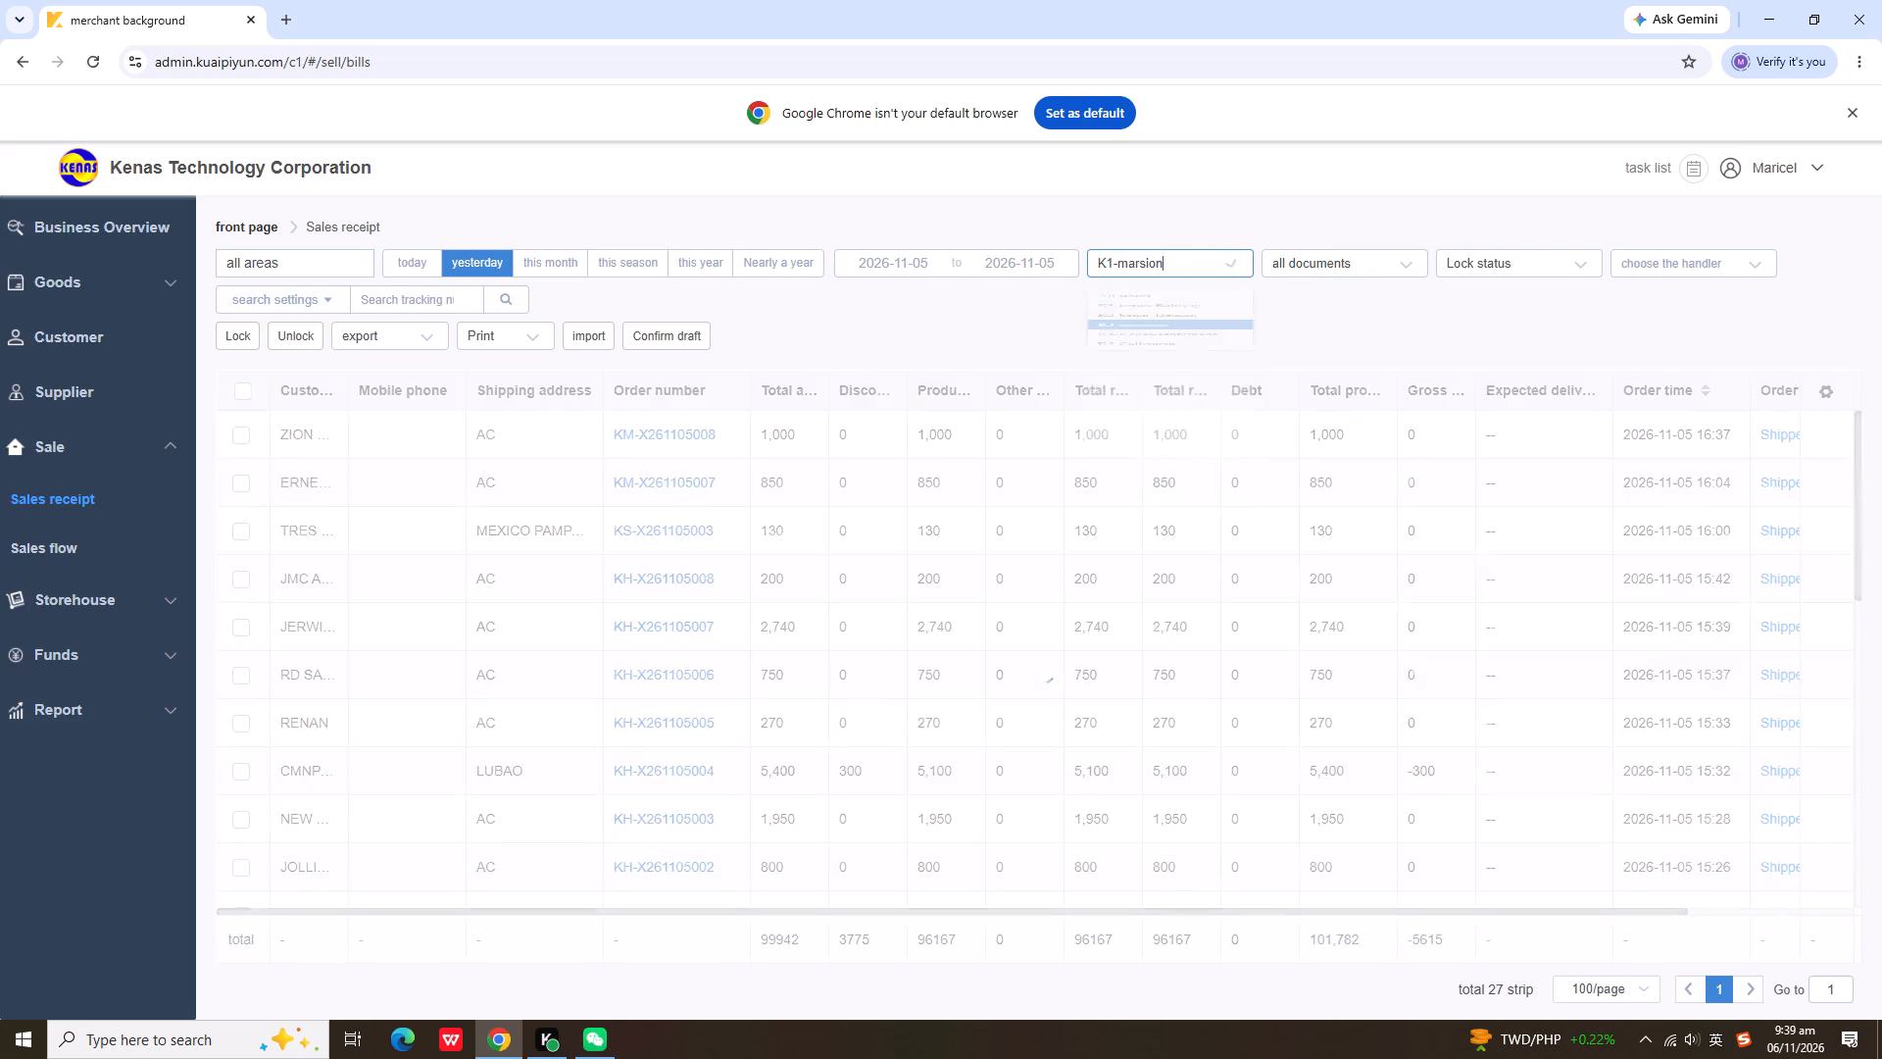
pyautogui.click(408, 332)
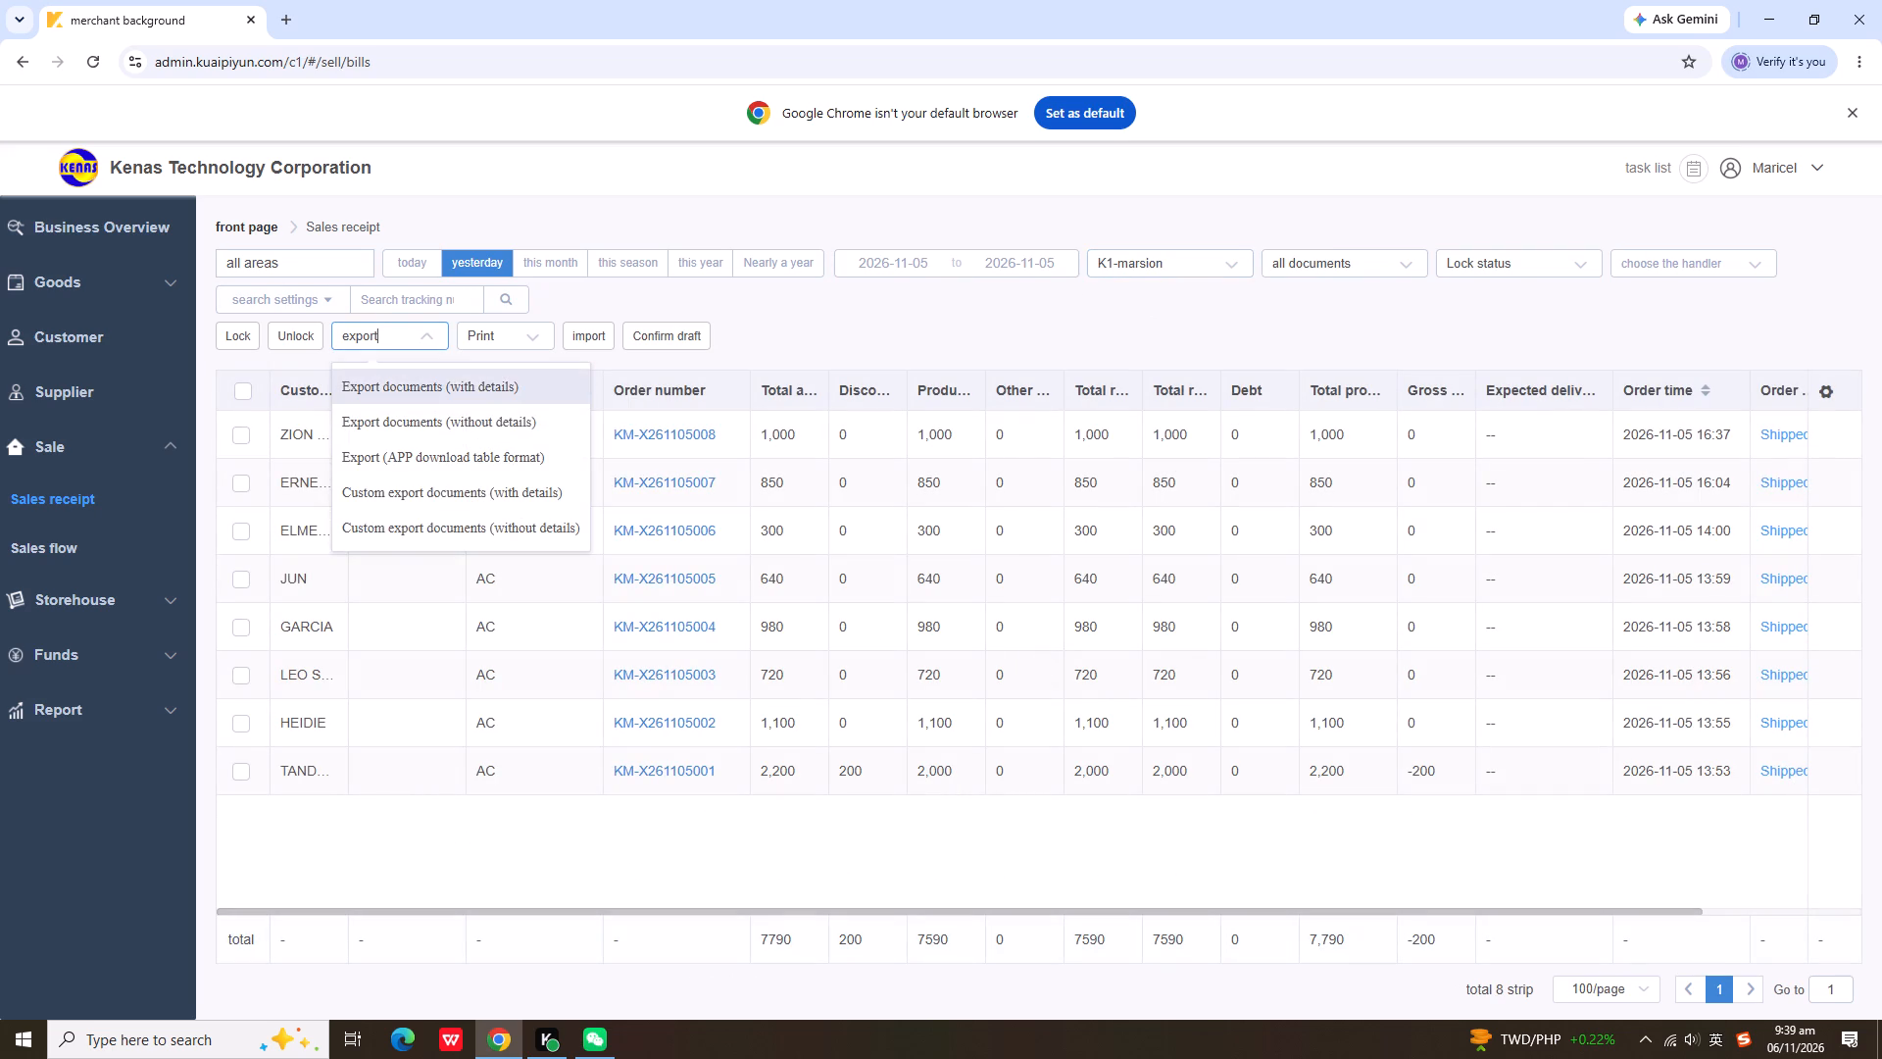
pyautogui.click(450, 382)
pyautogui.click(1077, 667)
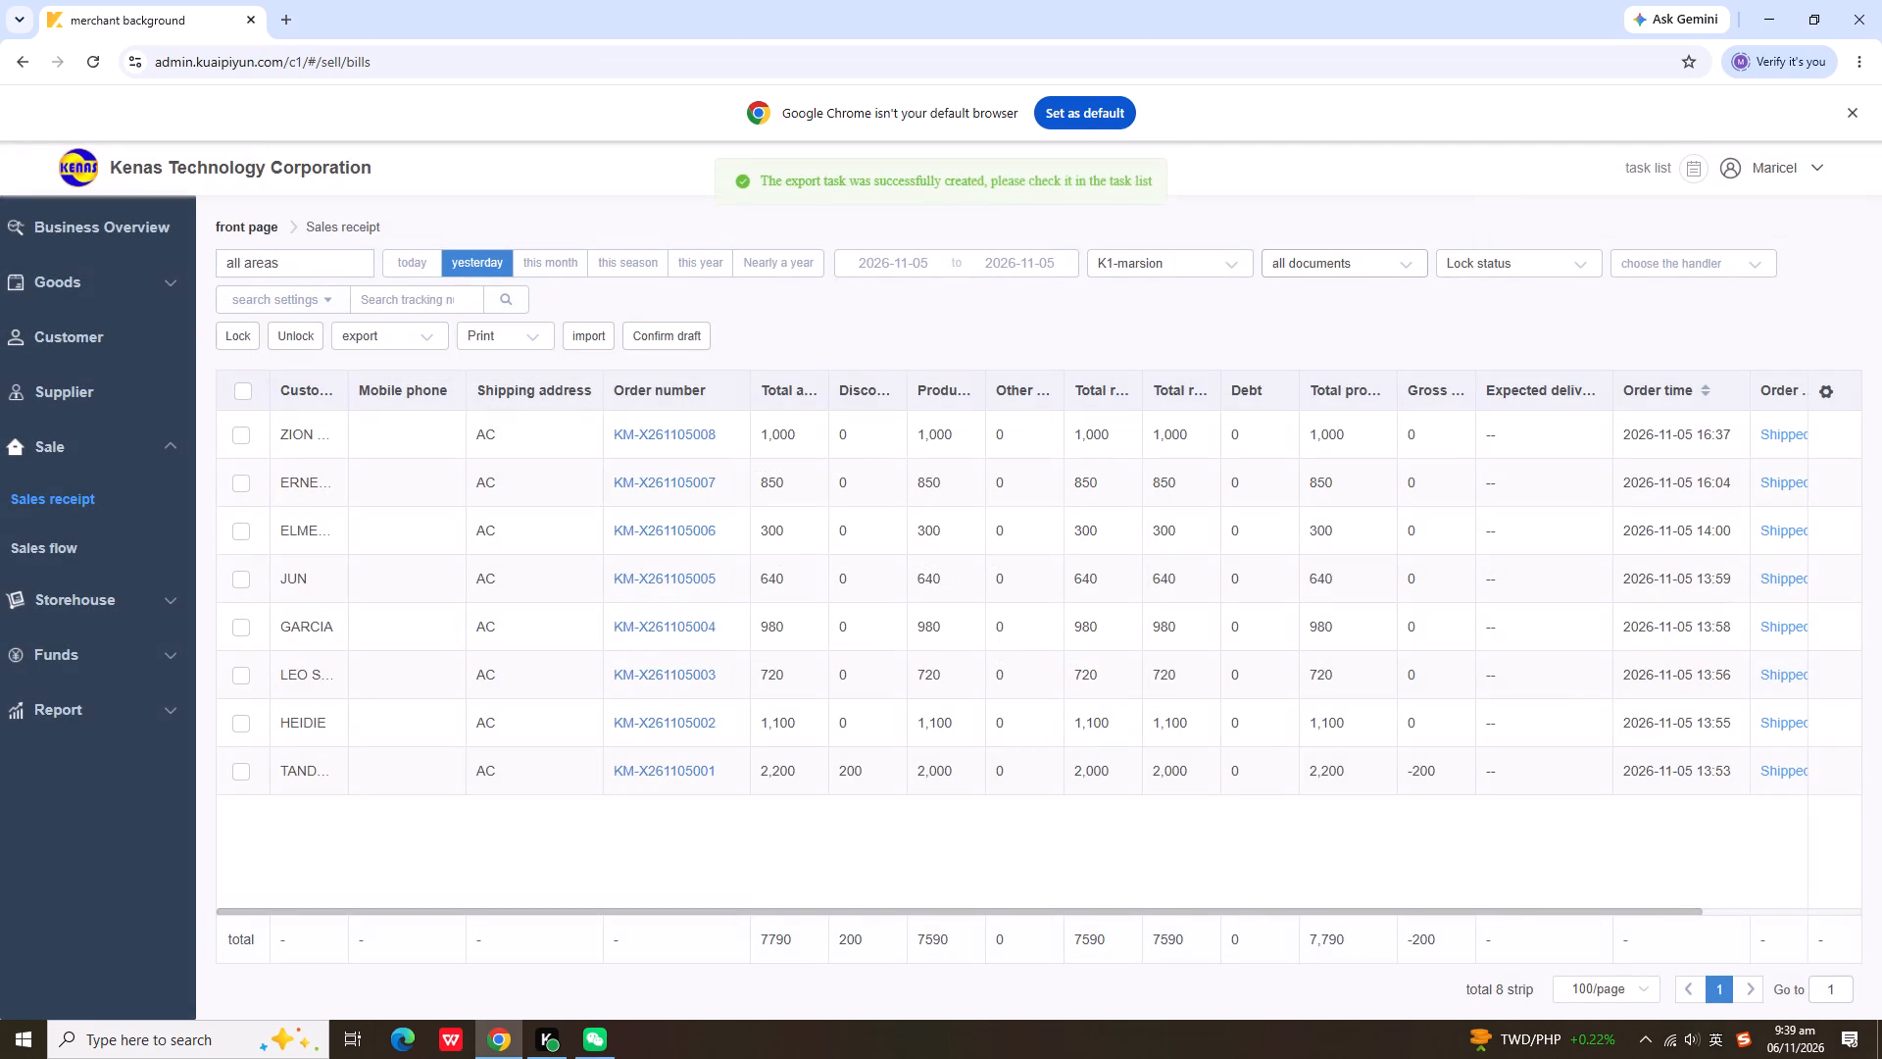
# Export yesterday's sales receipts of the K2-kenas-Henson store as documents with details, without pictures.
pyautogui.click(1205, 264)
pyautogui.click(1190, 376)
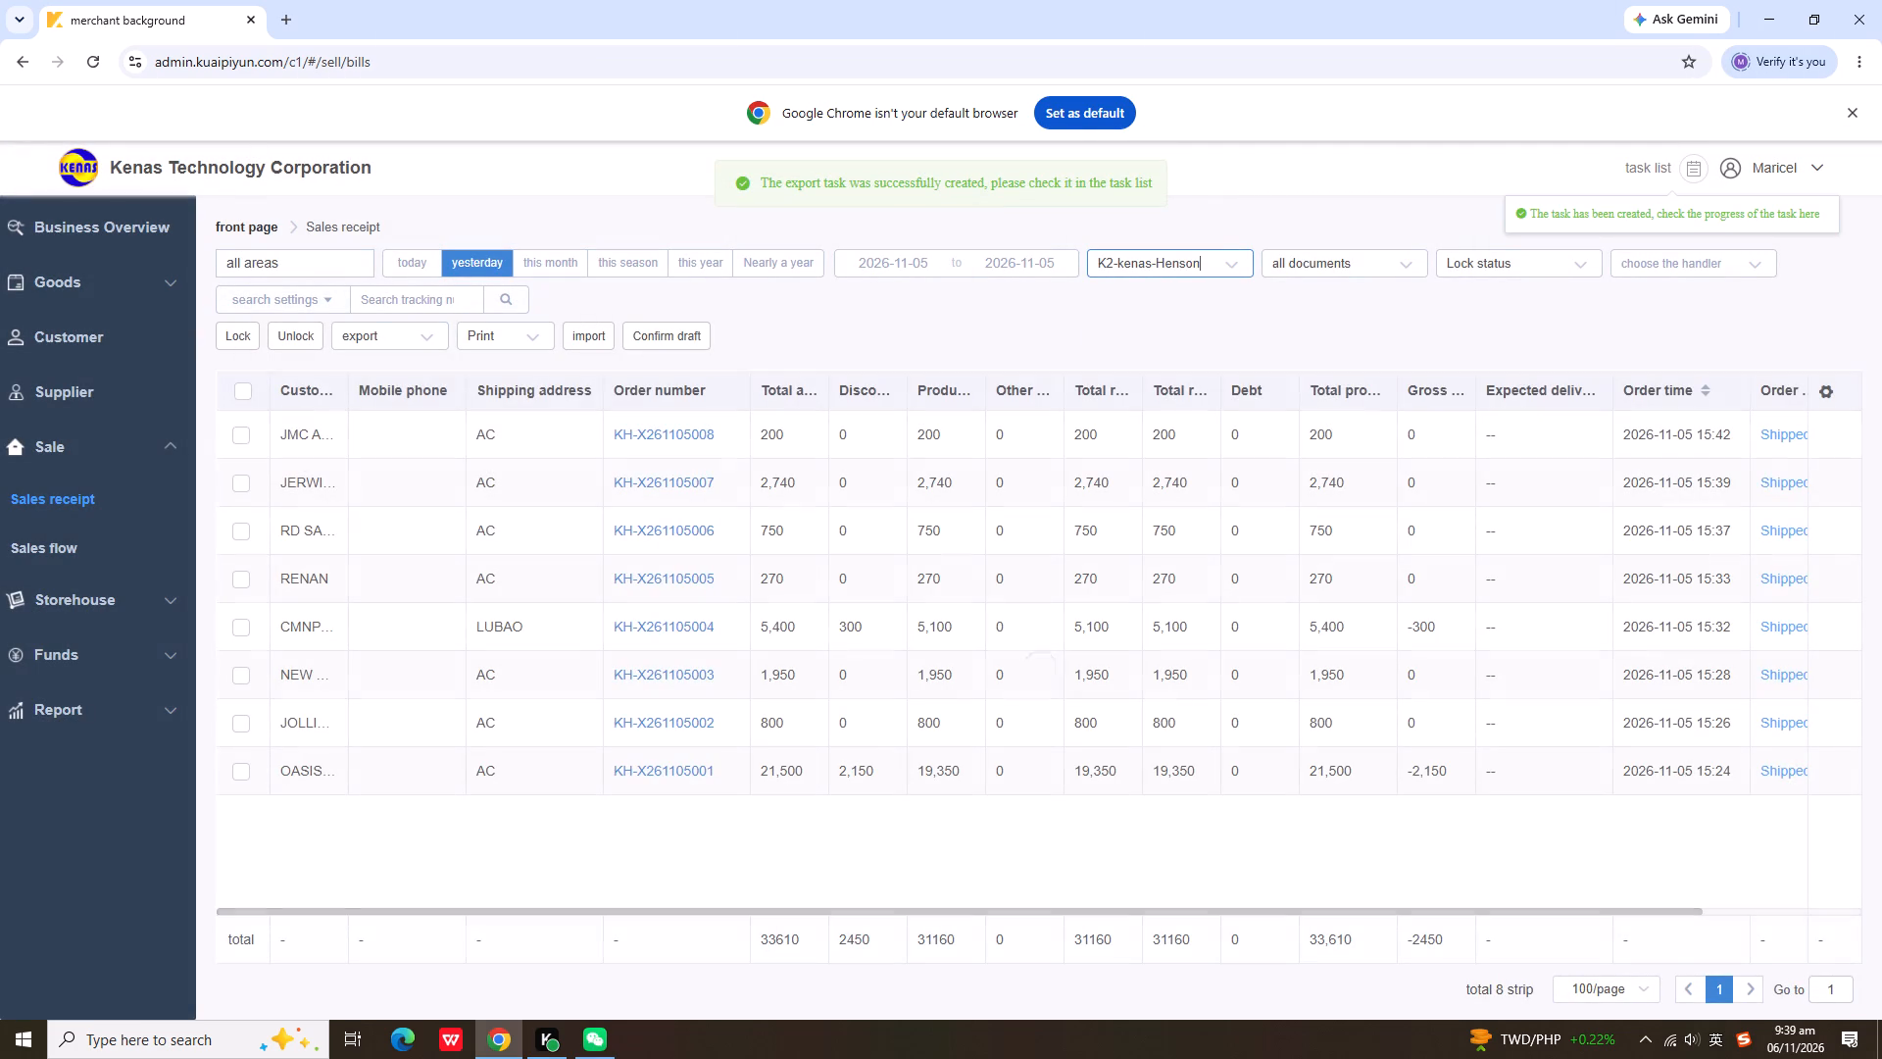
pyautogui.click(404, 337)
pyautogui.click(429, 378)
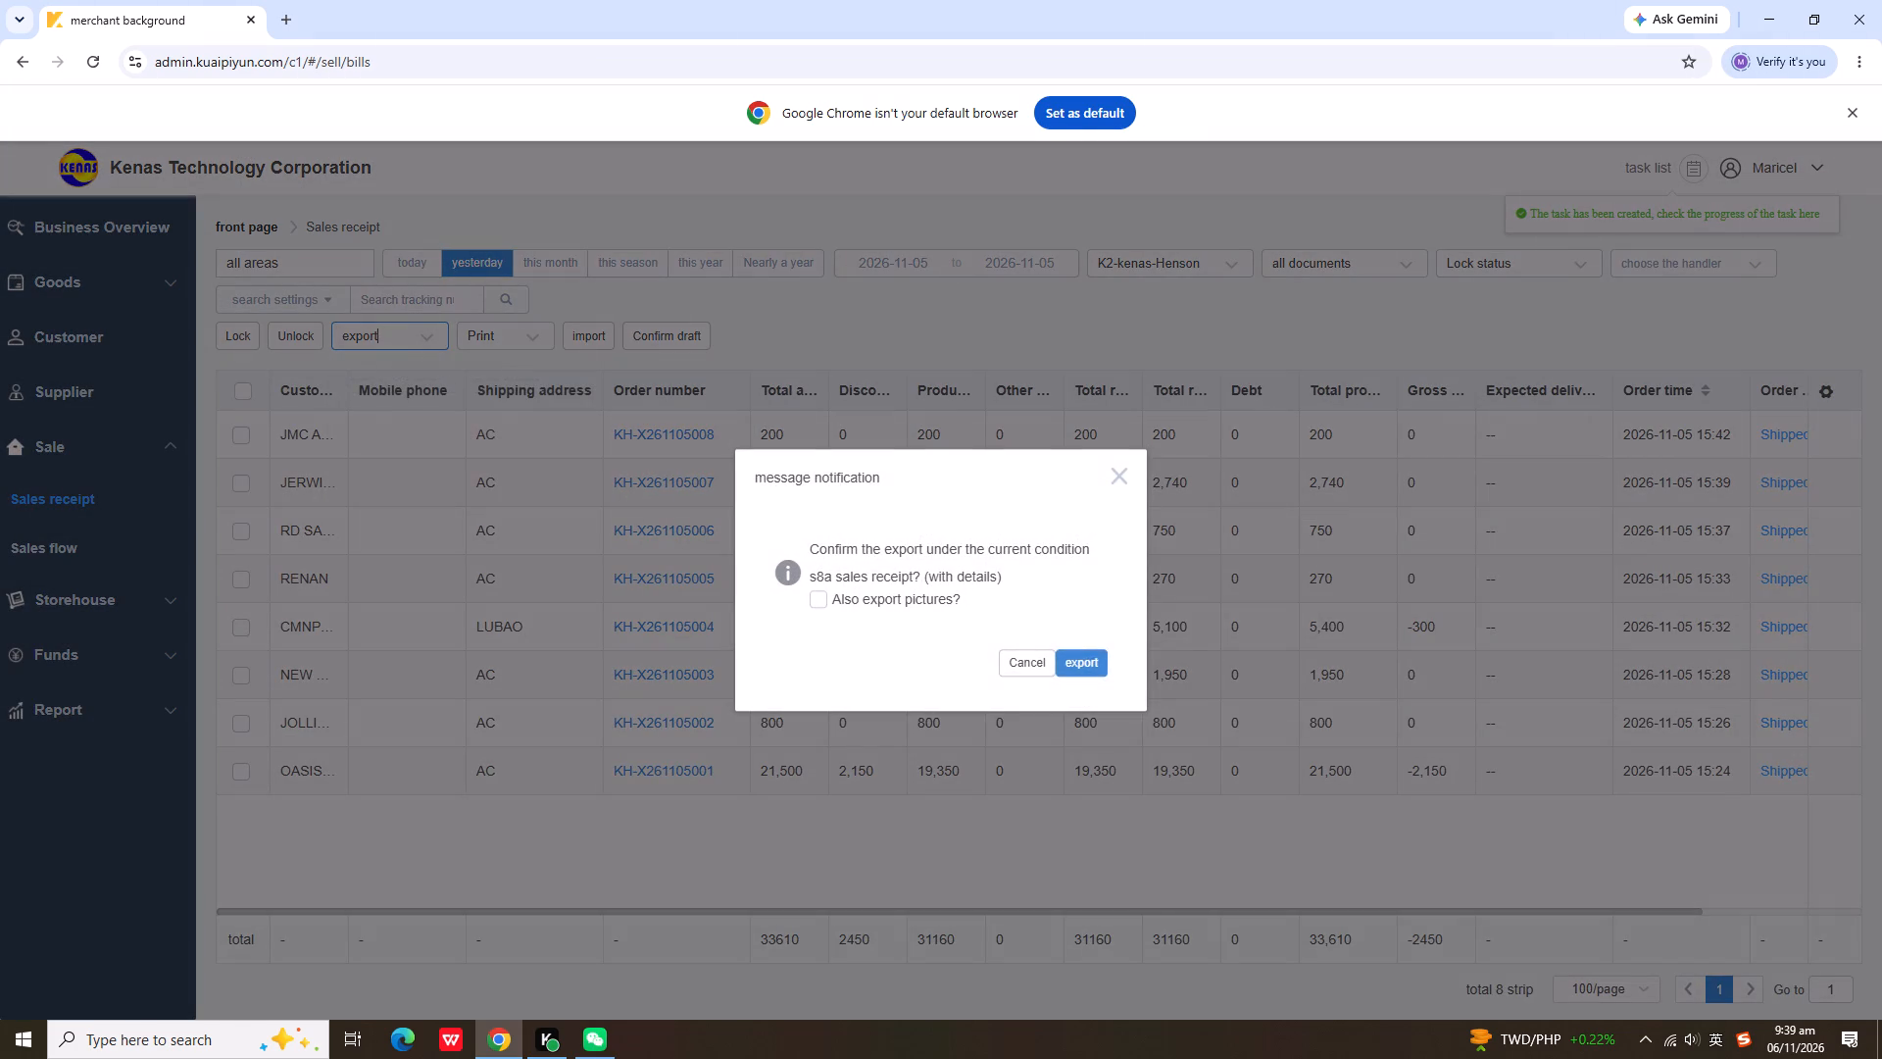
pyautogui.click(1085, 671)
# Export yesterday's sales receipts of the K3-kenas-Baliwag store as documents with details, without pictures.
pyautogui.click(1183, 260)
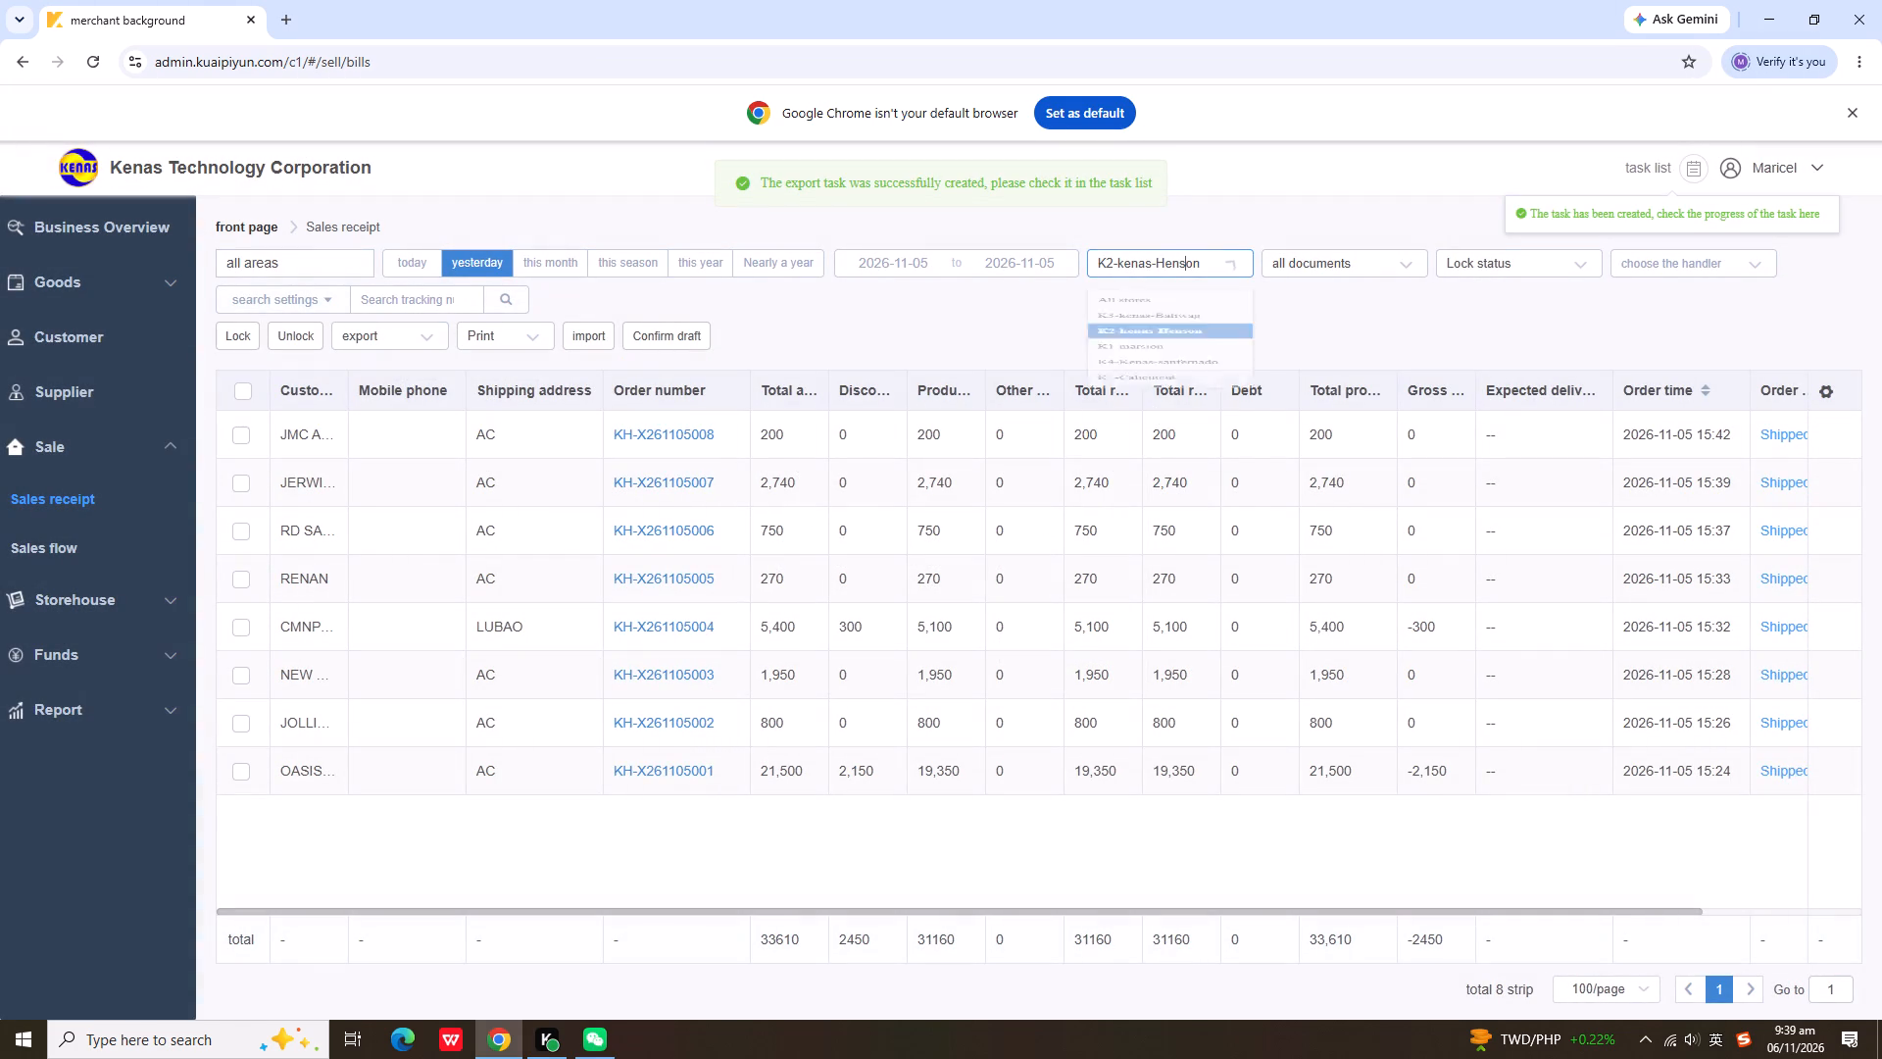
pyautogui.click(1190, 353)
pyautogui.click(427, 337)
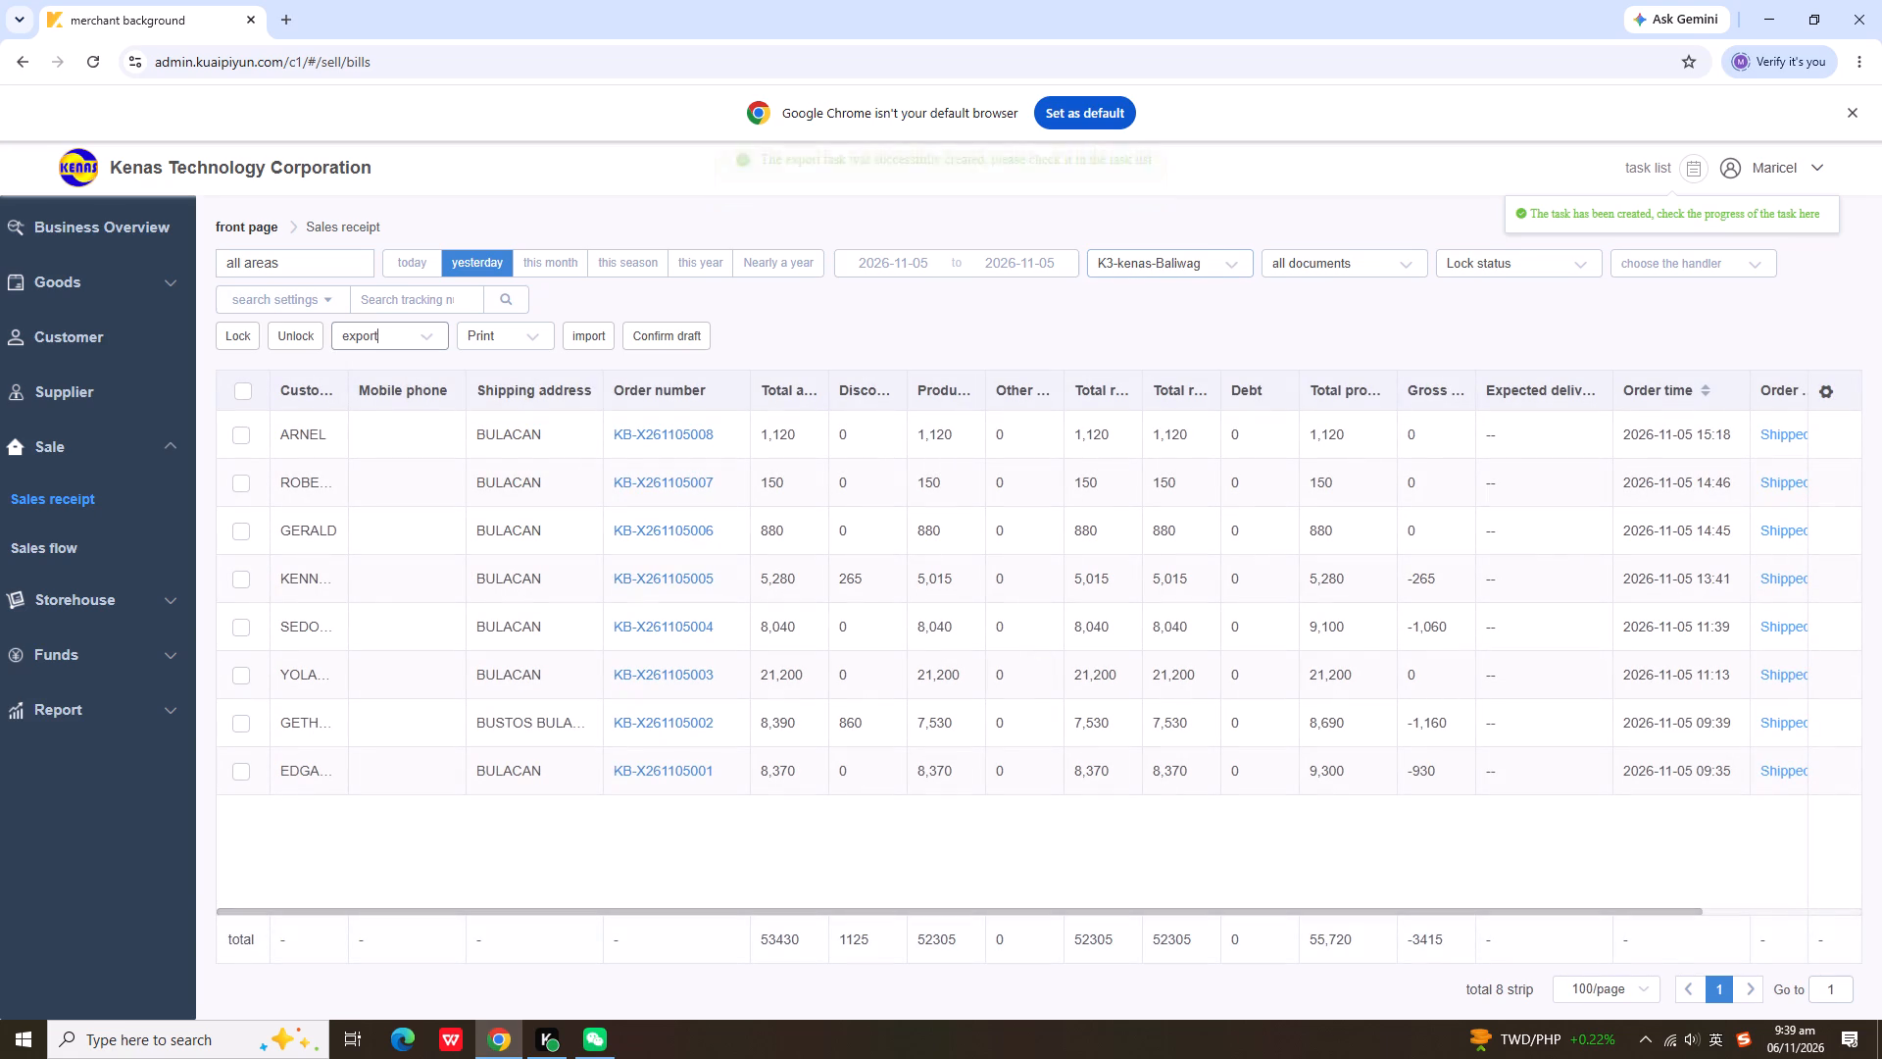
pyautogui.click(486, 379)
pyautogui.click(1084, 660)
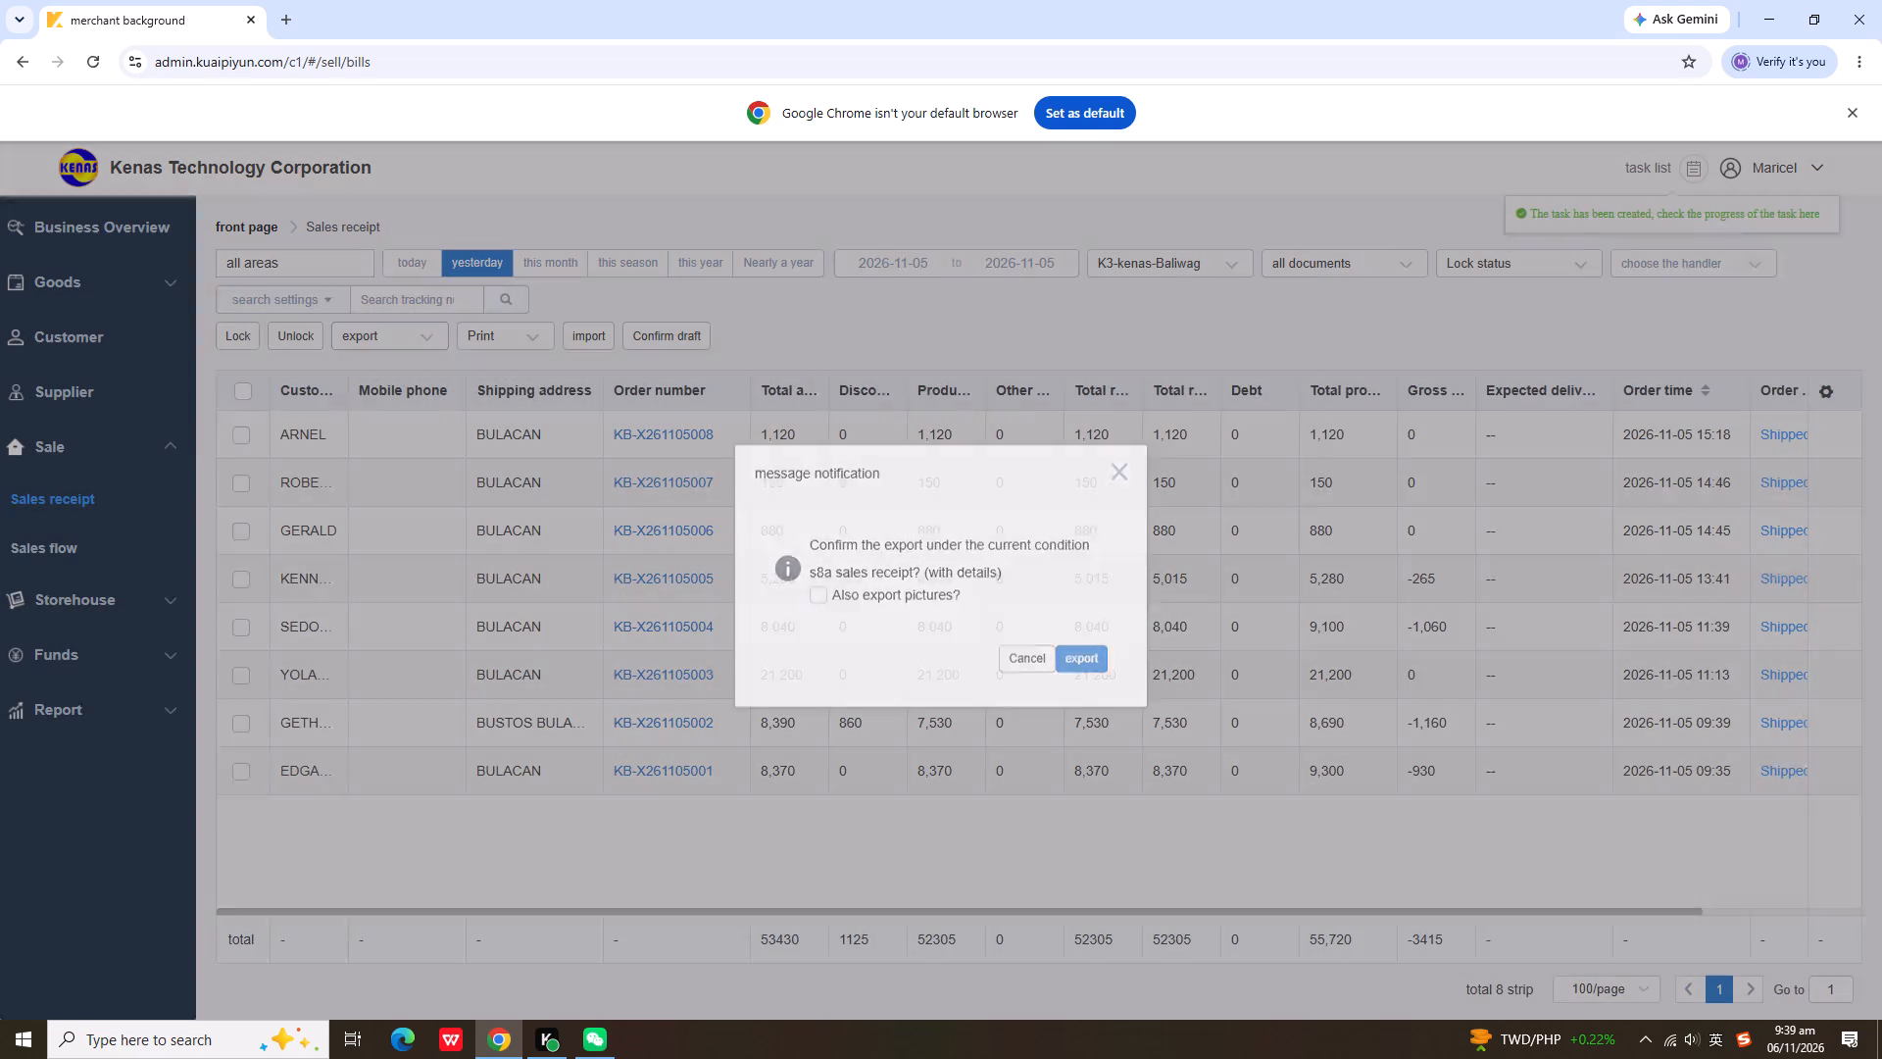
# Export yesterday's sales receipts of the K4-Kenas store as documents with details, without pictures.
pyautogui.click(1216, 271)
pyautogui.click(1199, 461)
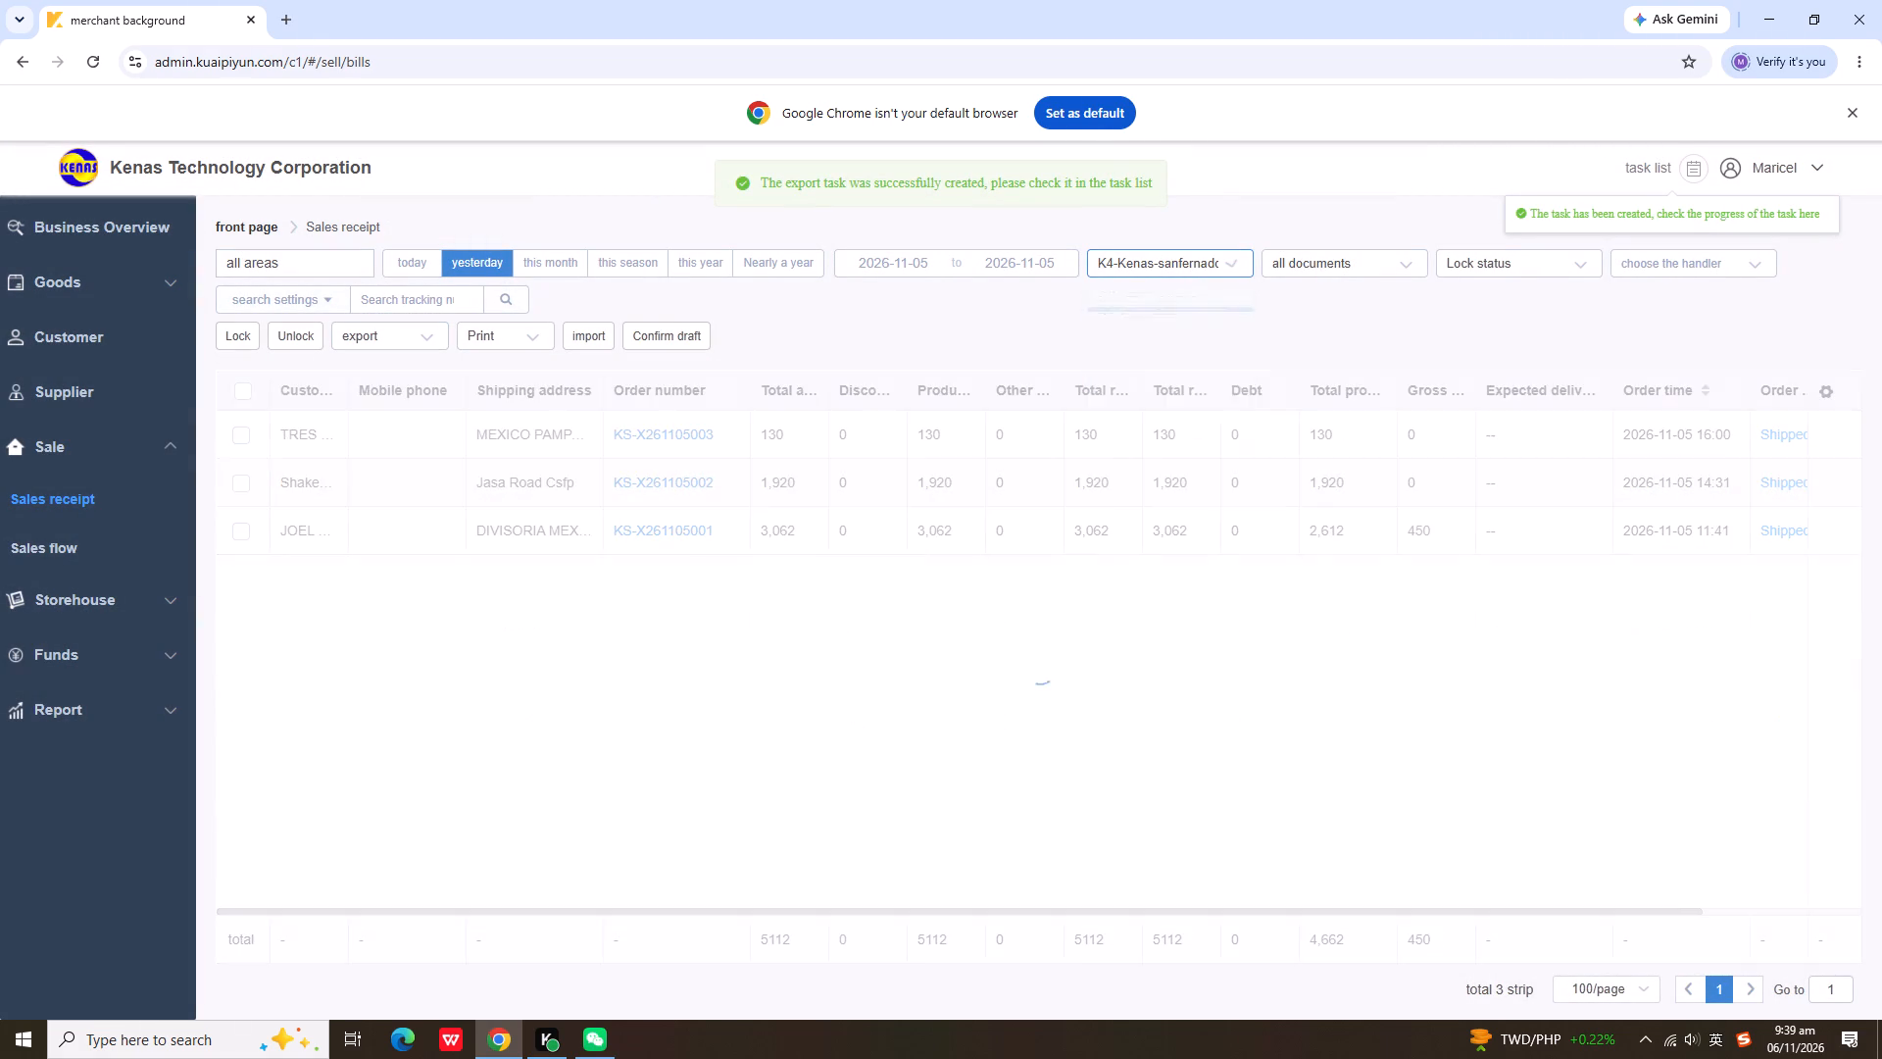
pyautogui.click(425, 332)
pyautogui.click(428, 376)
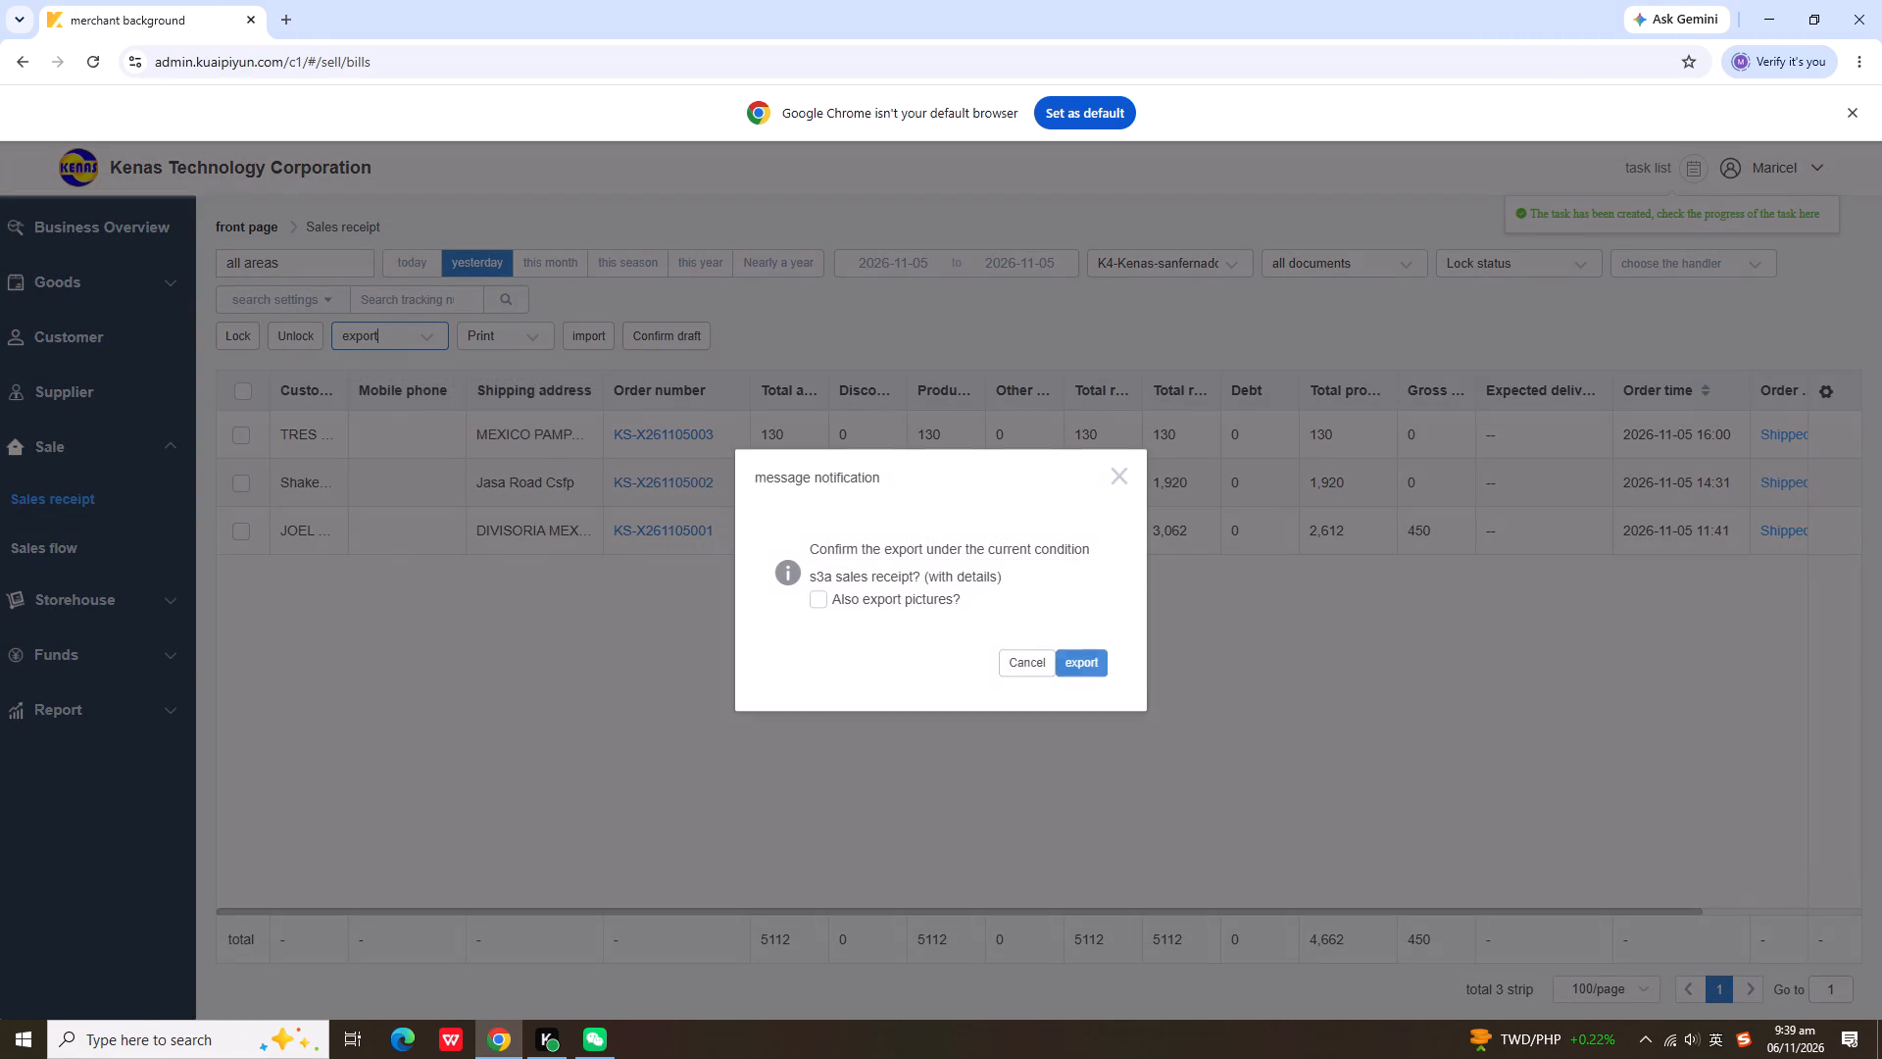
pyautogui.click(1083, 660)
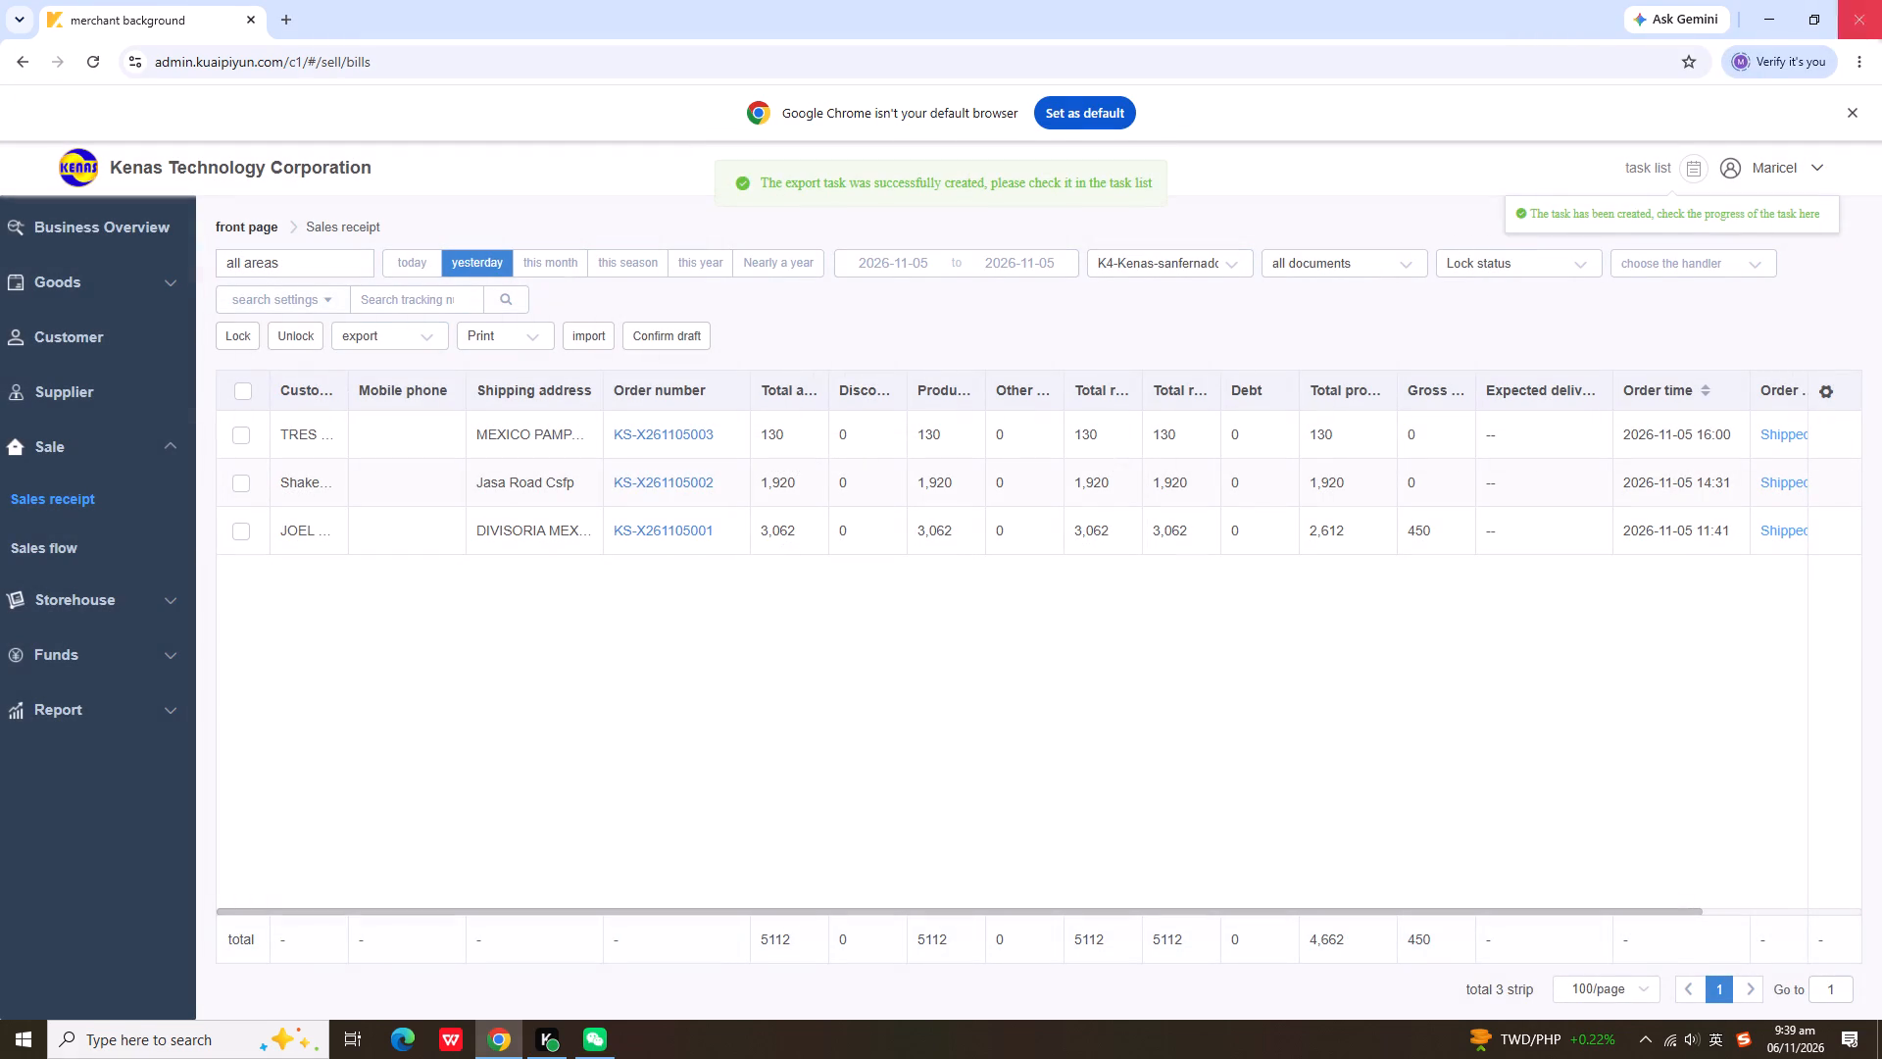
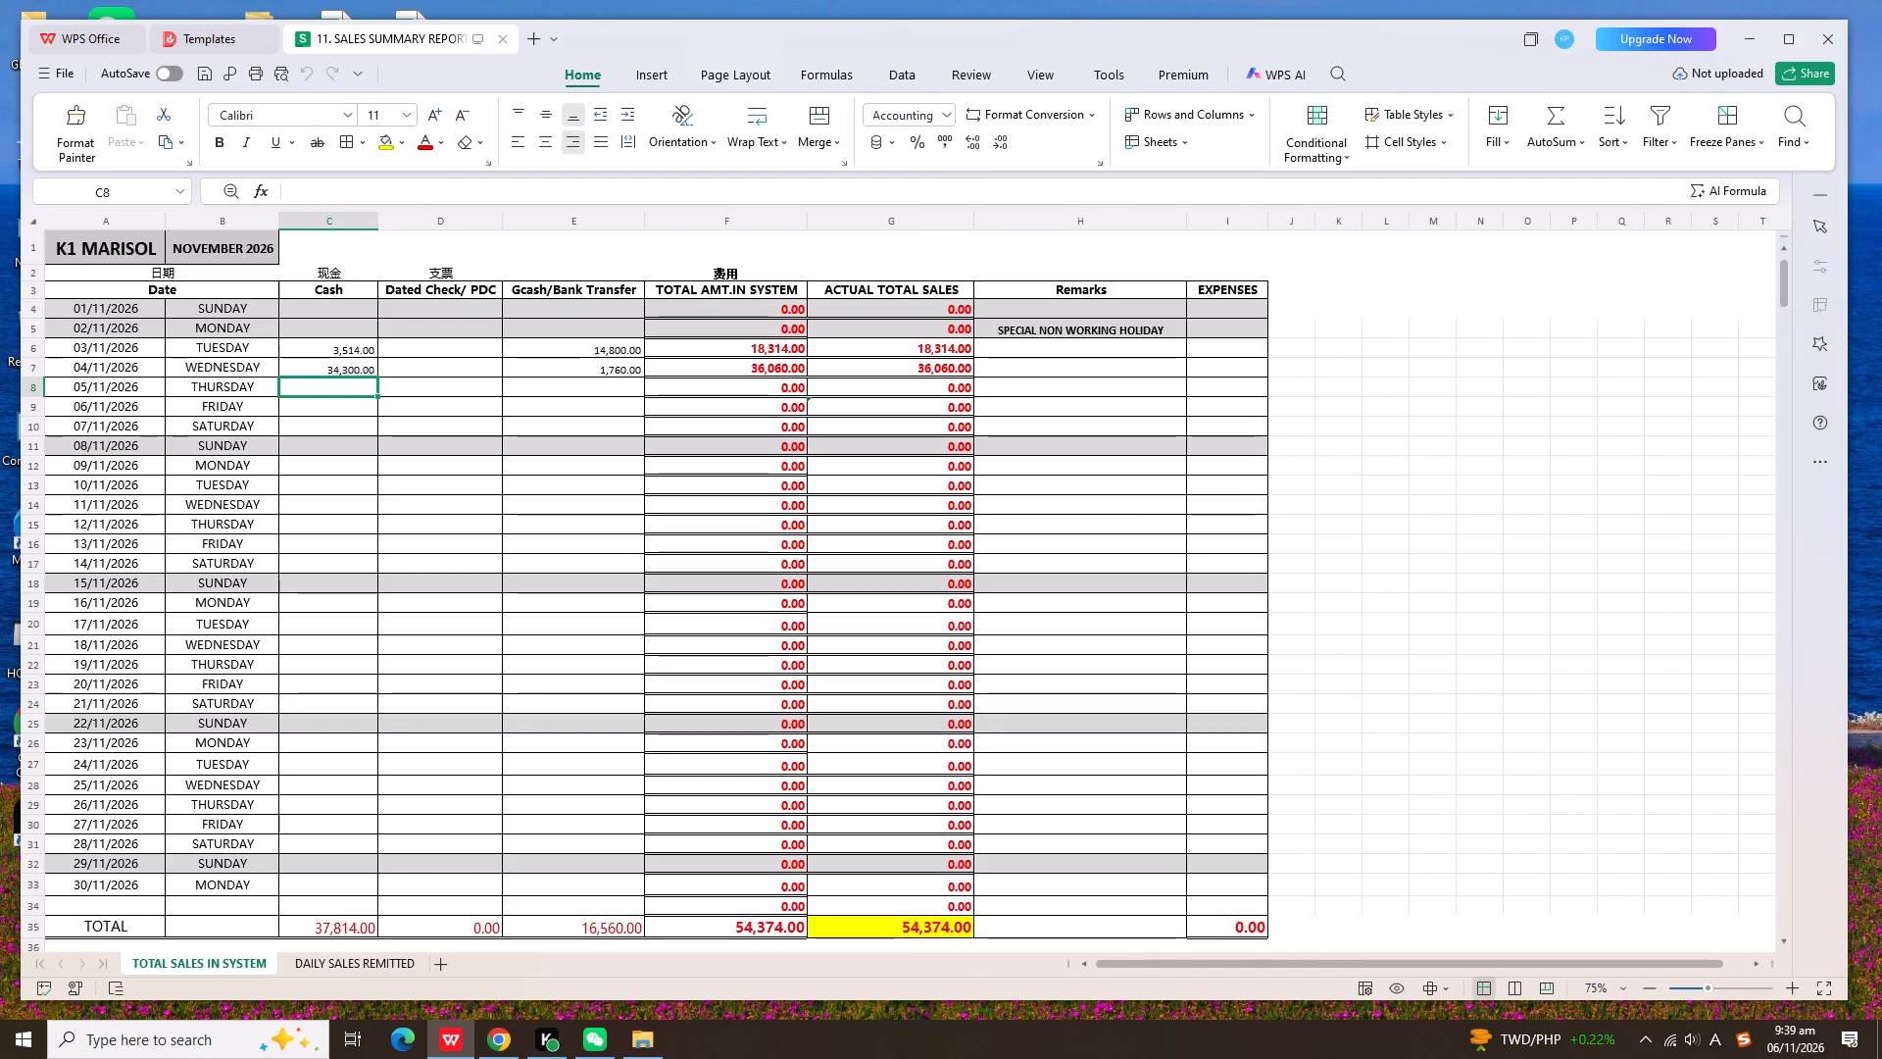
# Enter 7590 as the Cash amount for 05/11/2026 in the K1 MARISOL sales summary.
pyautogui.write('7590')
pyautogui.press('Return')
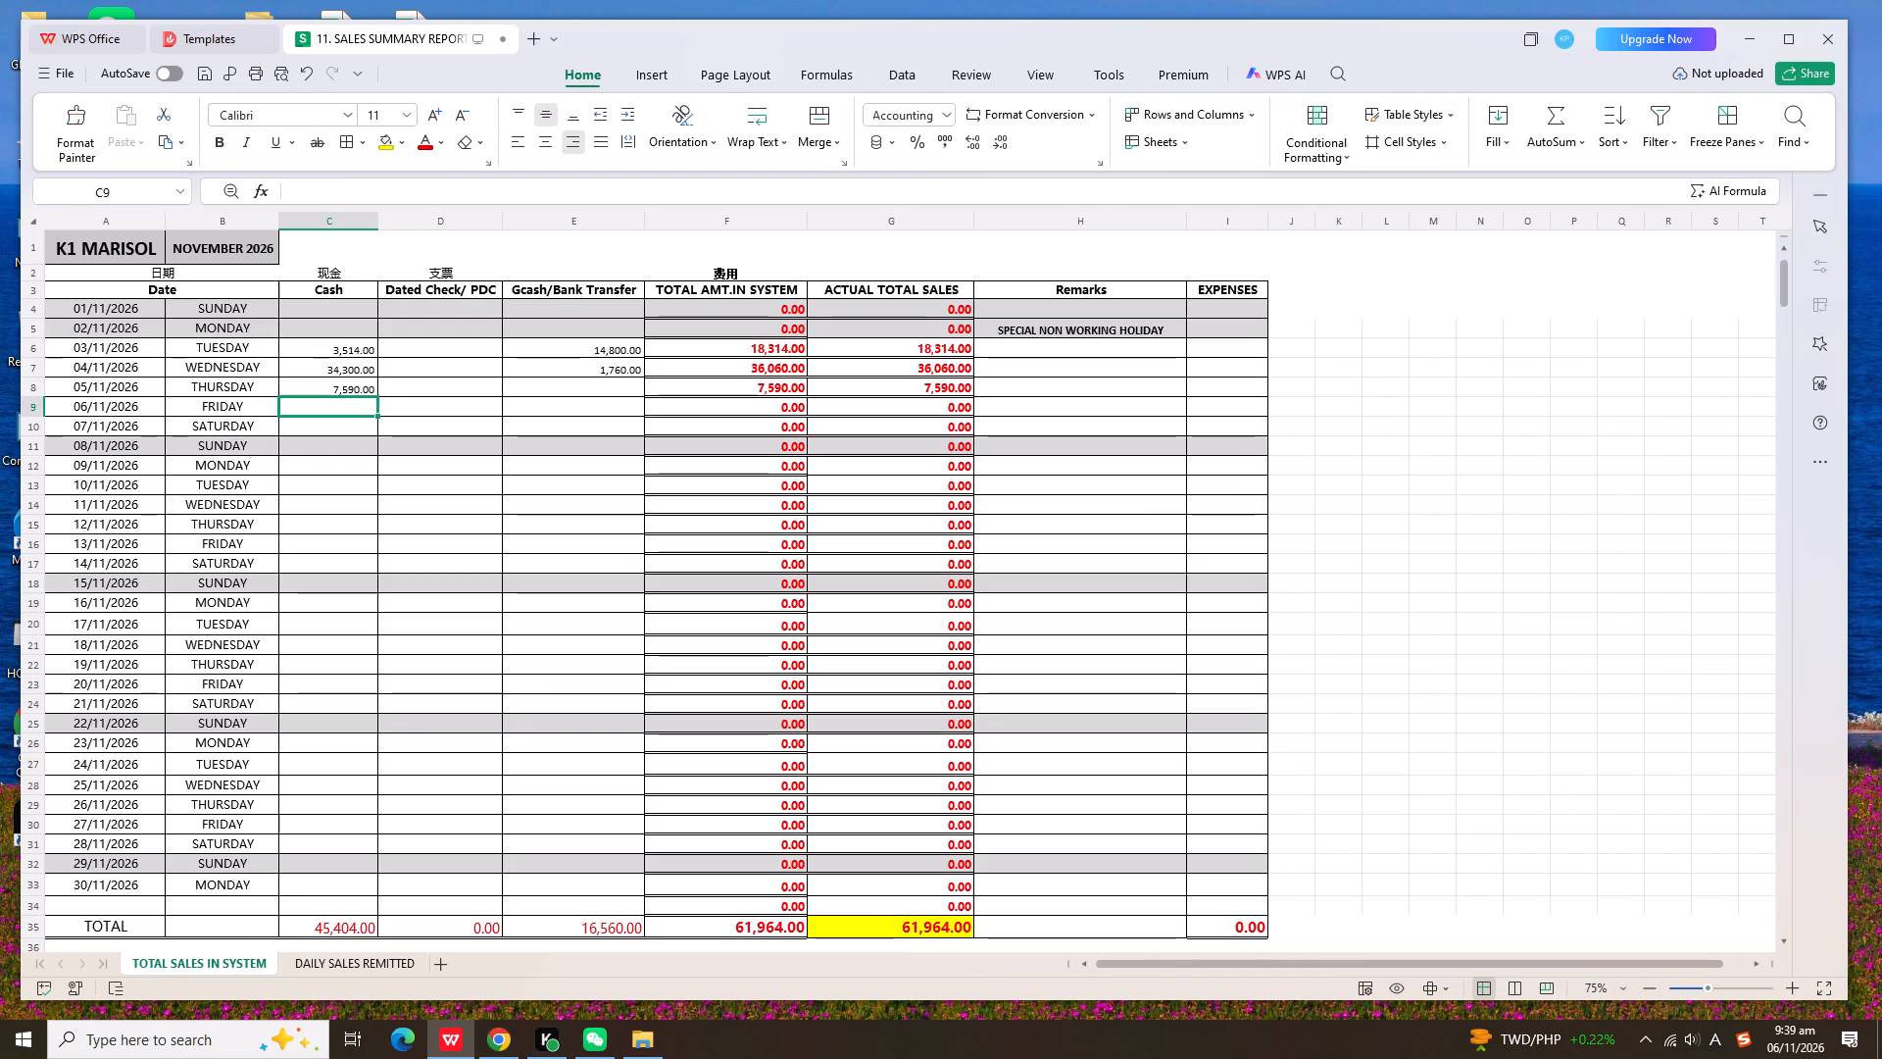
pyautogui.click(561, 392)
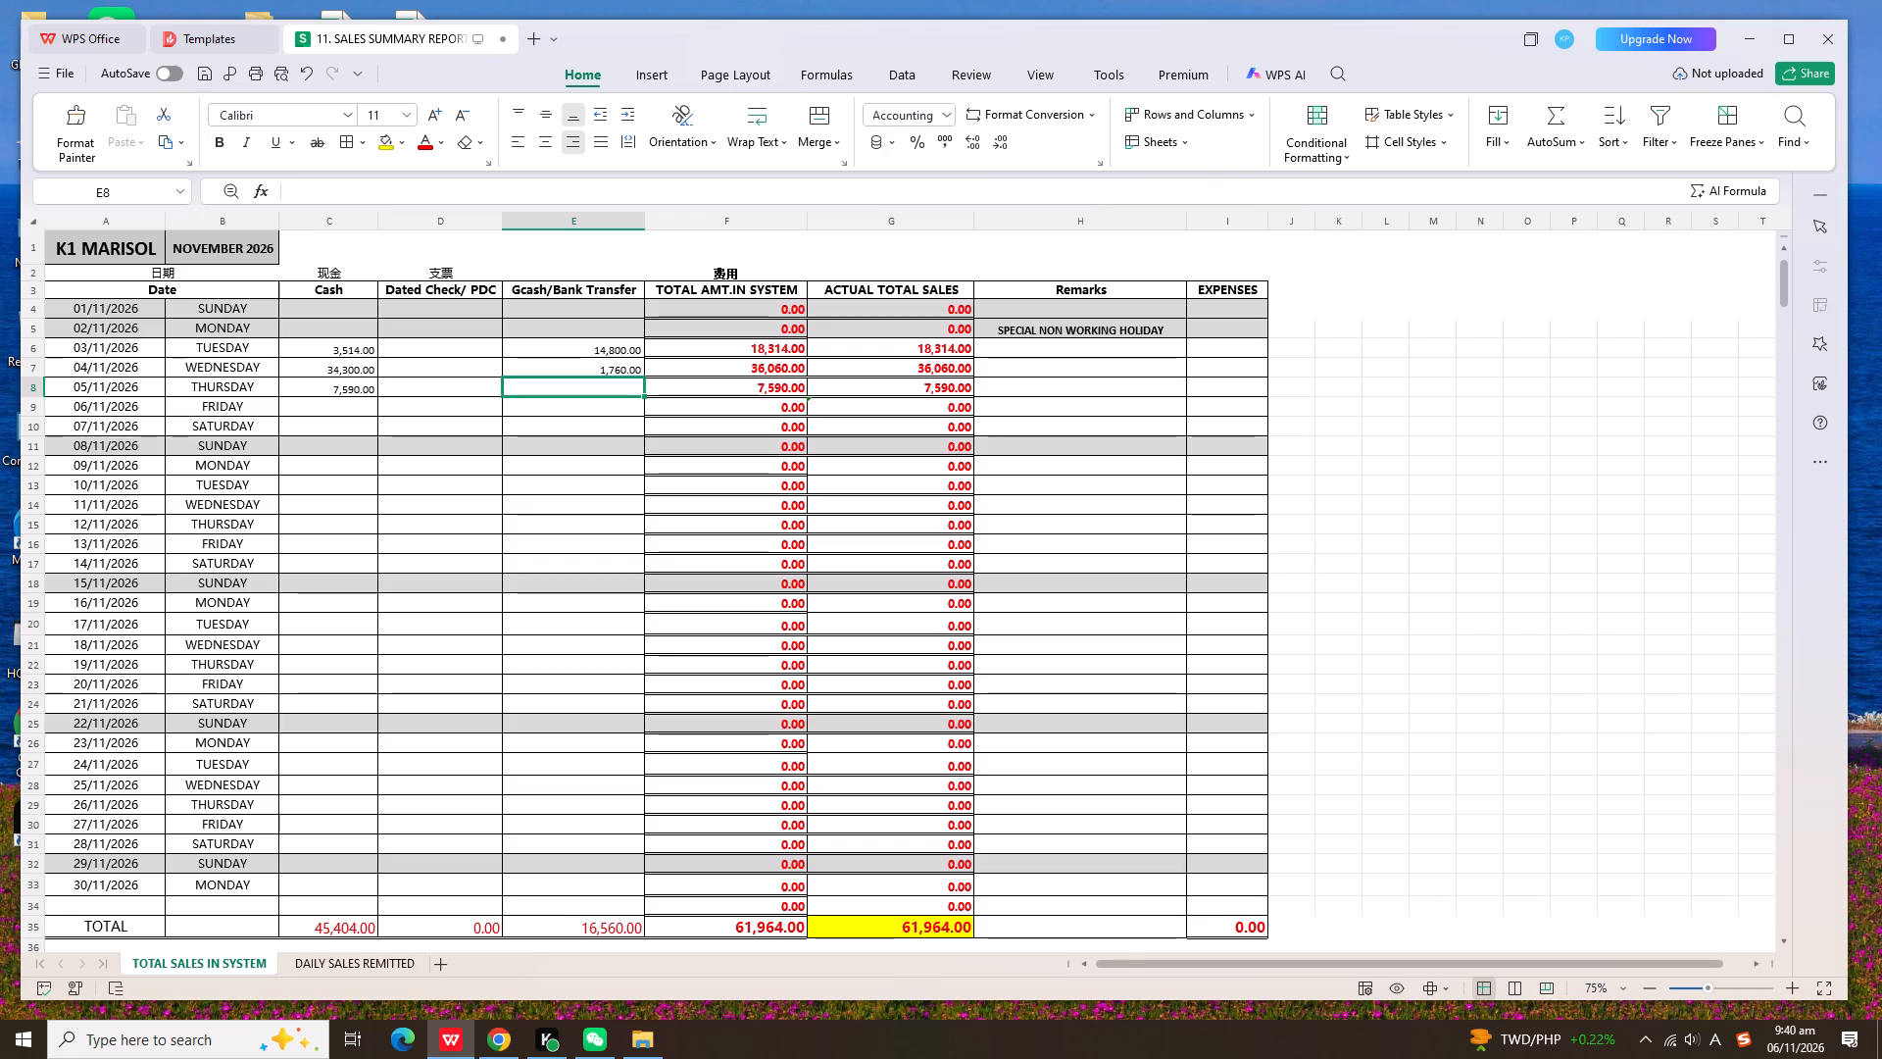
# Switch to Chrome and open the downloaded K1 sales details export in WPS Office.
pyautogui.click(498, 1048)
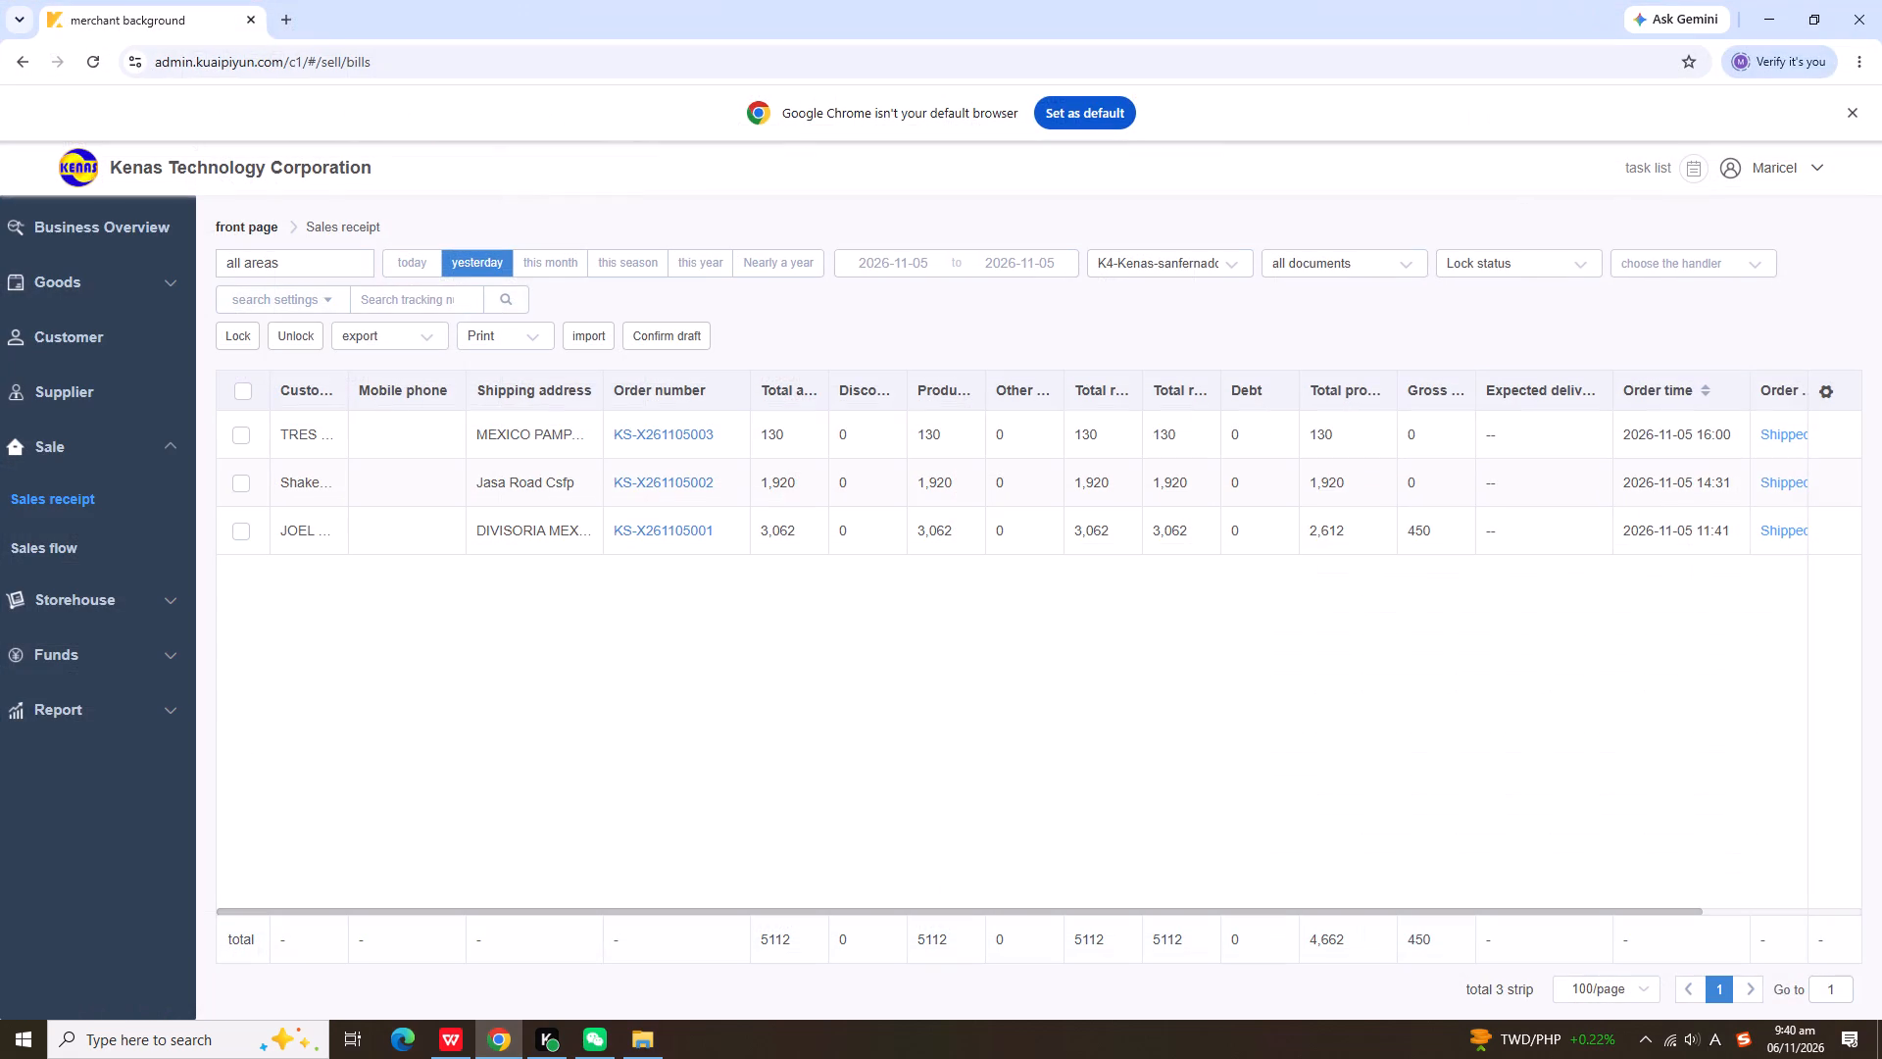
pyautogui.click(1699, 168)
pyautogui.click(1356, 405)
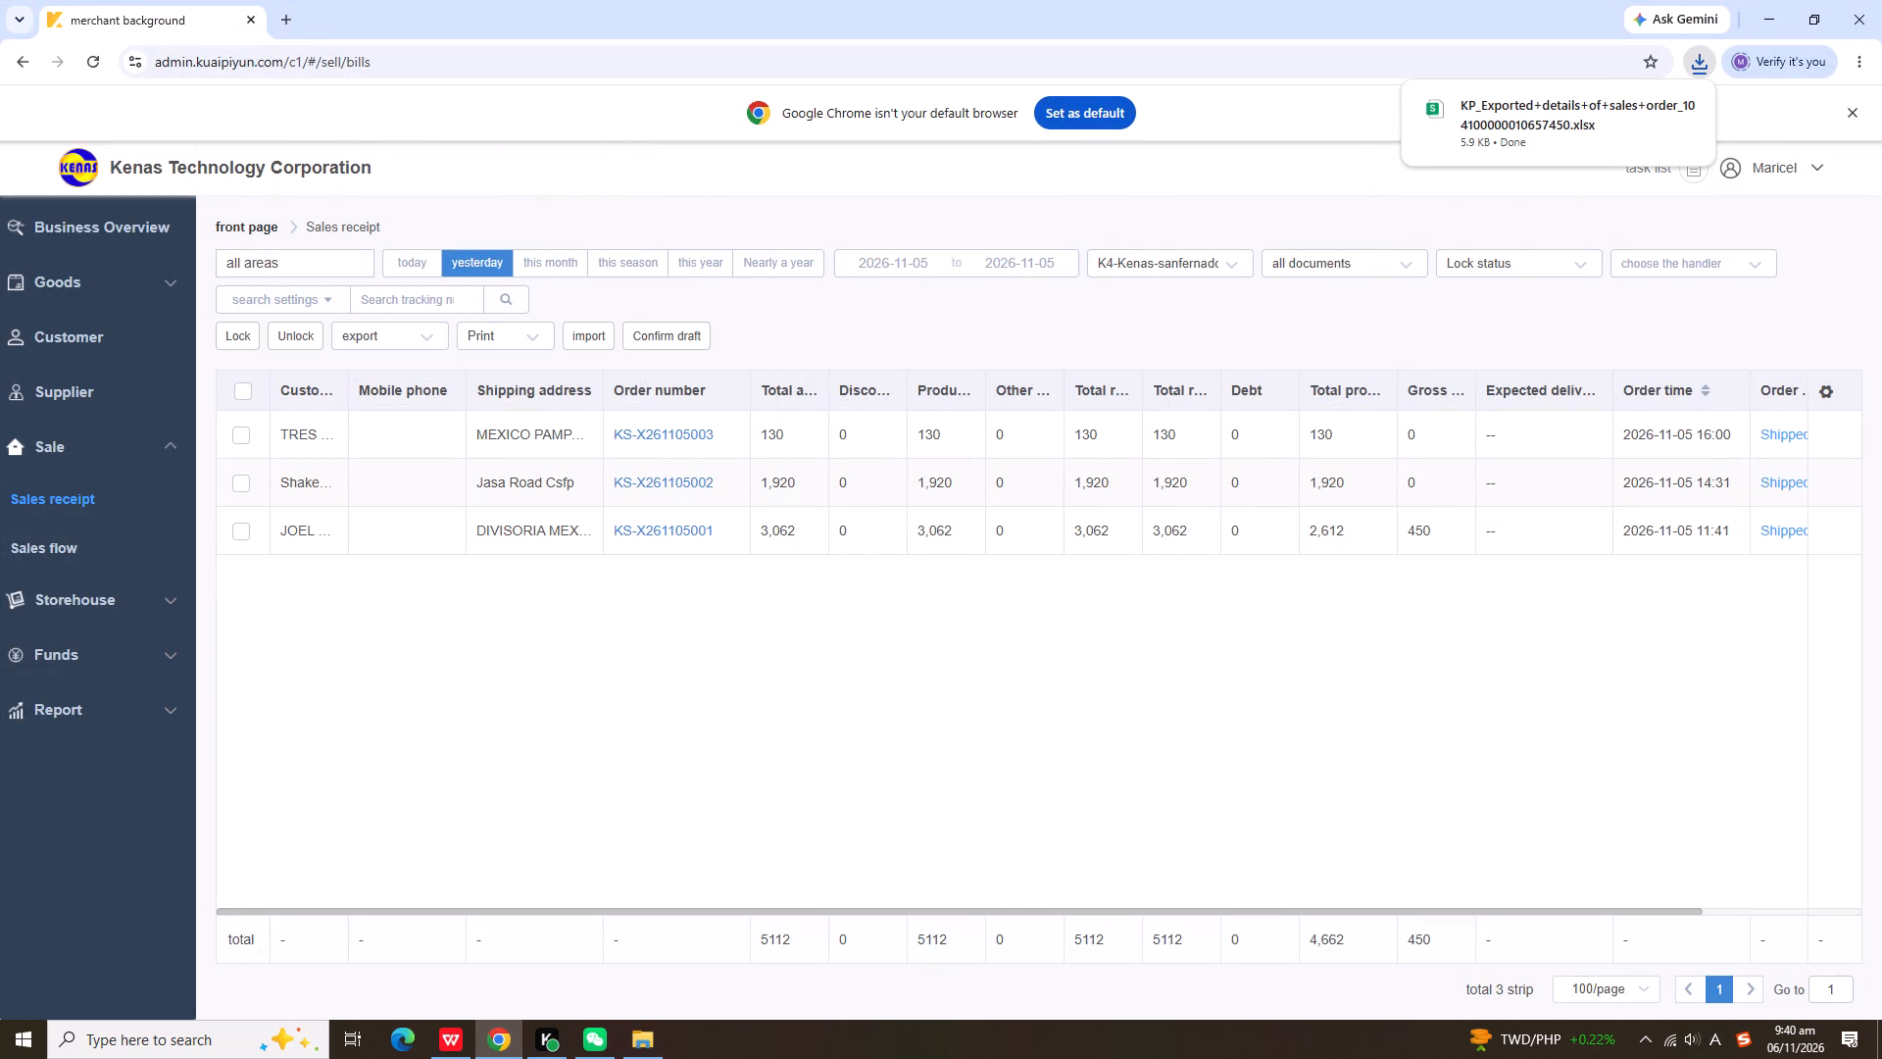
pyautogui.click(1516, 116)
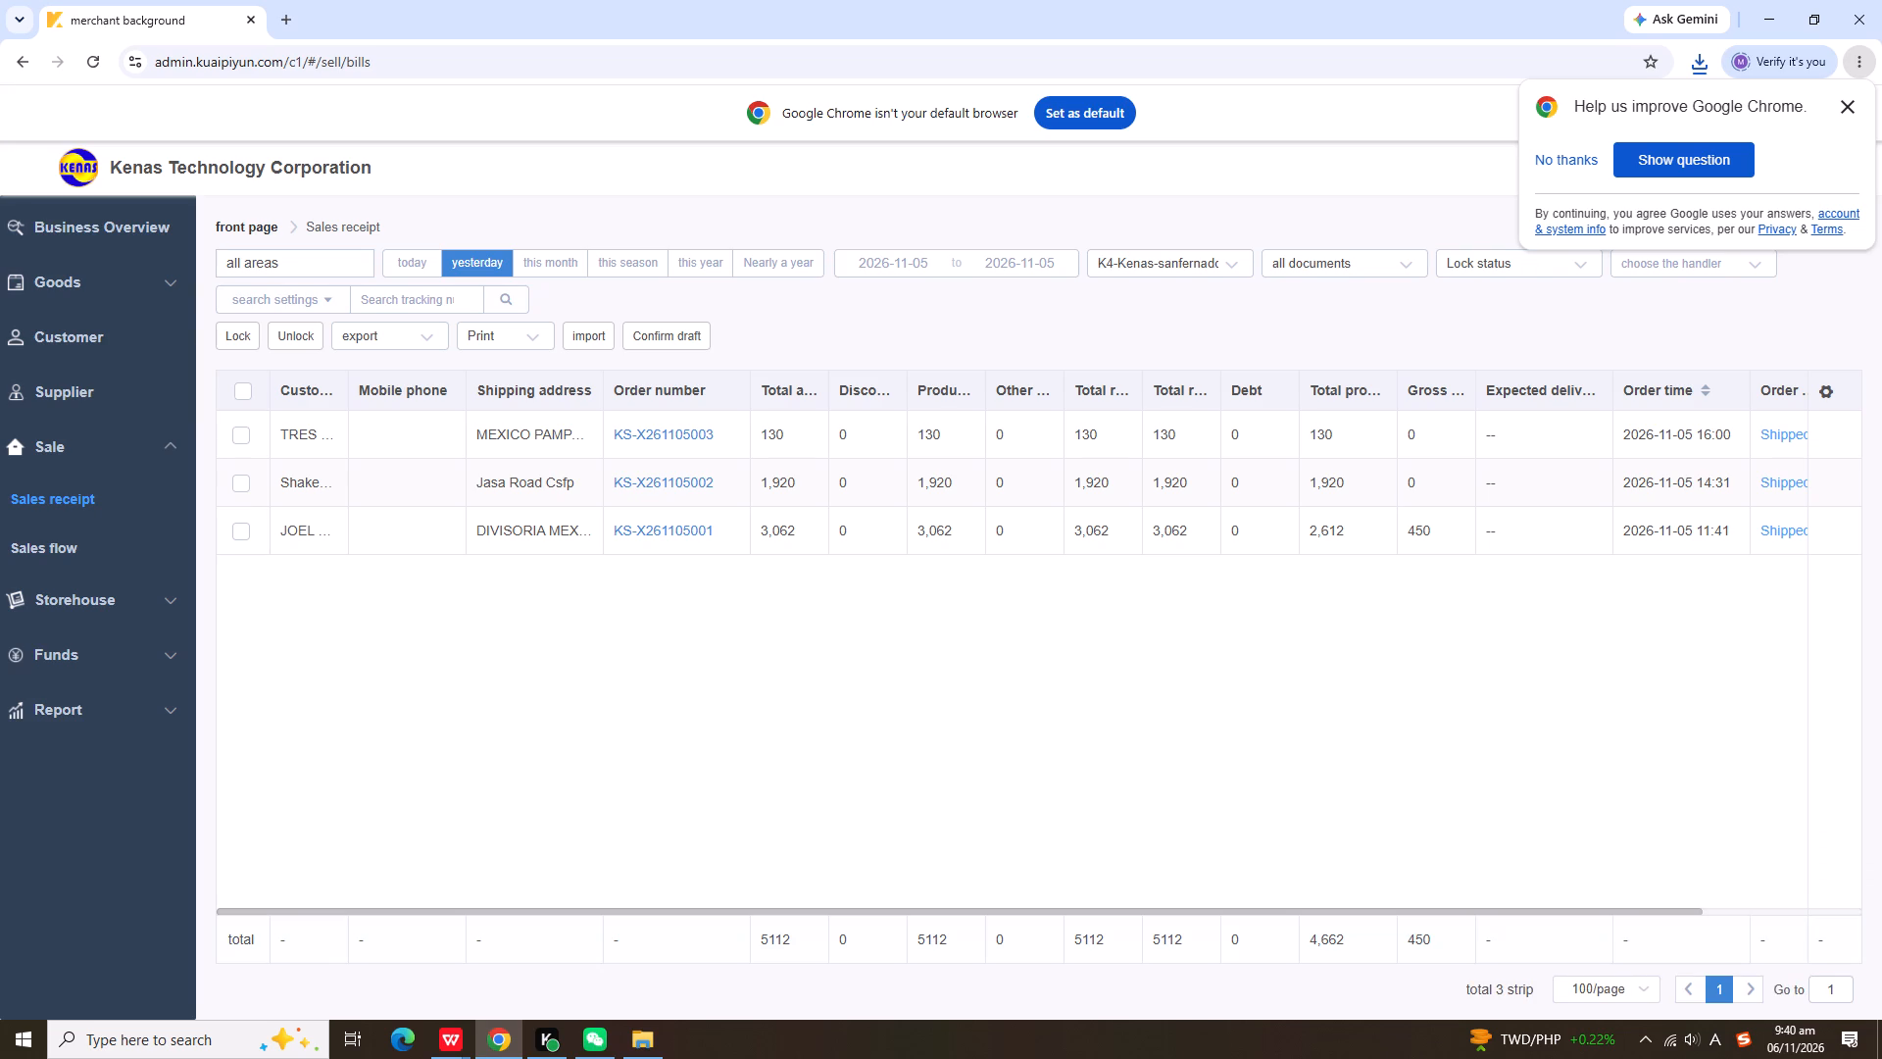
pyautogui.click(434, 1042)
pyautogui.click(560, 957)
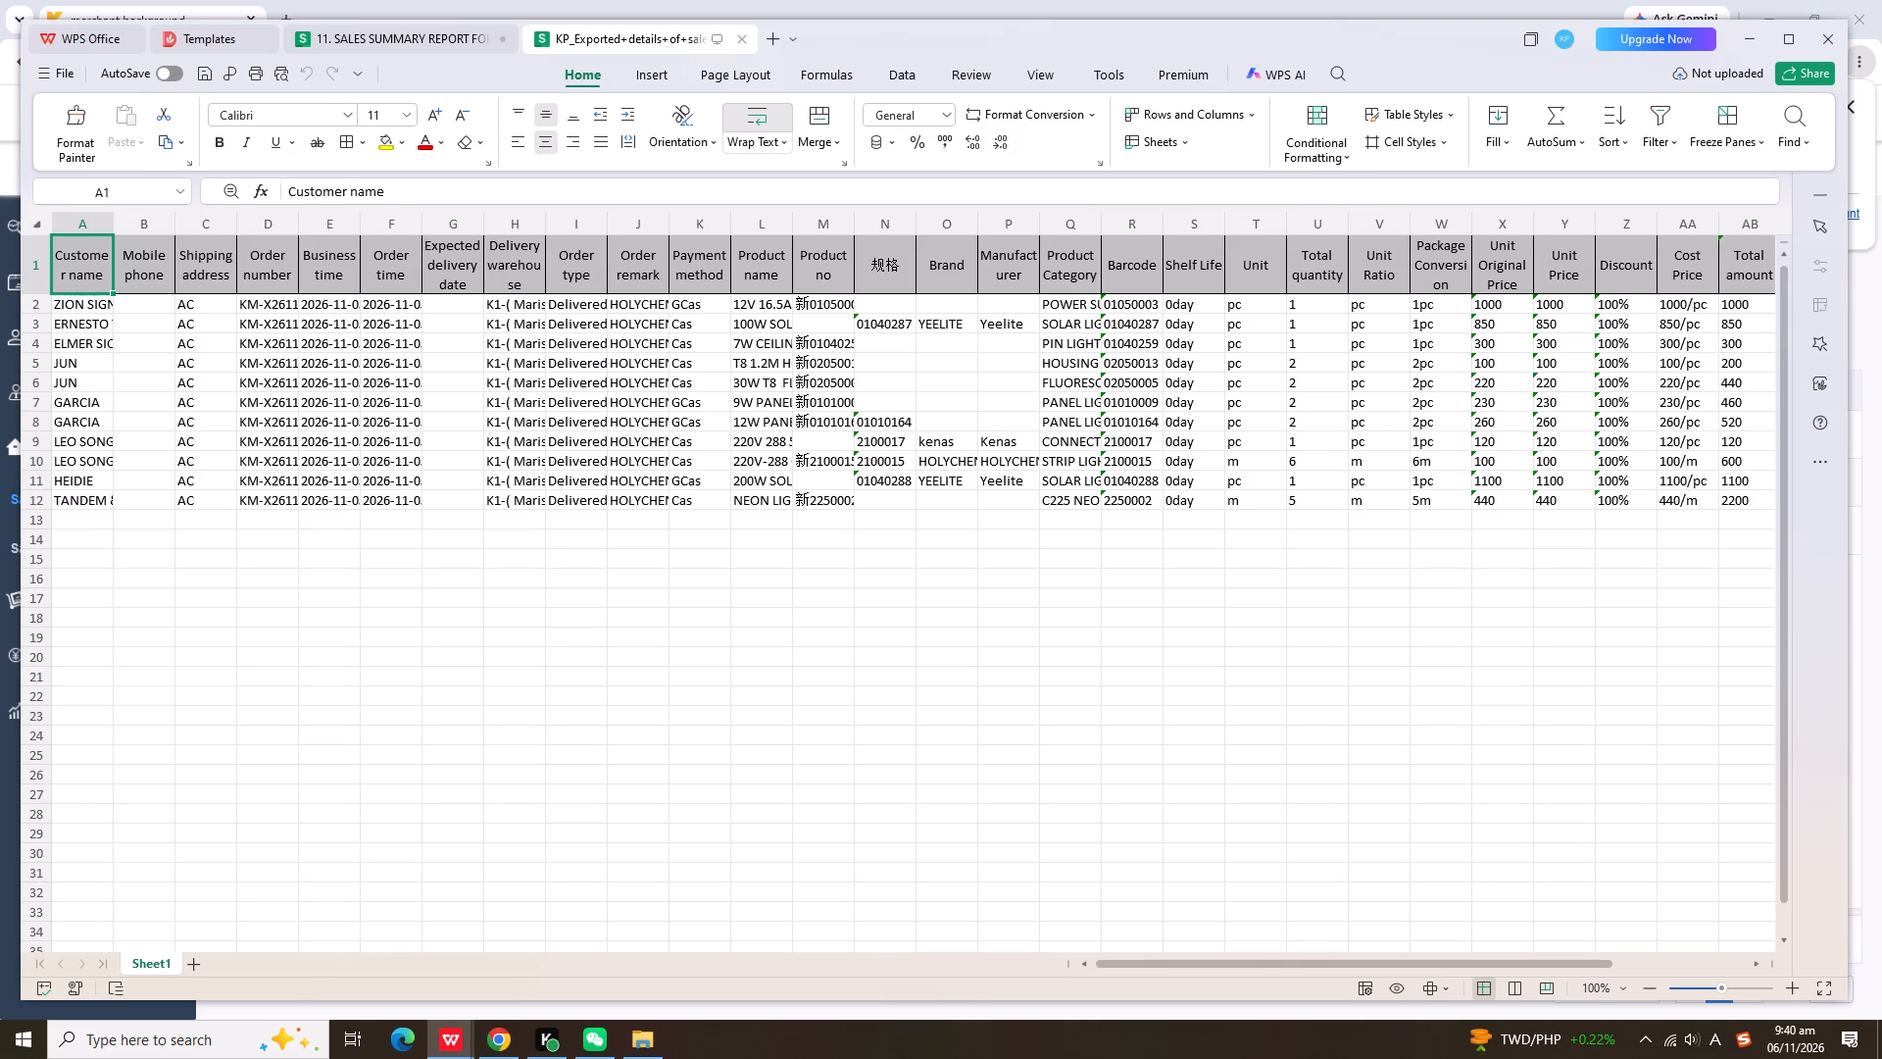
# Delete the Mobile phone, Shipping address, Business time, Expected delivery date, Delivery warehouse and Order type columns from the K1 export.
pyautogui.moveTo(158, 231); pyautogui.dragTo(184, 226)
pyautogui.rightClick(184, 226)
pyautogui.click(258, 289)
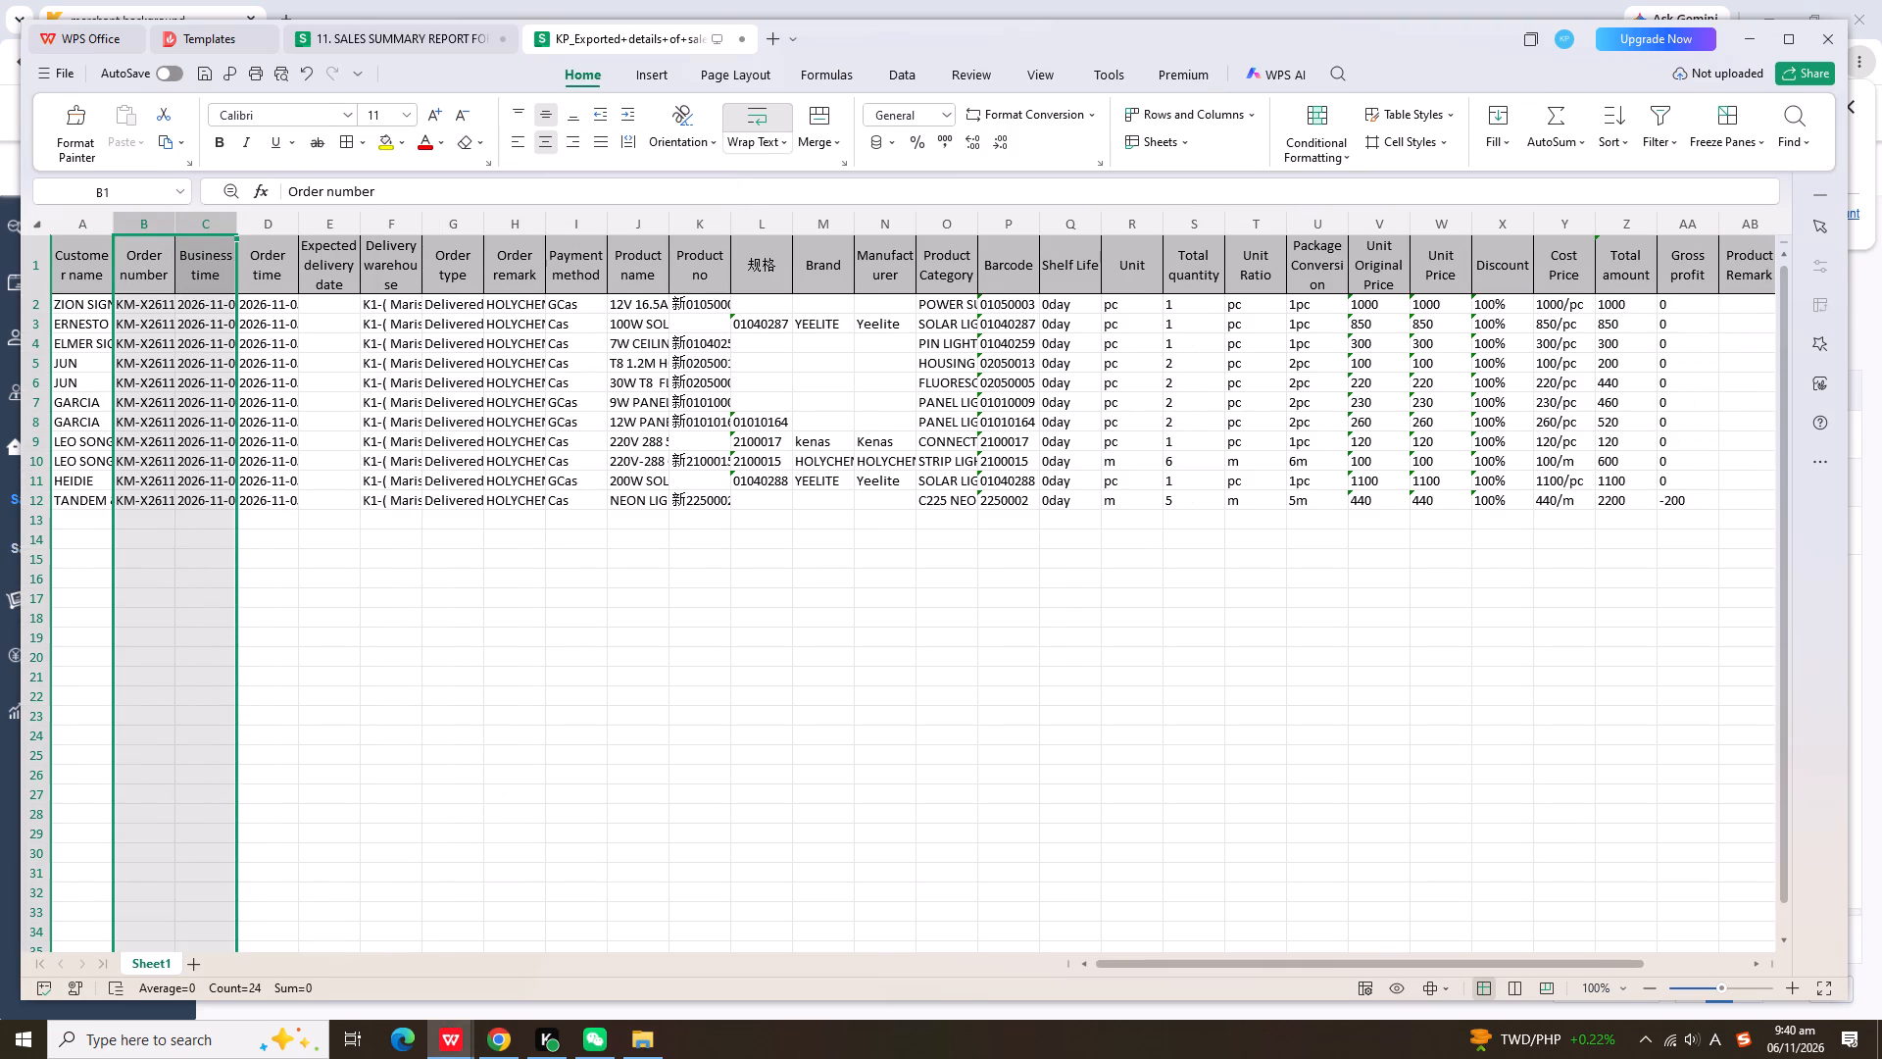
pyautogui.click(212, 237)
pyautogui.click(208, 227)
pyautogui.rightClick(208, 227)
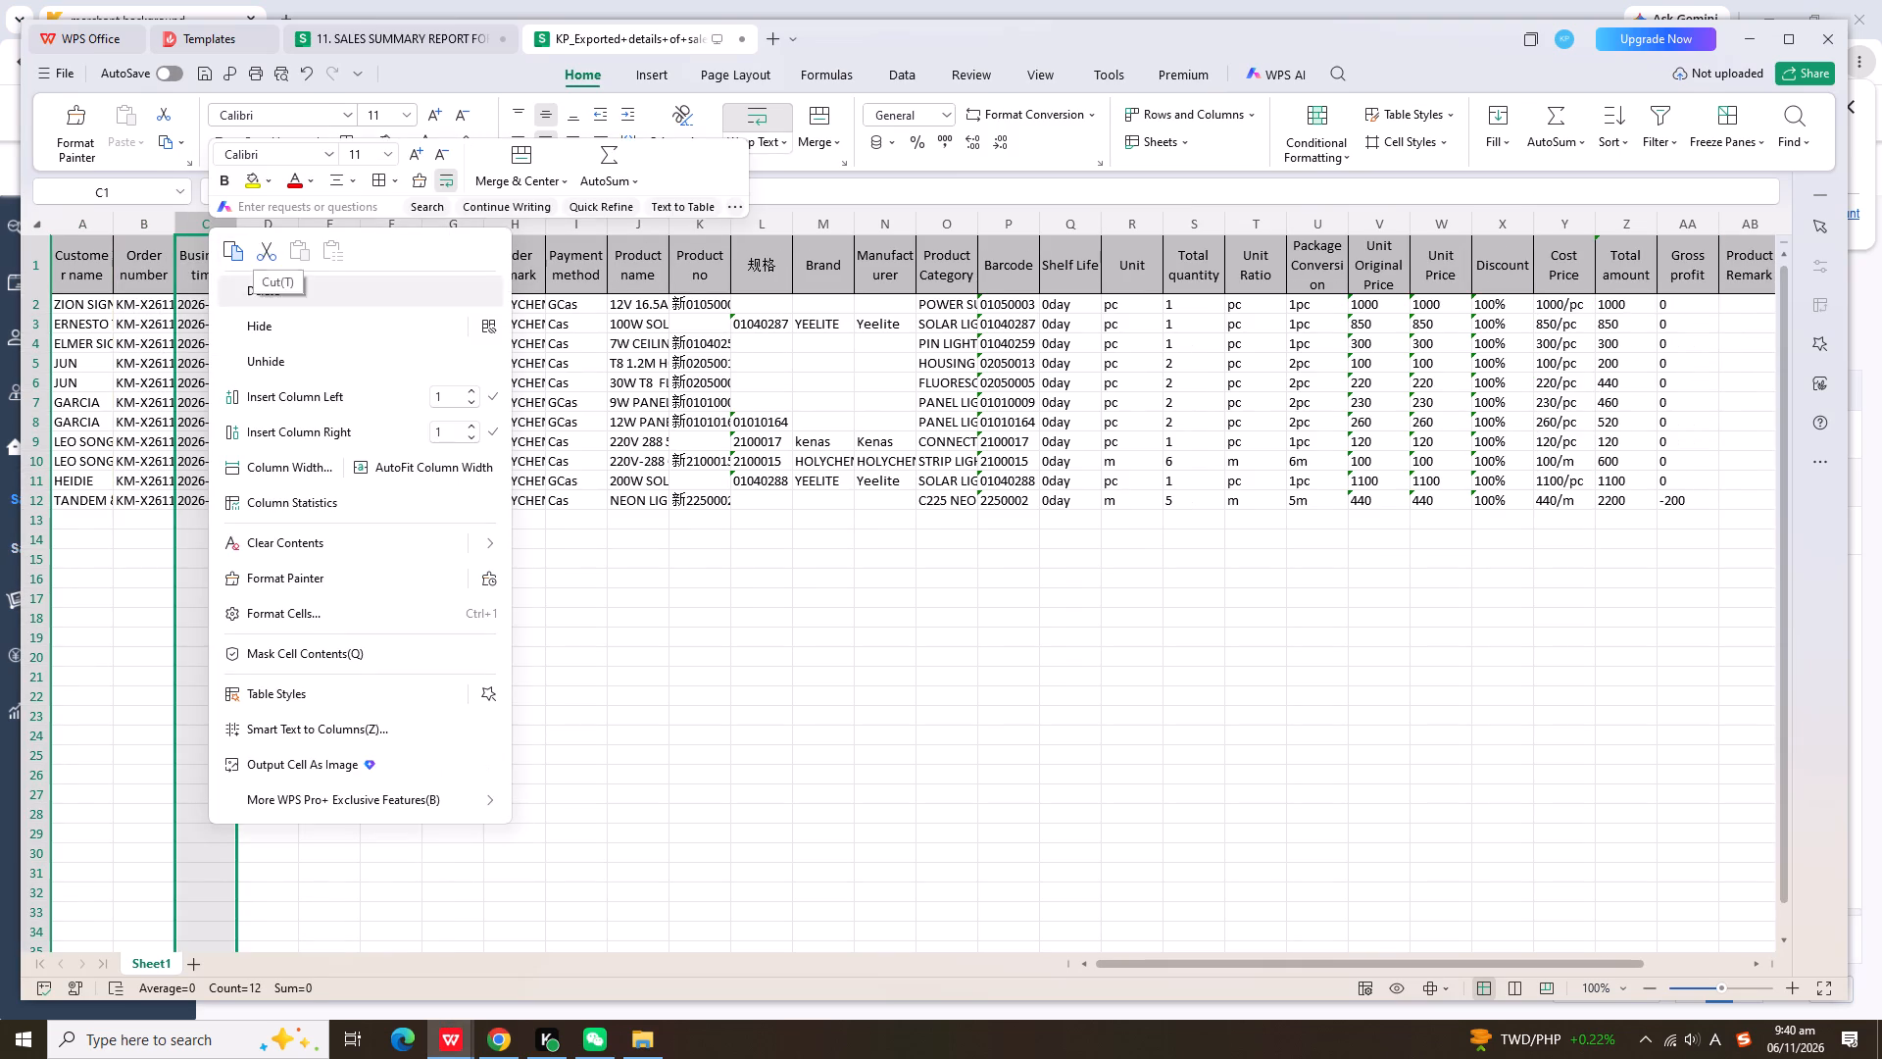
pyautogui.click(316, 302)
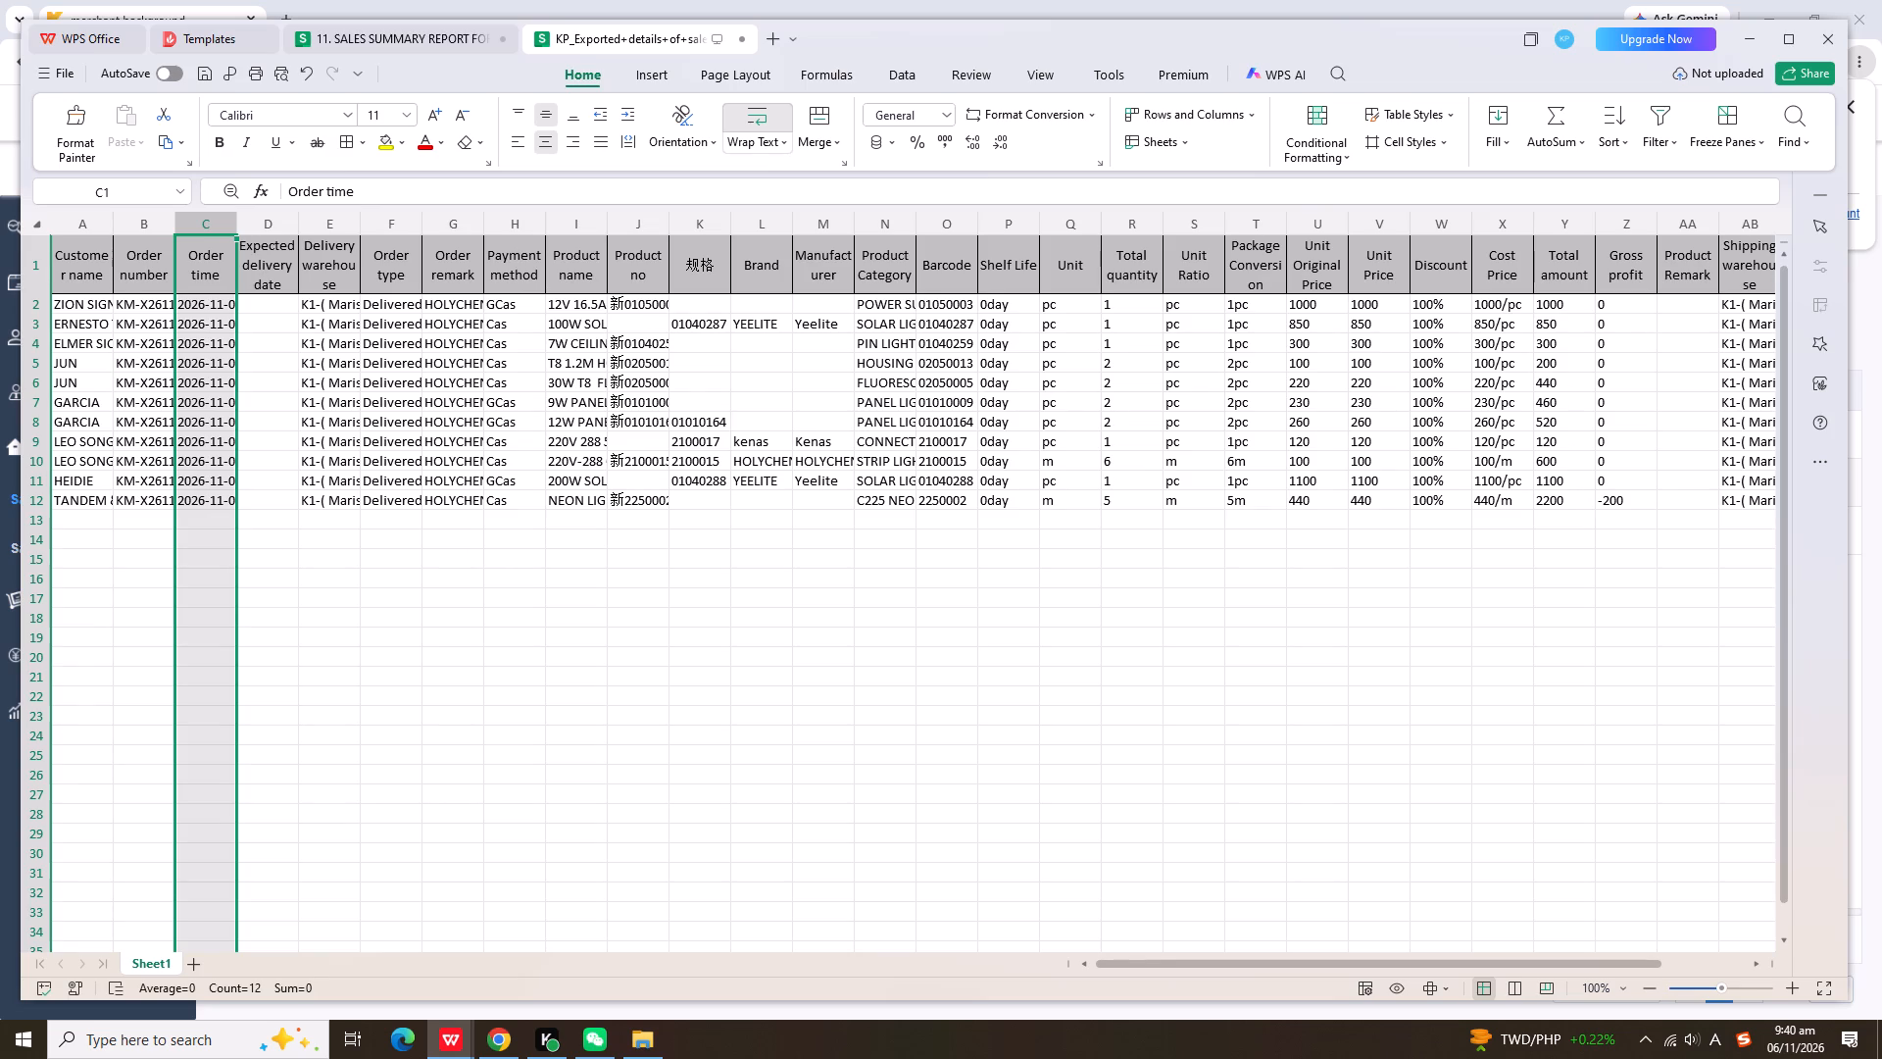
pyautogui.moveTo(262, 227); pyautogui.dragTo(373, 226)
pyautogui.rightClick(373, 226)
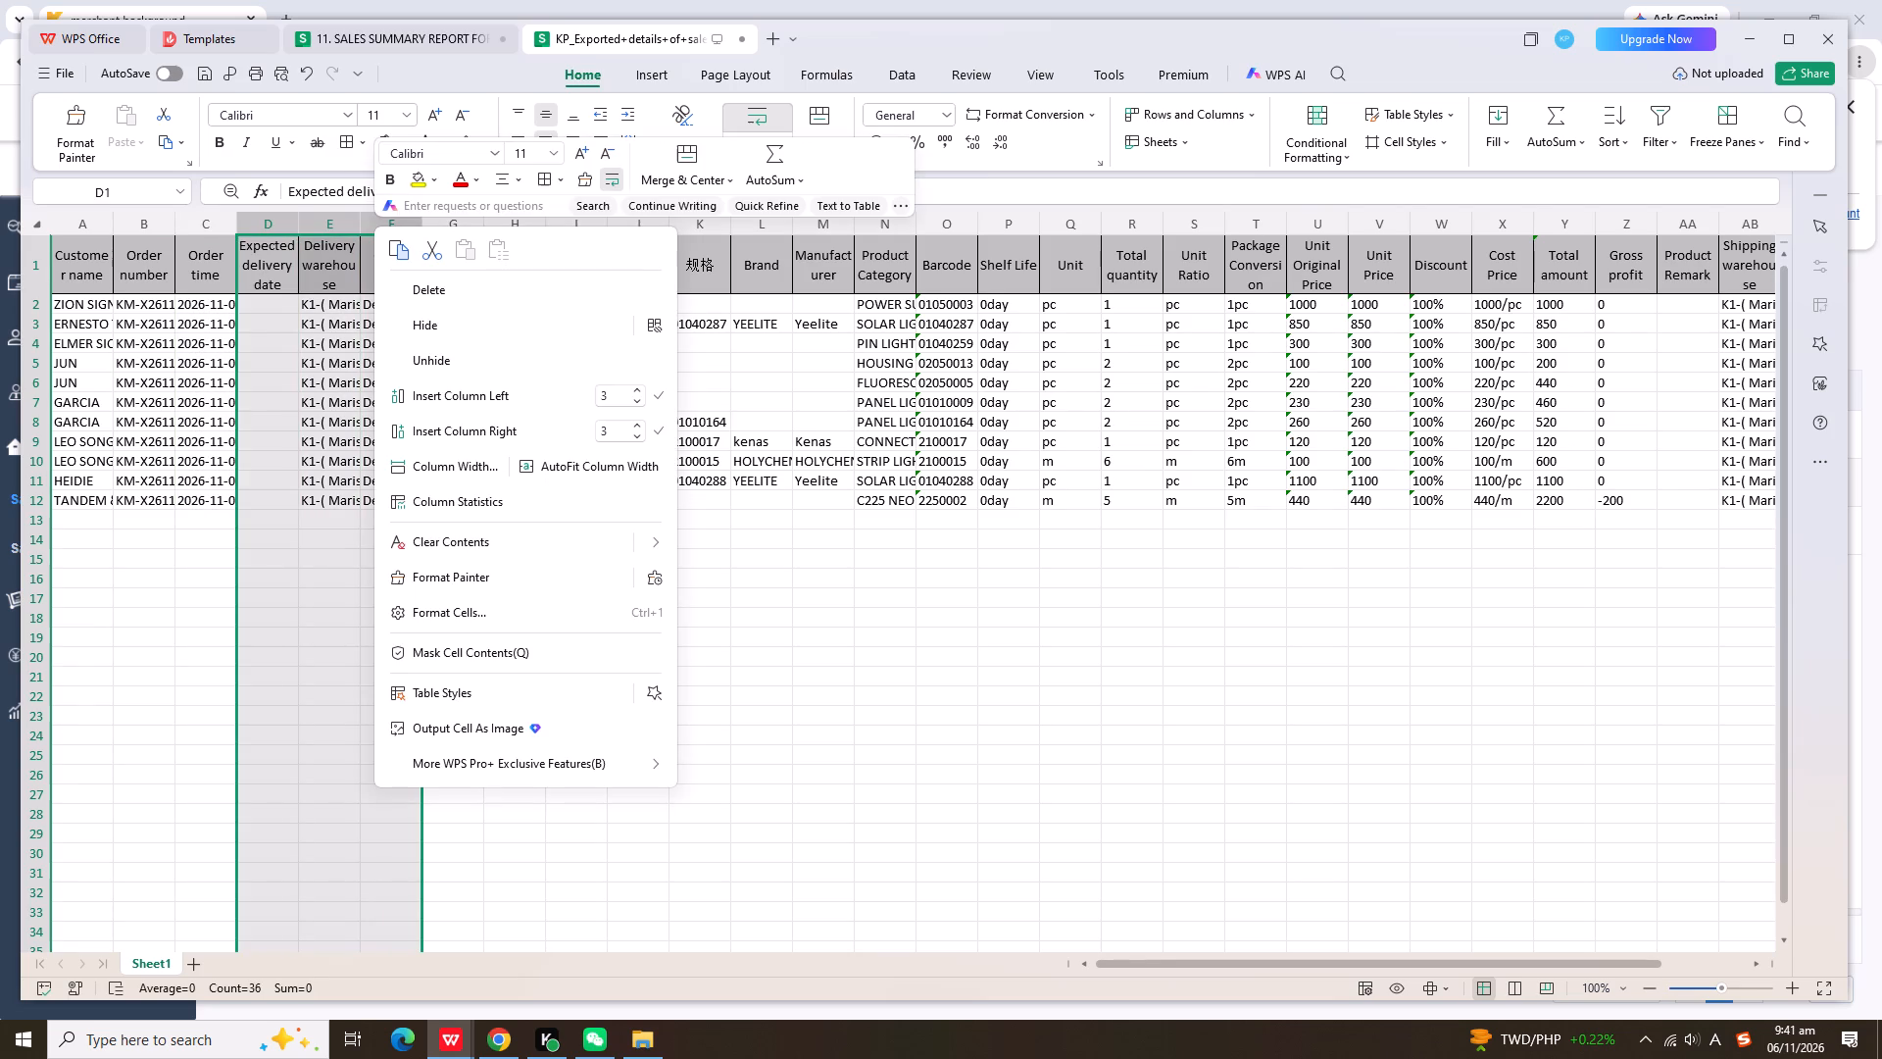
pyautogui.click(444, 283)
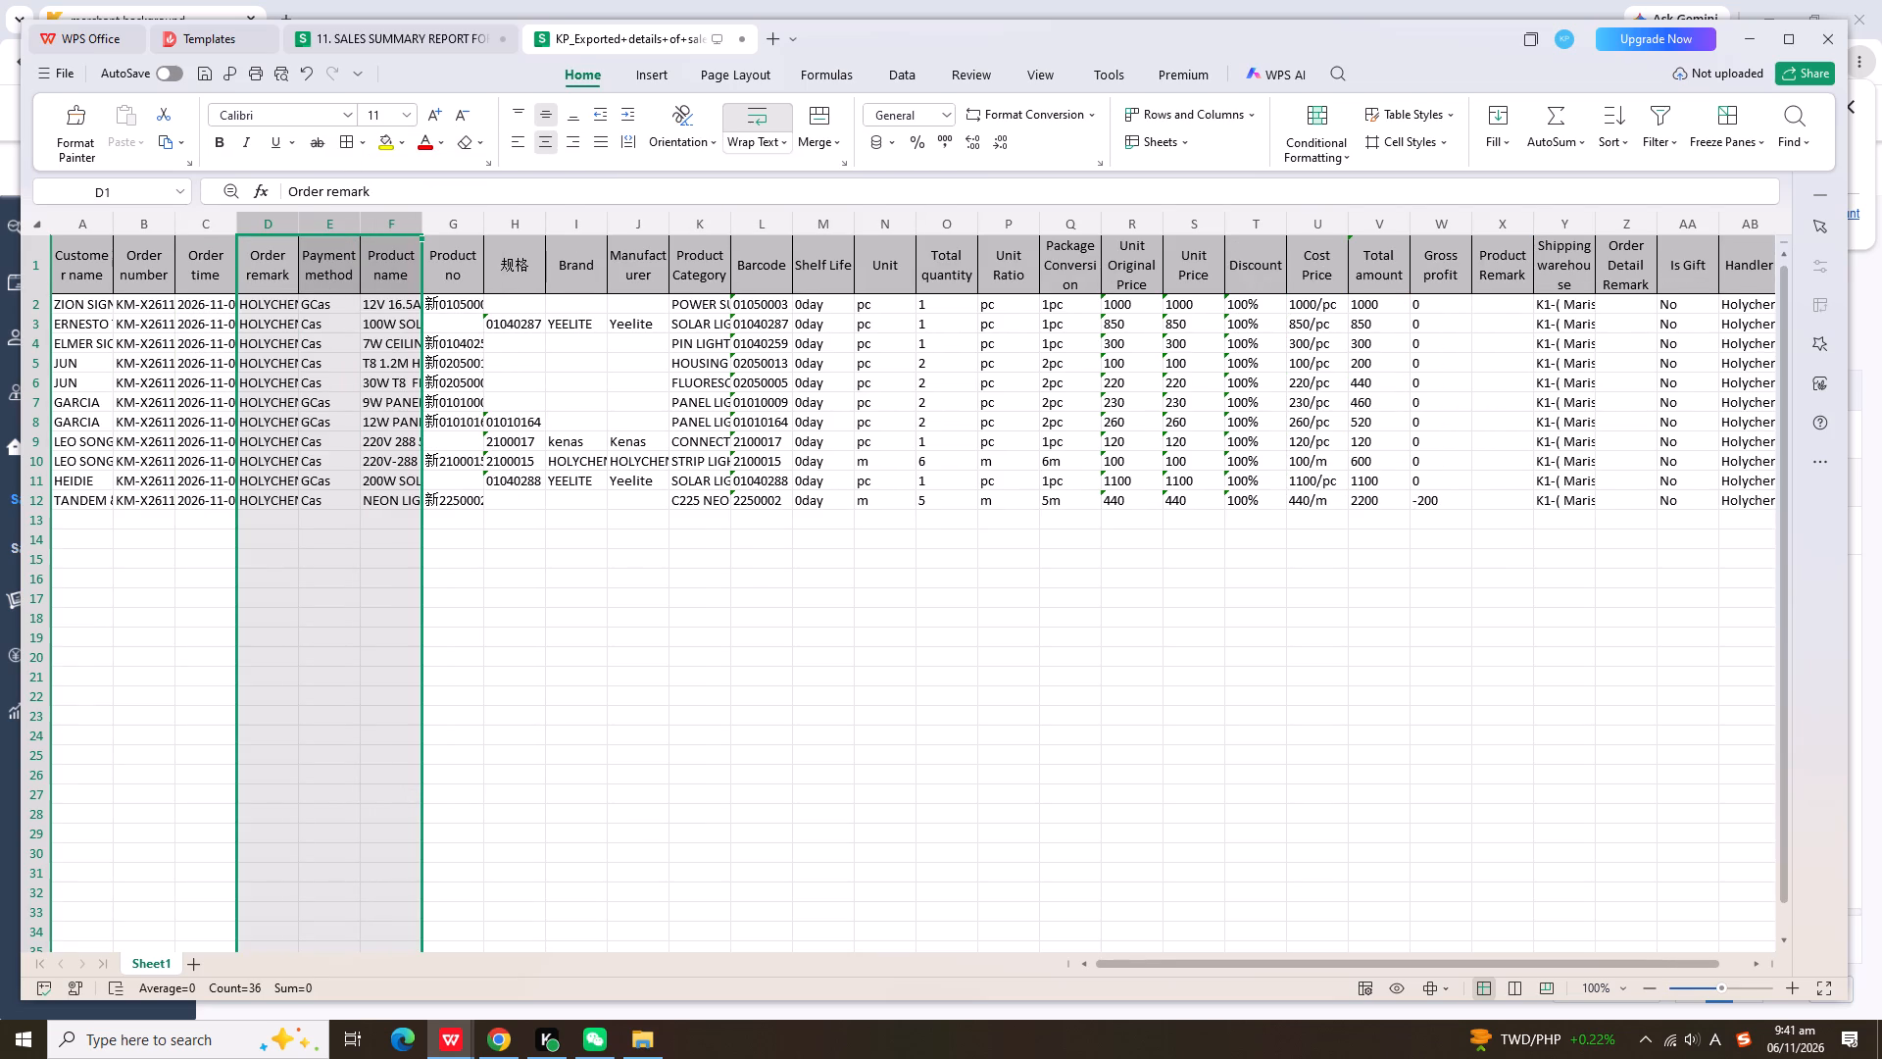
# Delete the Product no, 規格, Brand, Manufacturer, Product Category and Shelf Life columns from the K1 export.
pyautogui.moveTo(450, 232); pyautogui.dragTo(724, 232)
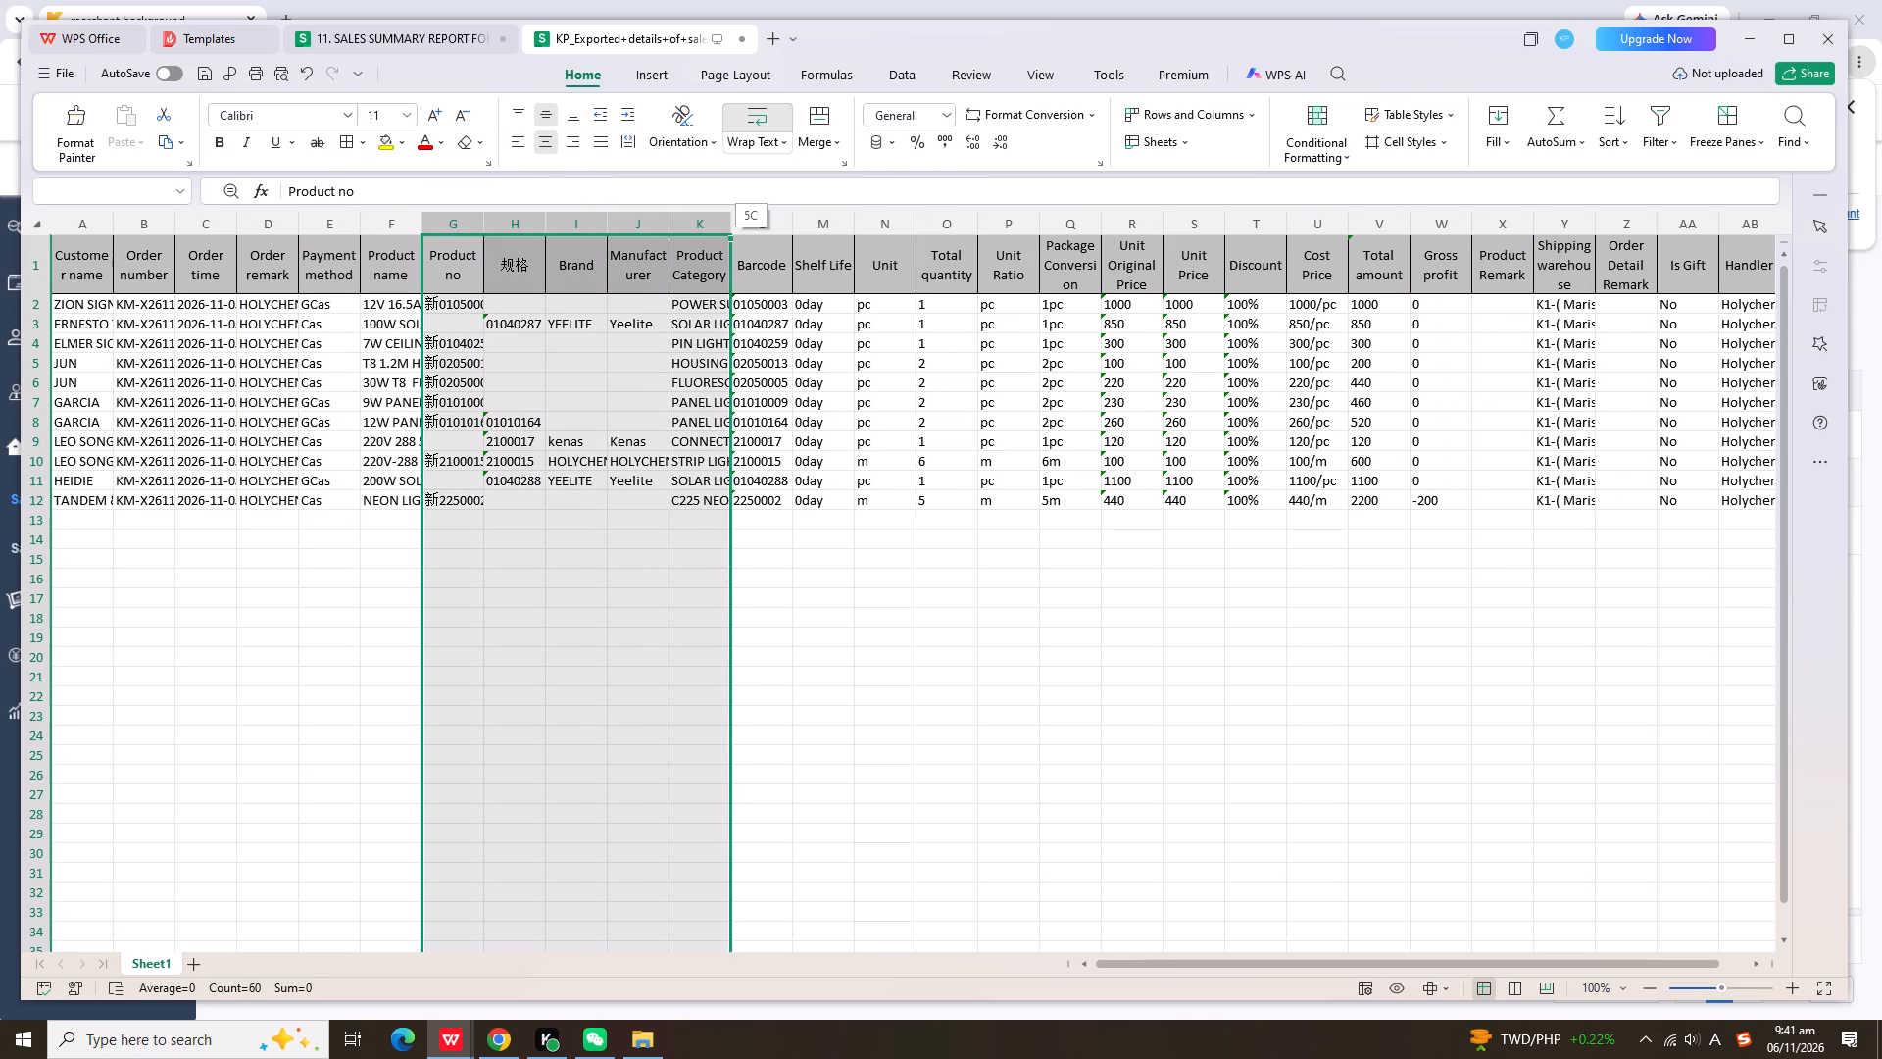
pyautogui.moveTo(724, 232); pyautogui.dragTo(711, 228)
pyautogui.rightClick(709, 228)
pyautogui.click(758, 291)
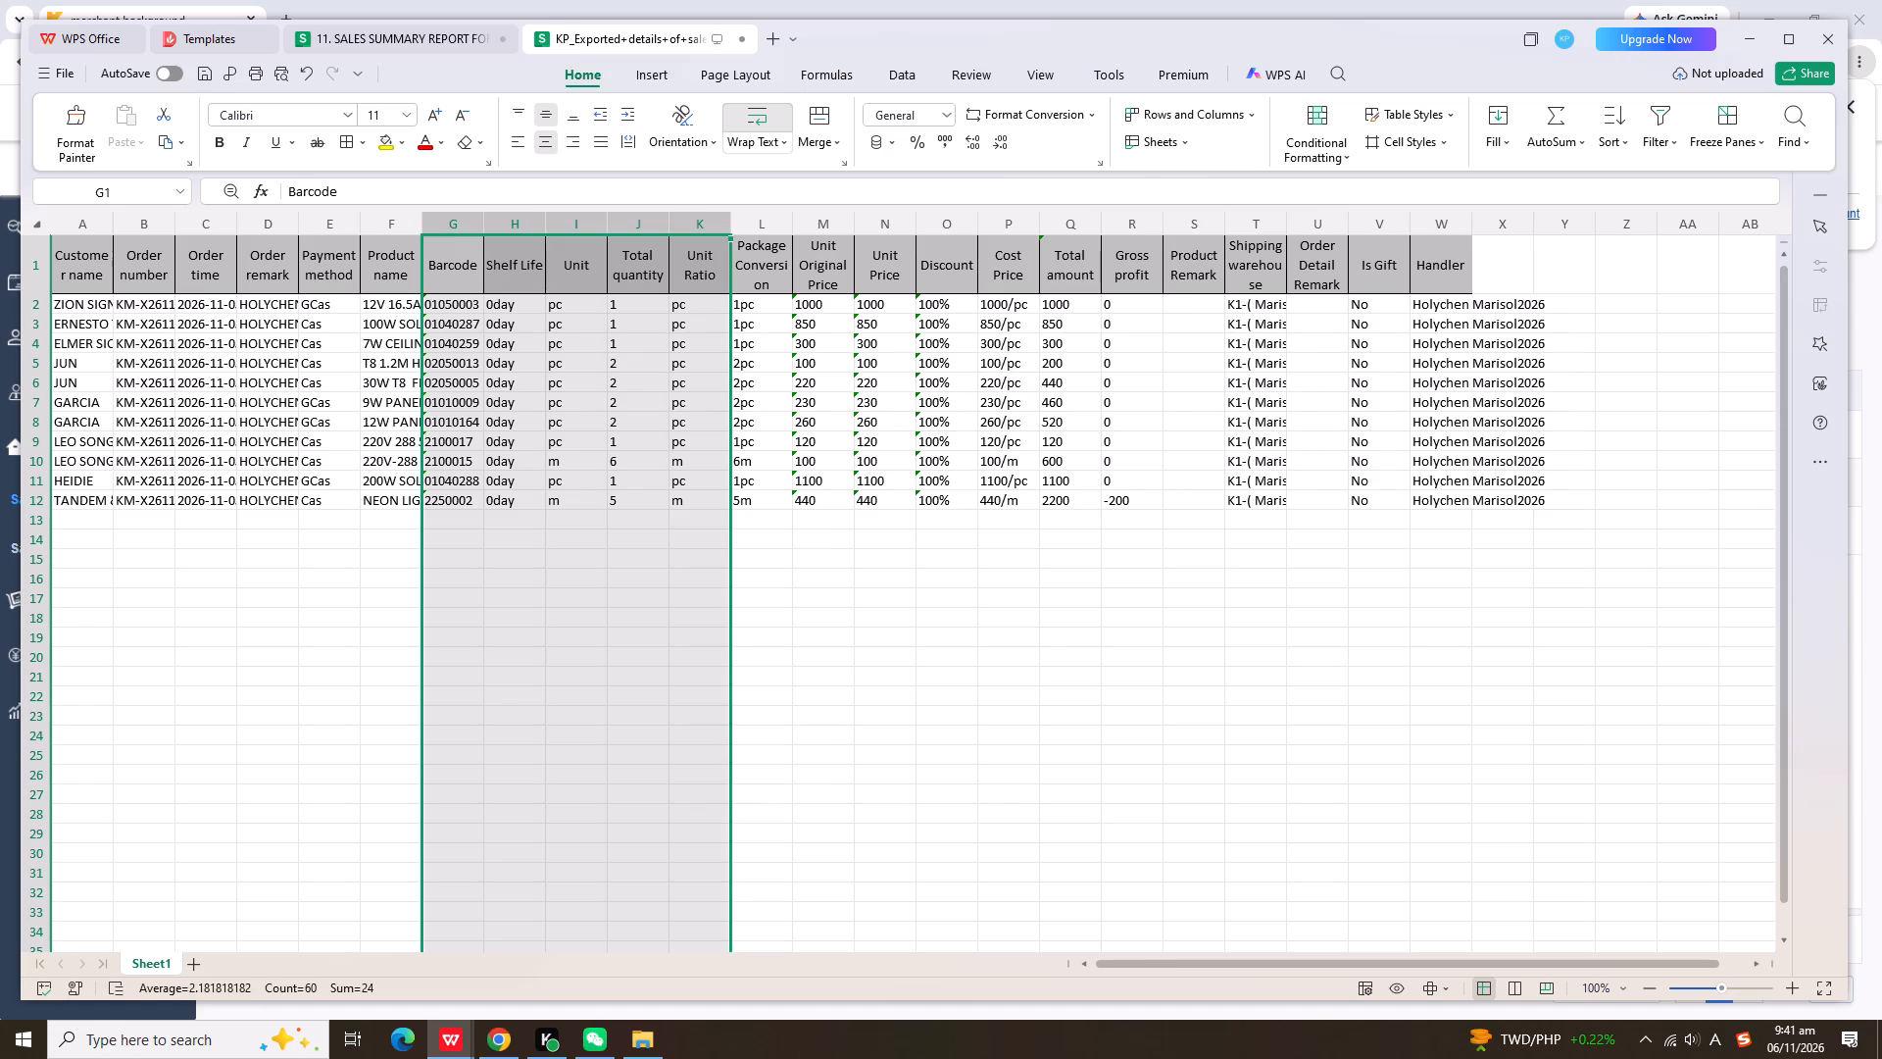
pyautogui.click(516, 227)
pyautogui.rightClick(516, 227)
pyautogui.click(587, 289)
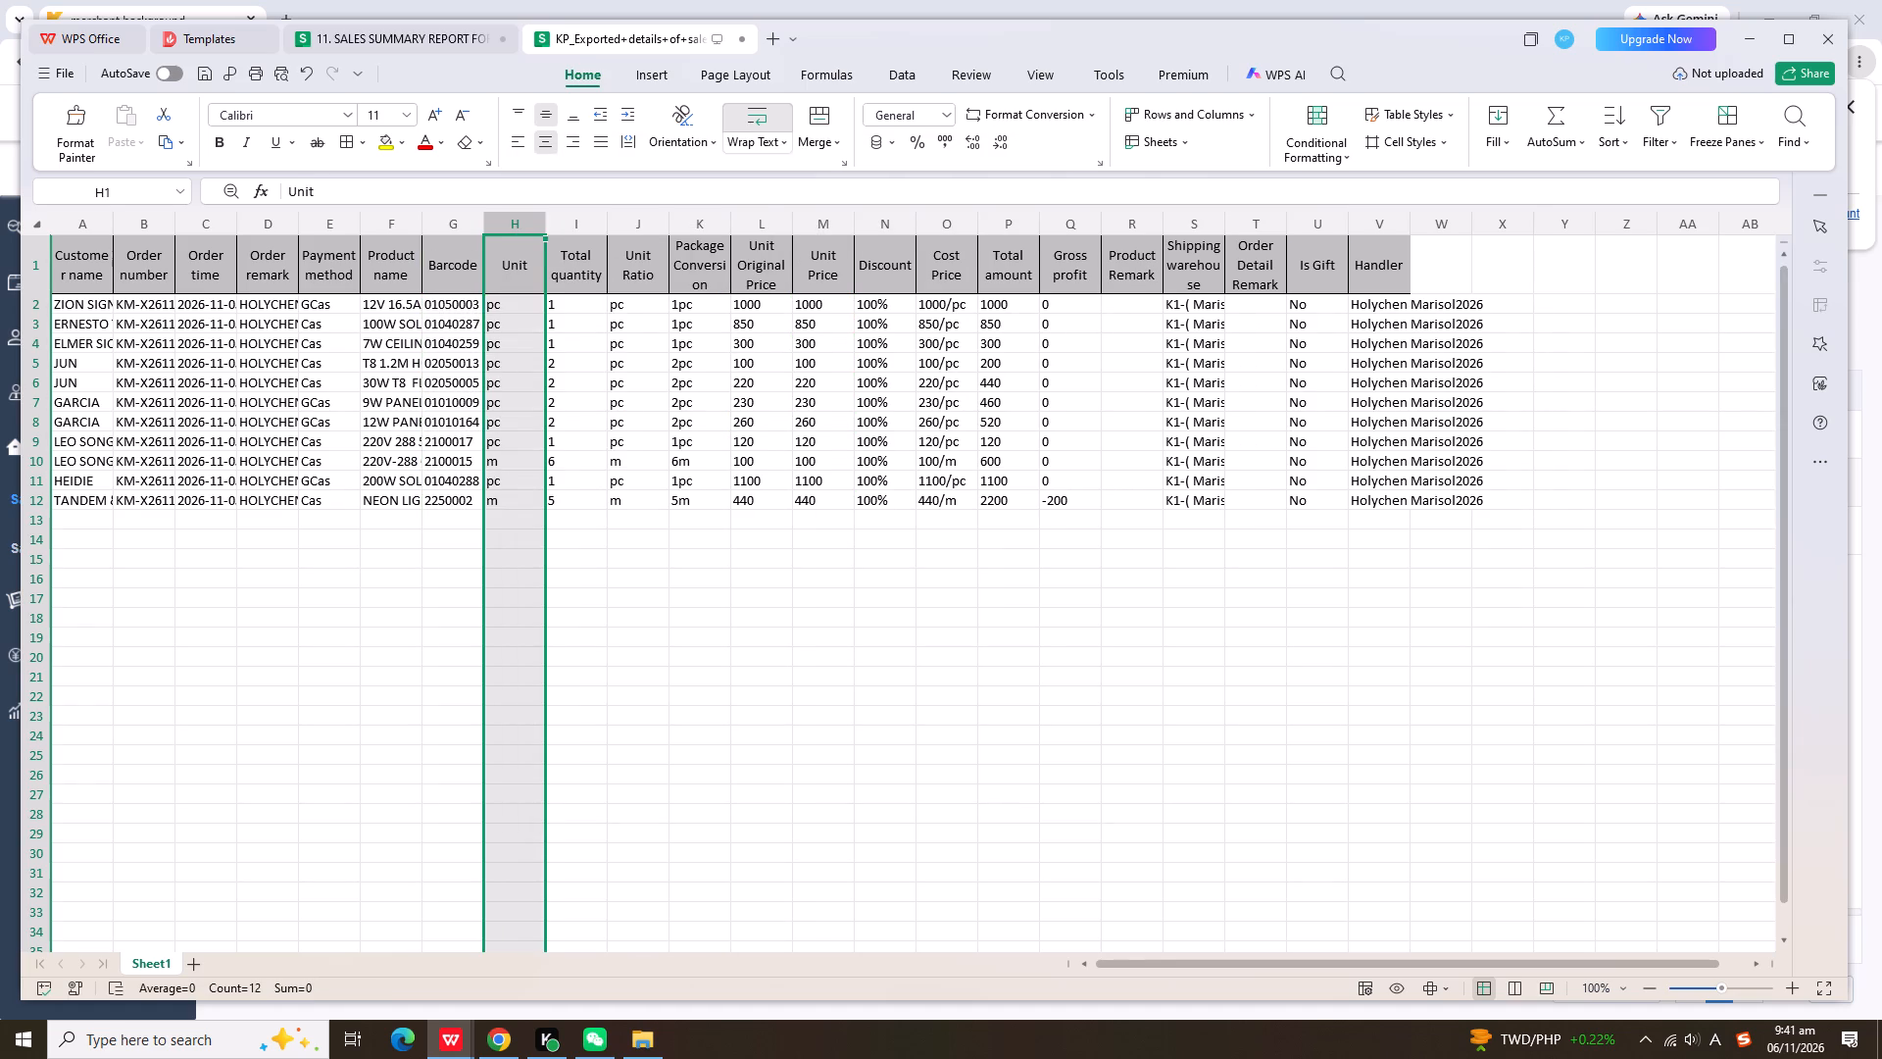
# Delete the Unit Ratio, Package Conversion, Unit Original Price, Discount and Cost Price columns from the K1 export.
pyautogui.moveTo(642, 231); pyautogui.dragTo(757, 237)
pyautogui.rightClick(755, 231)
pyautogui.click(819, 293)
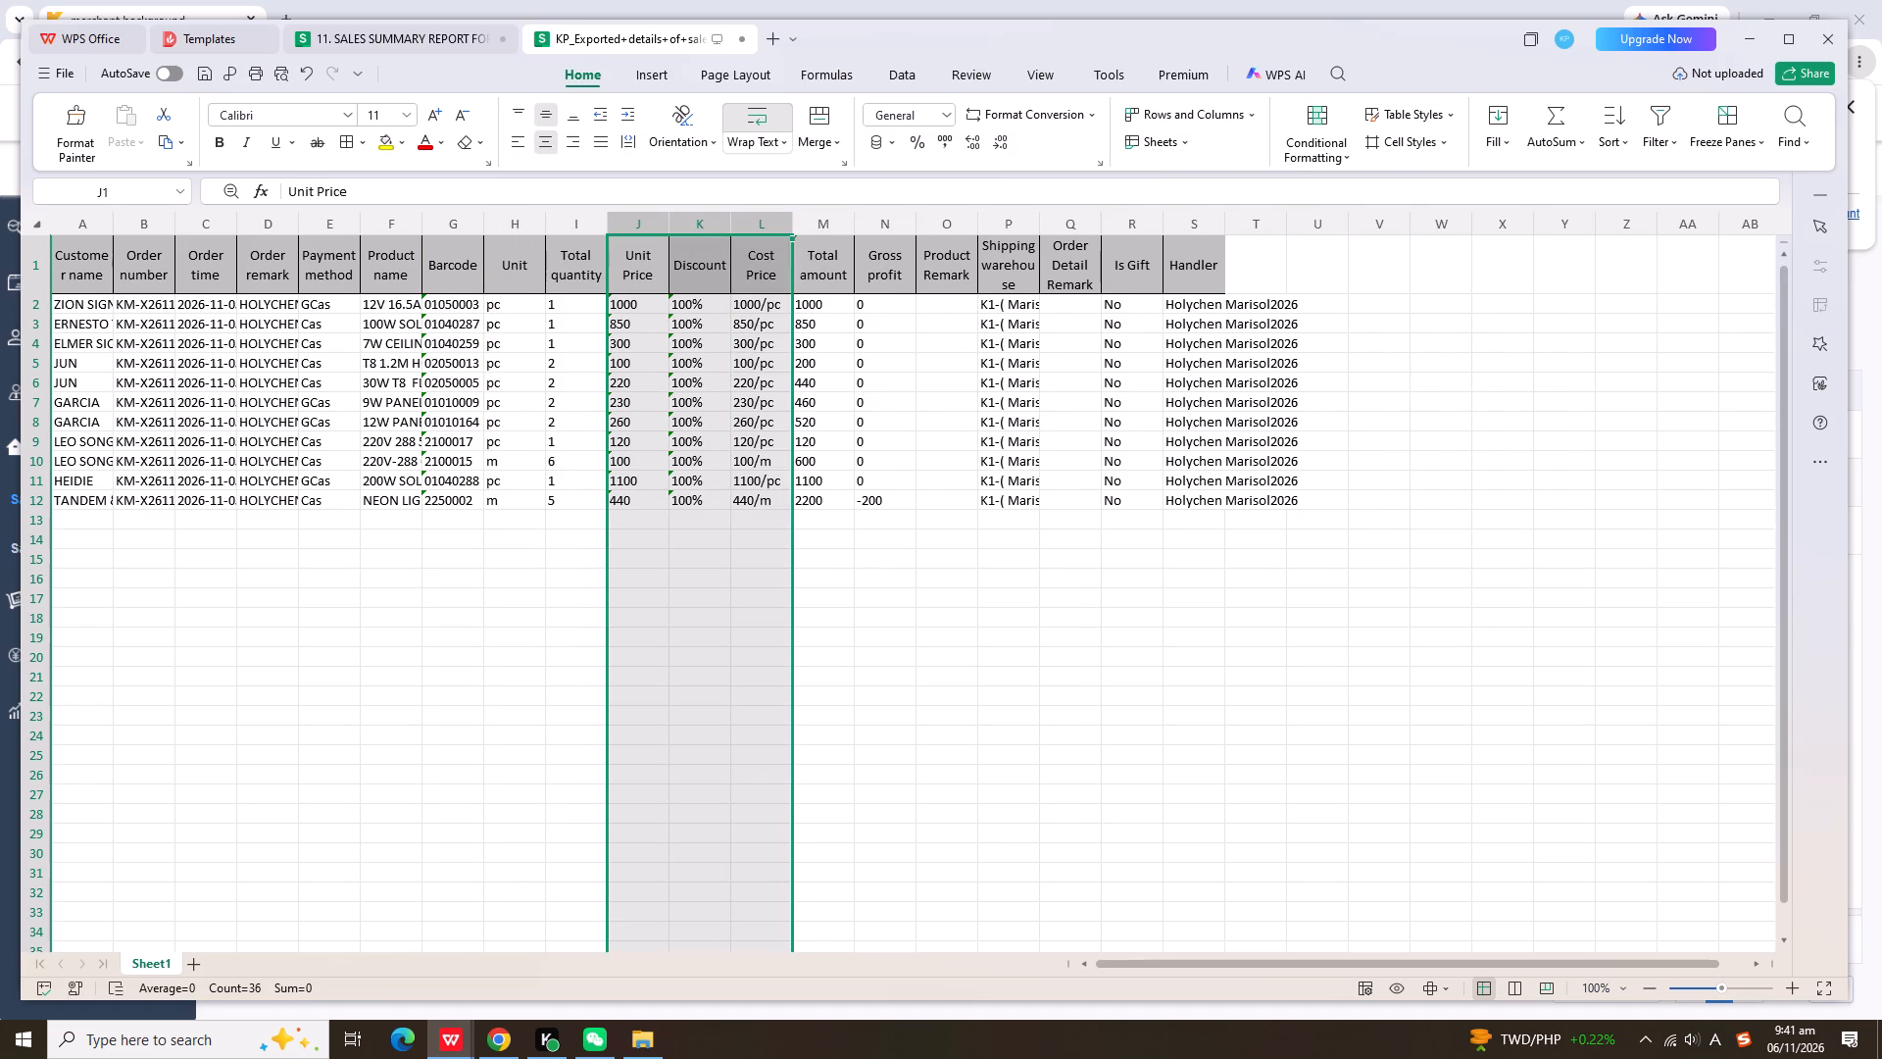
pyautogui.moveTo(708, 229); pyautogui.dragTo(744, 232)
pyautogui.rightClick(744, 232)
pyautogui.click(809, 297)
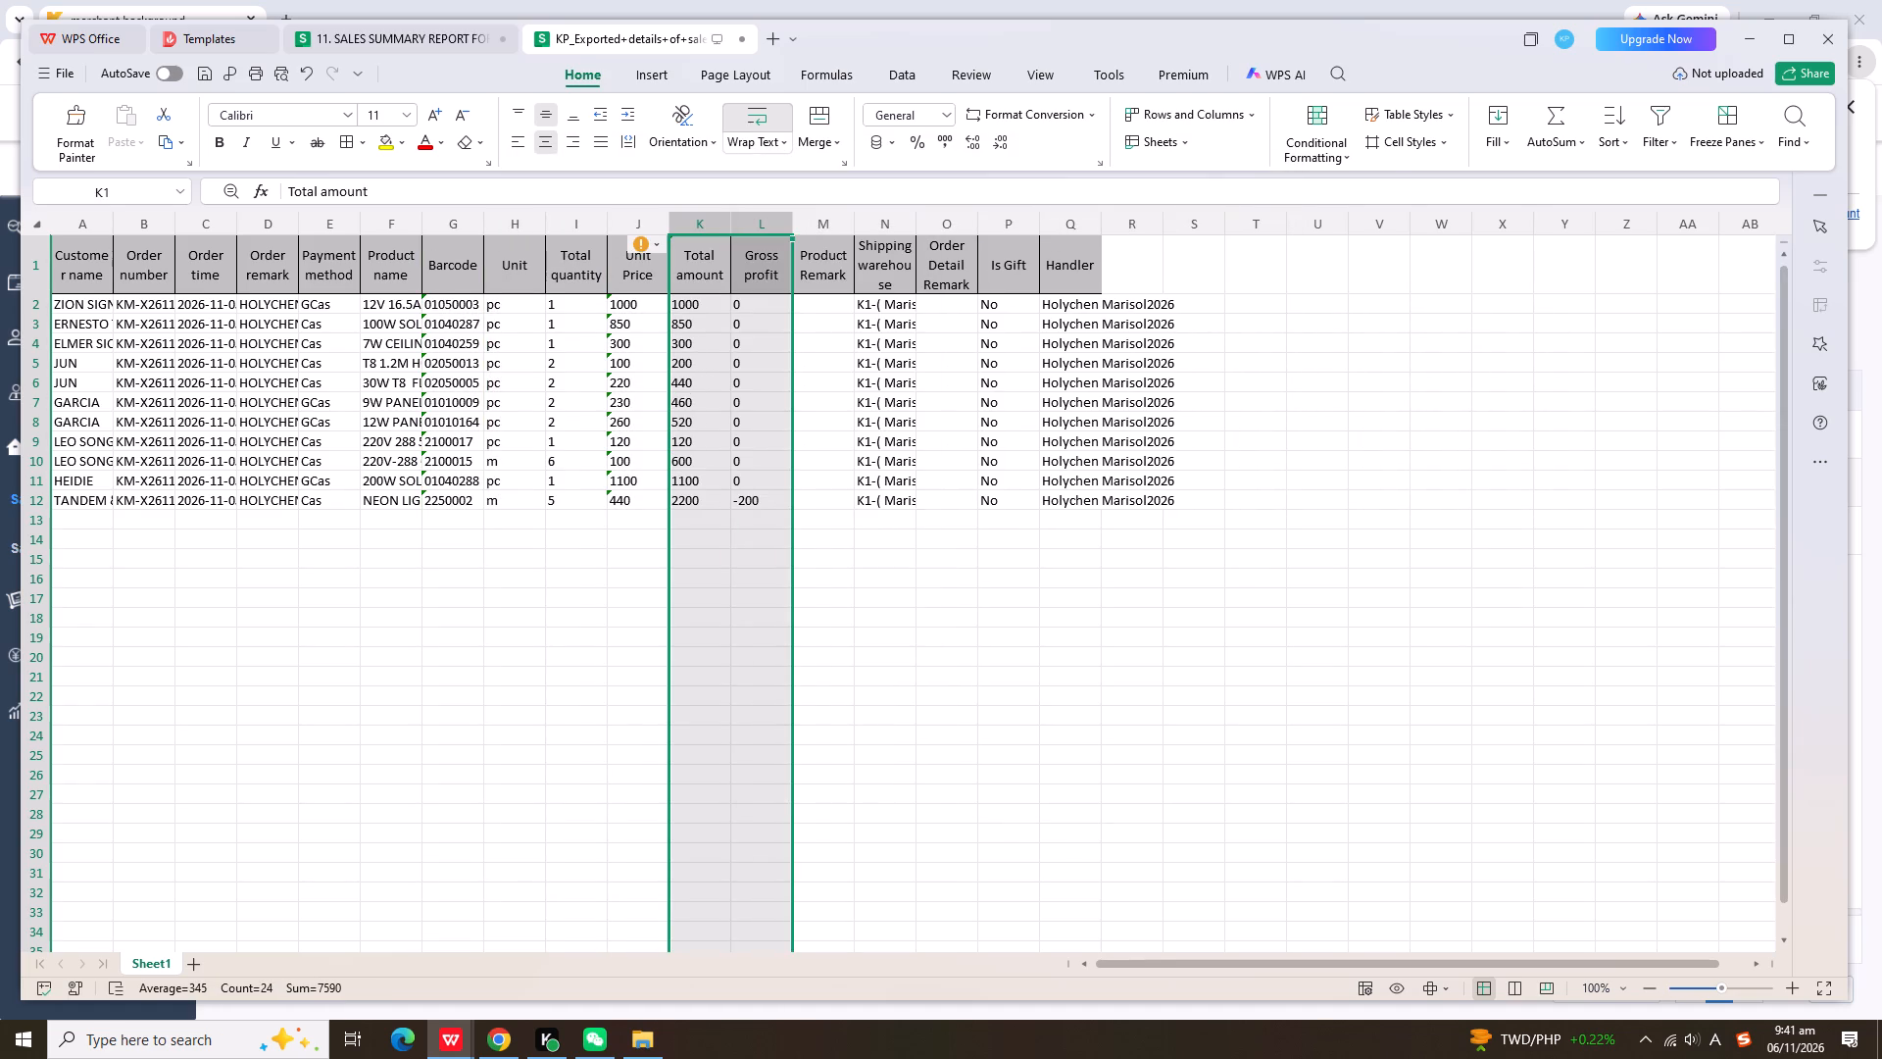
# Enter 2000 in the Gross profit cell of the last product row, L12.
pyautogui.moveTo(704, 308); pyautogui.dragTo(705, 481)
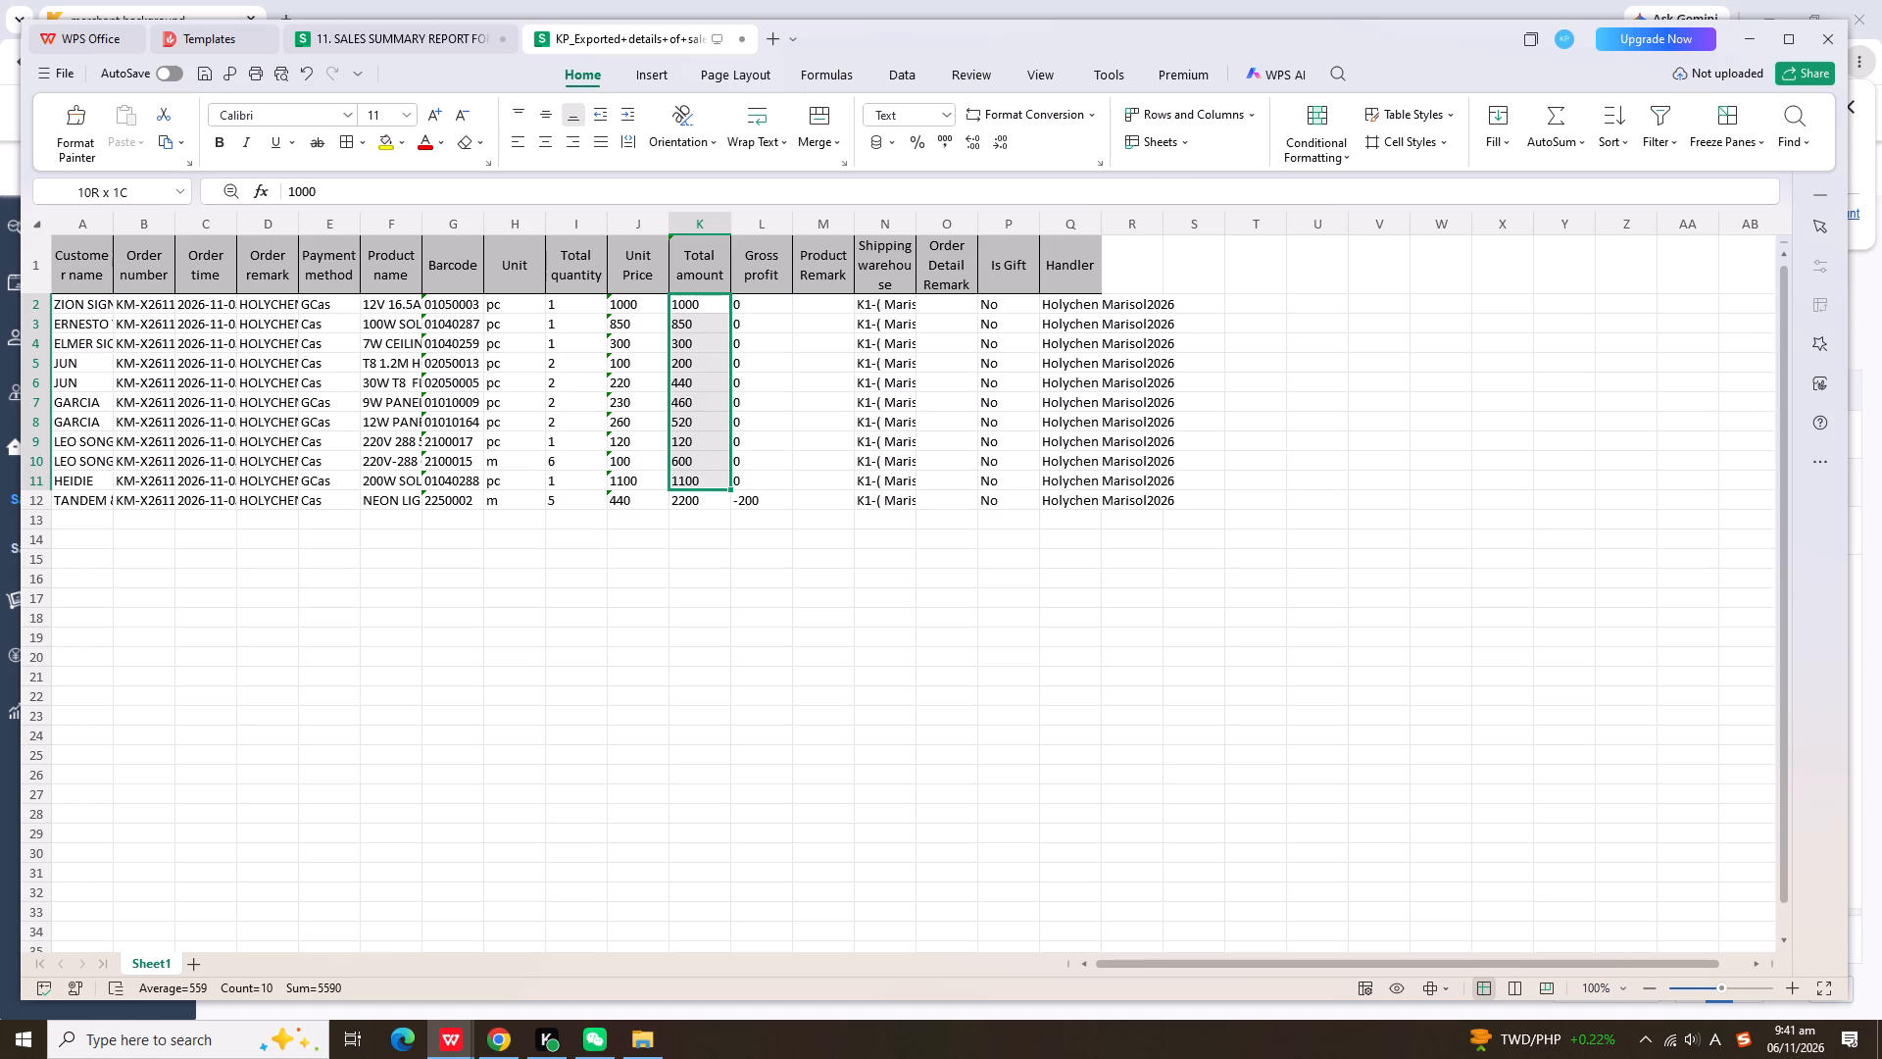
pyautogui.moveTo(705, 481); pyautogui.dragTo(705, 482)
pyautogui.moveTo(705, 482); pyautogui.dragTo(704, 482)
pyautogui.click(767, 501)
pyautogui.write('2000')
pyautogui.press('Return')
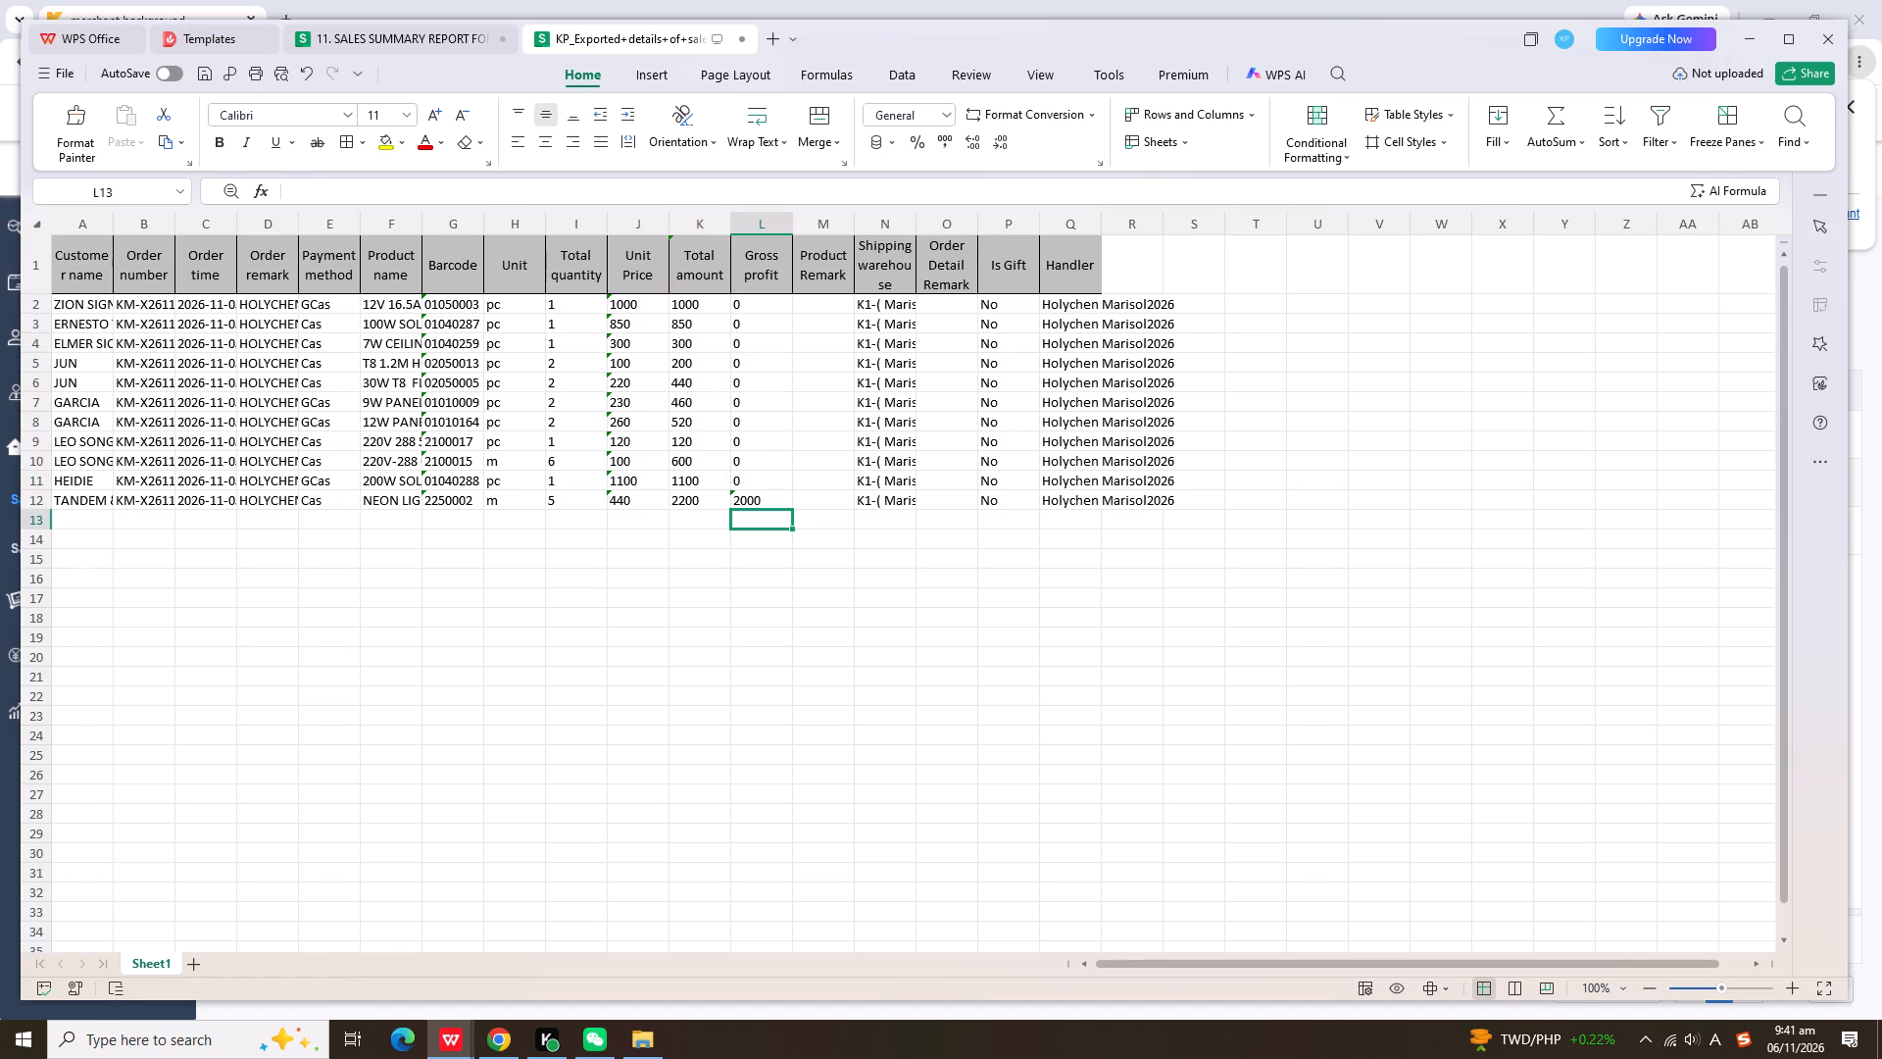
# Copy the Total amount values of rows 2 to 11 into the Gross profit column of the same rows.
pyautogui.moveTo(688, 303); pyautogui.dragTo(704, 479)
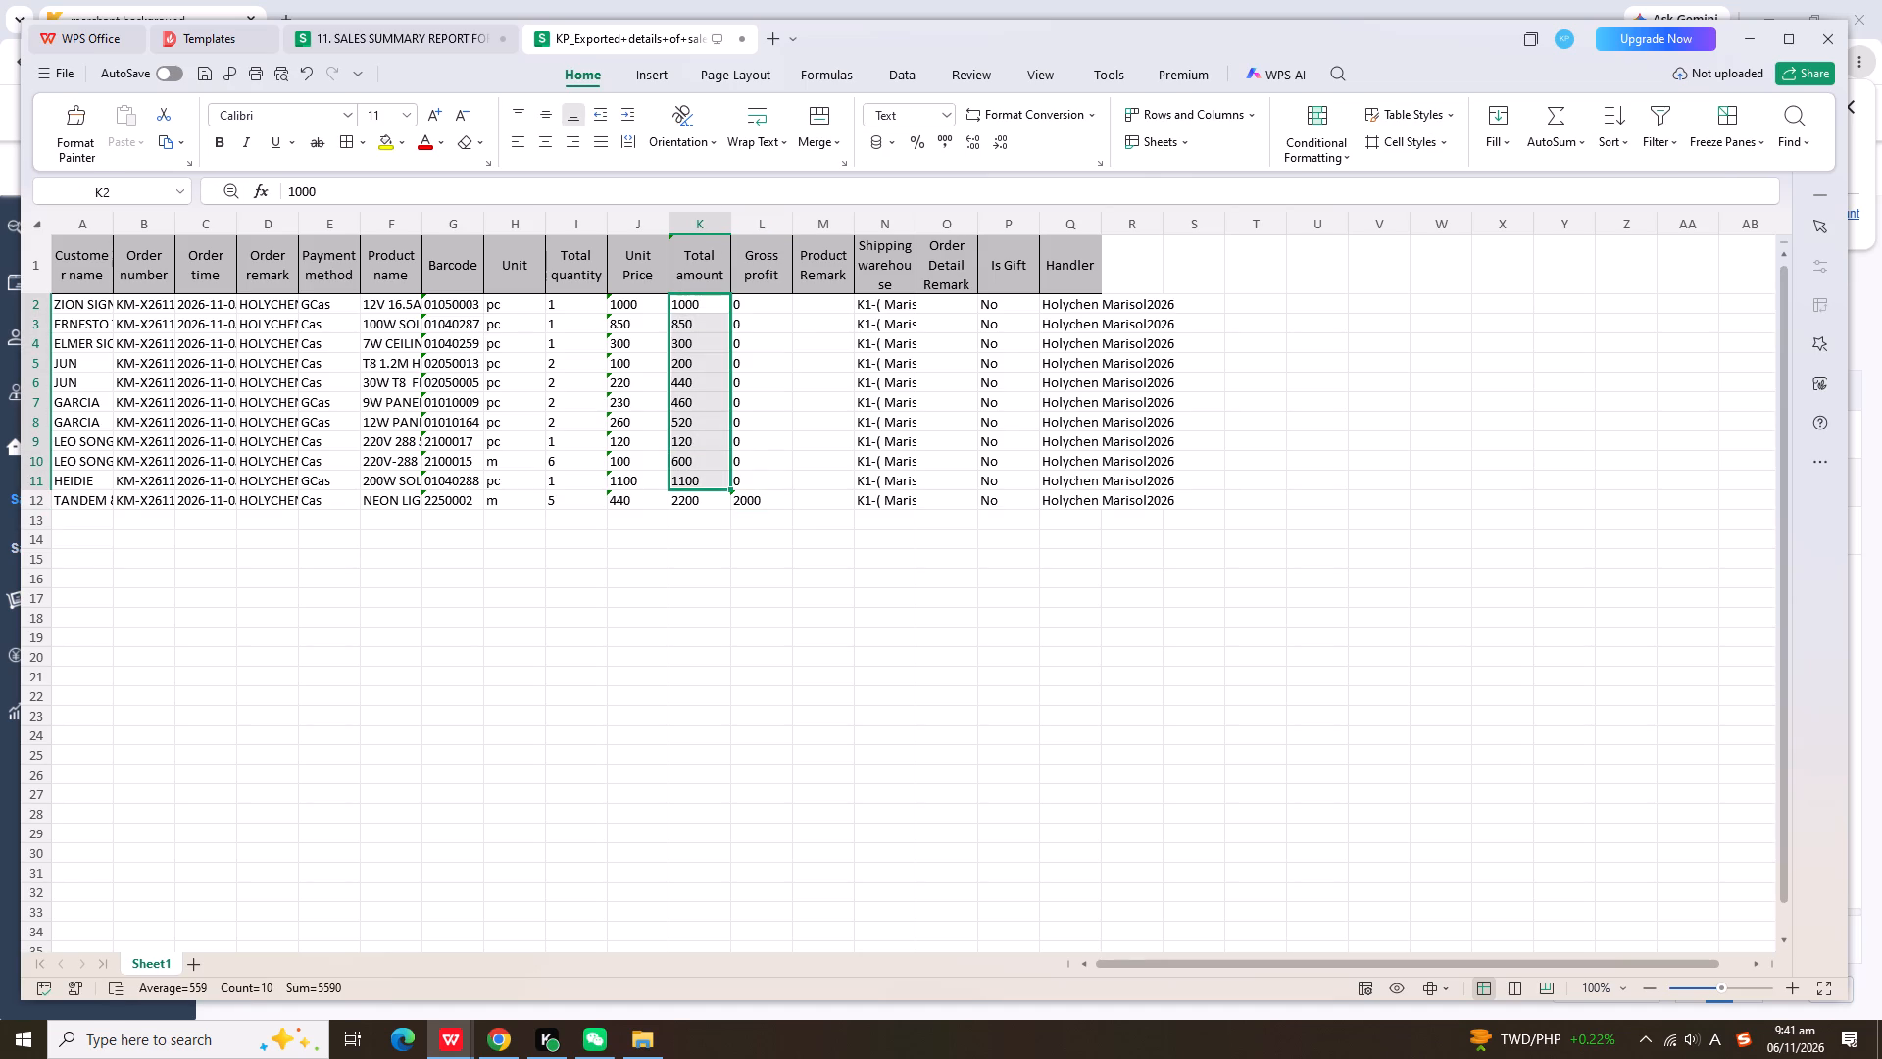
pyautogui.hotkey('ctrl', 'c')
pyautogui.click(783, 309)
pyautogui.hotkey('ctrl', 'v')
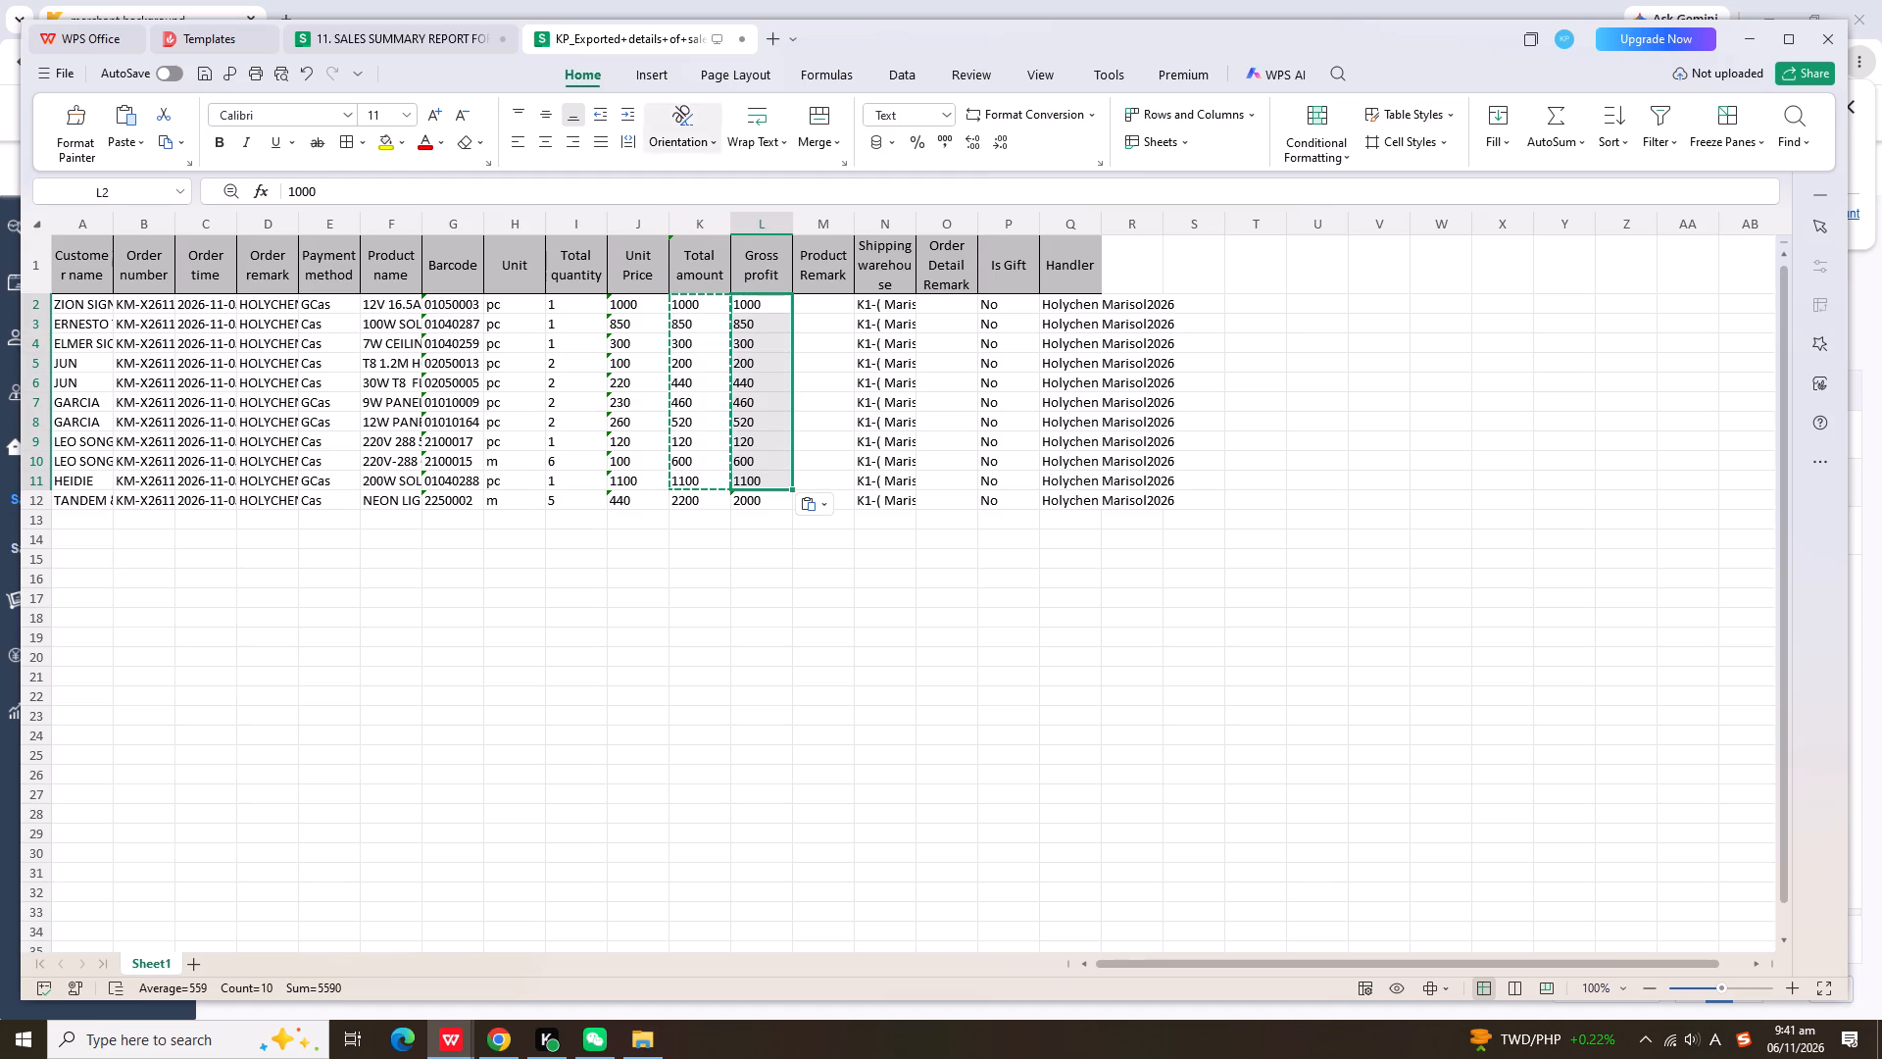
# Copy the Gross profit values L2:L12 into both total amount columns of the DAILY SALES REMITTED sheet, starting at G30 and P30.
pyautogui.moveTo(759, 307); pyautogui.dragTo(757, 507)
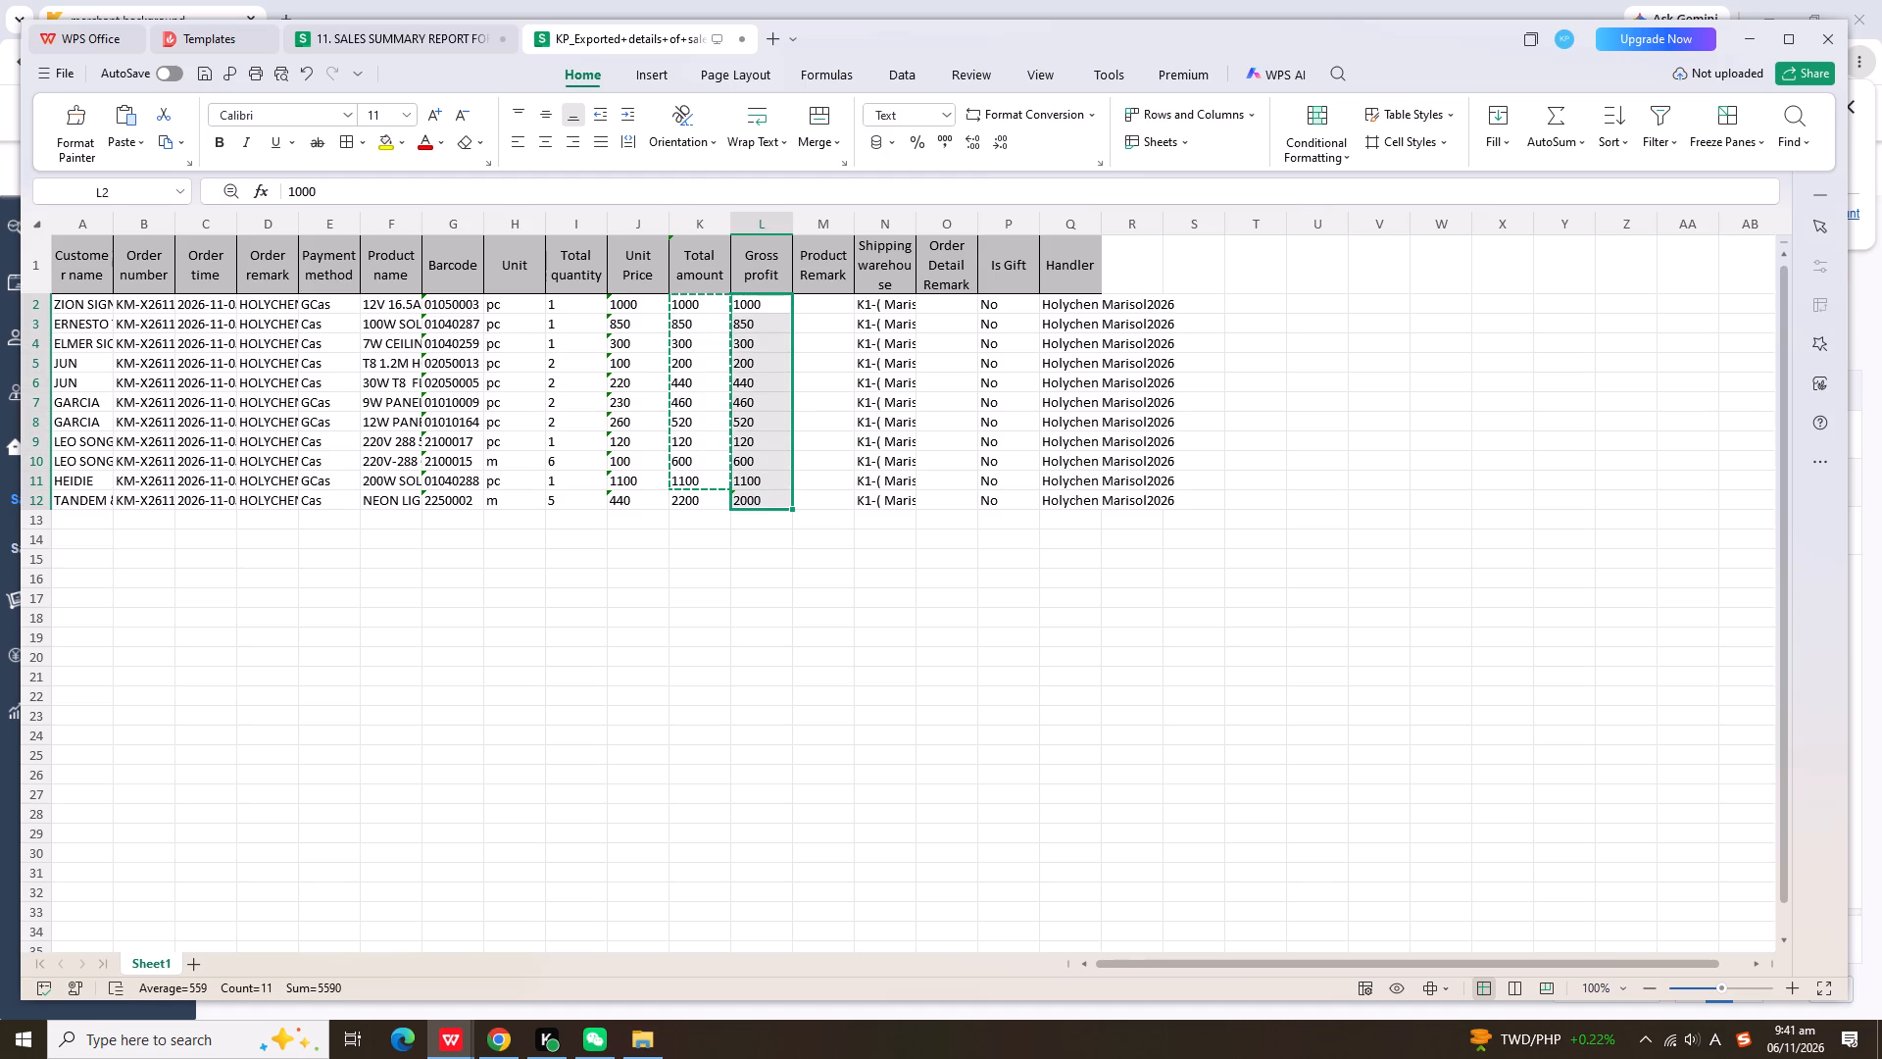
pyautogui.hotkey('ctrl', 'c')
pyautogui.click(420, 37)
pyautogui.click(367, 967)
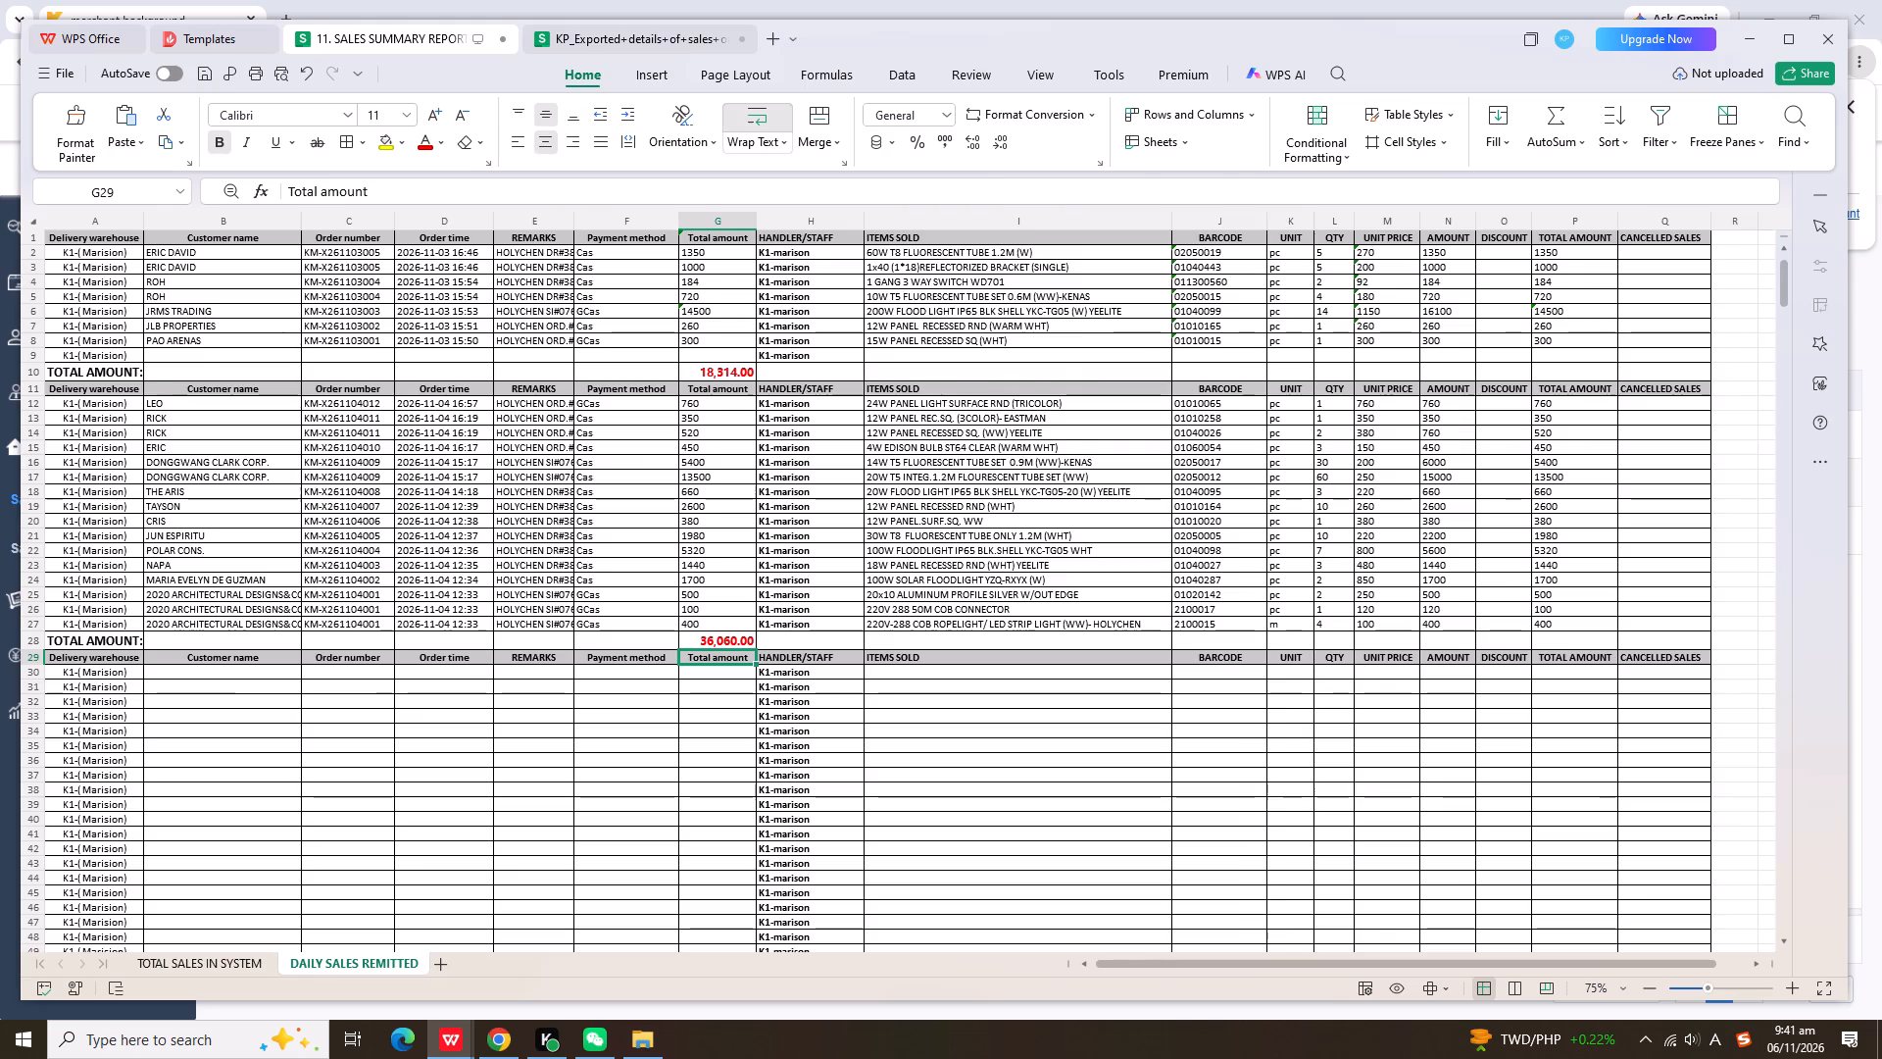
pyautogui.scroll(-4, 610, 661)
pyautogui.click(714, 445)
pyautogui.hotkey('ctrl', 'v')
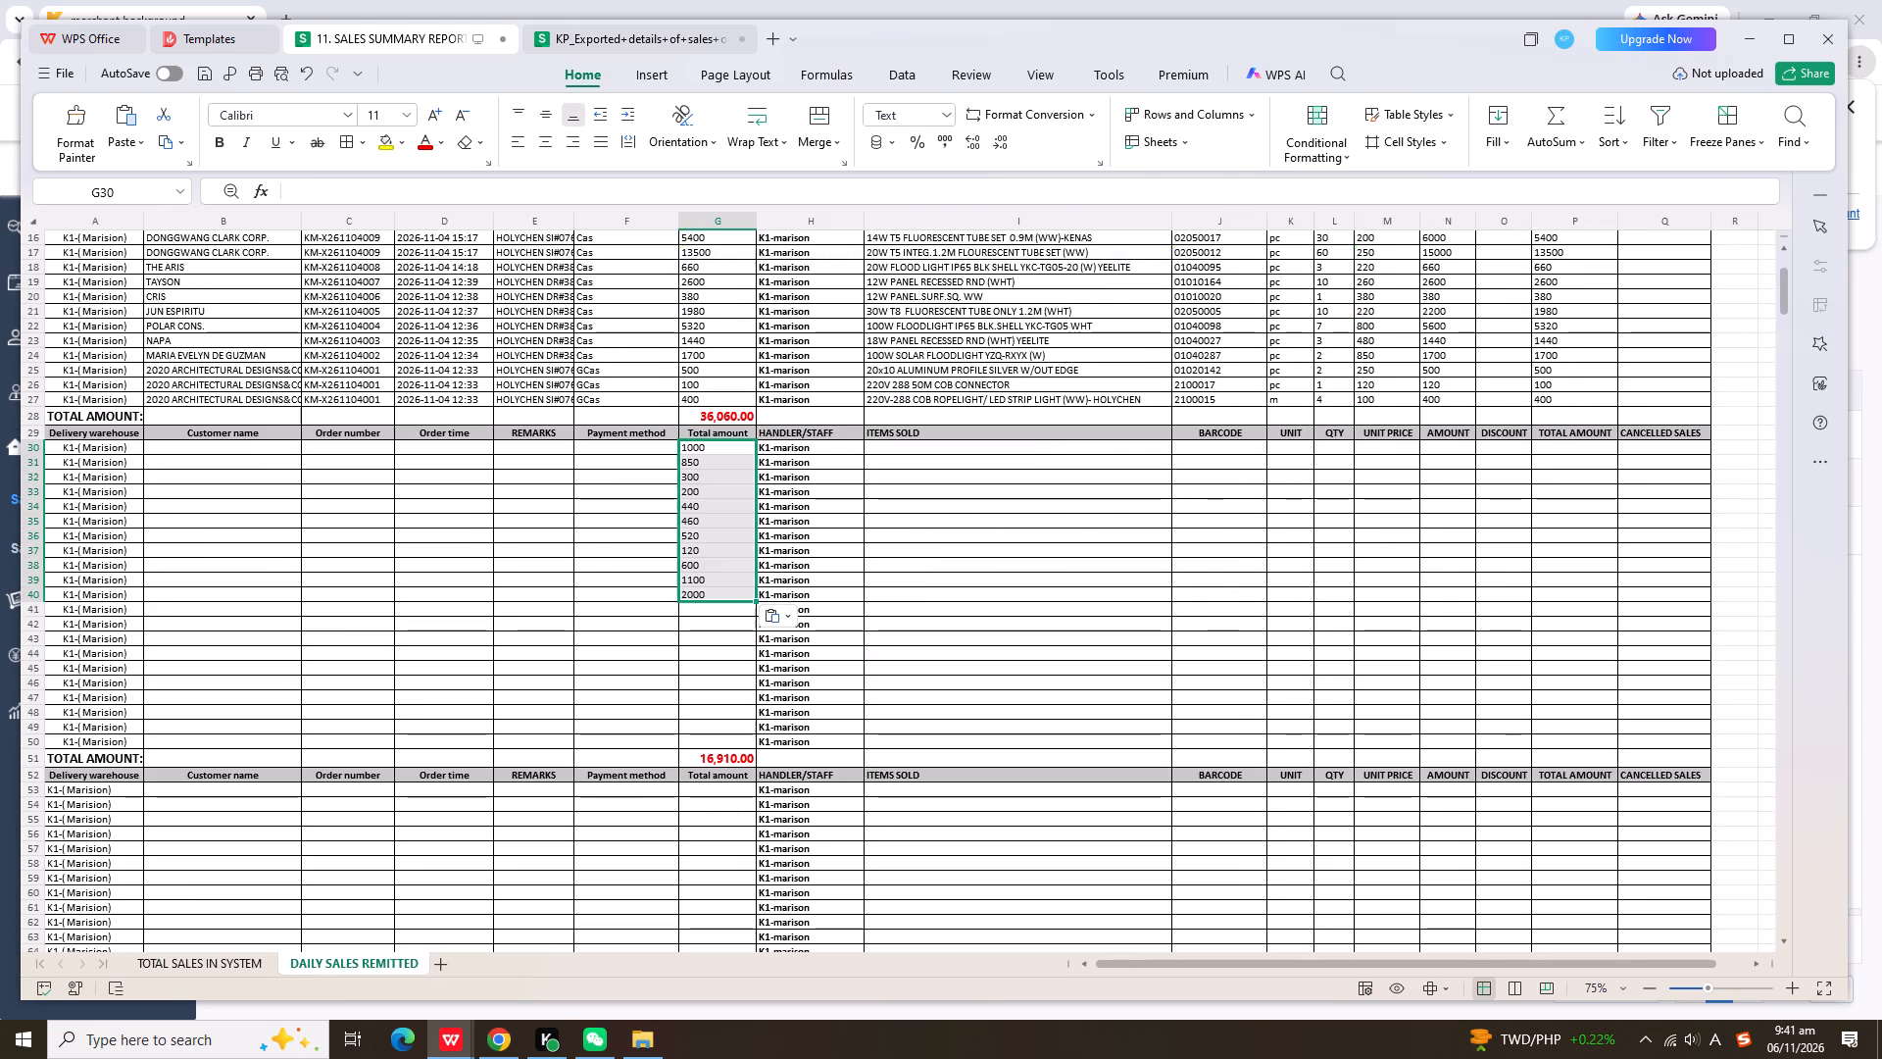
pyautogui.click(1604, 447)
pyautogui.hotkey('ctrl', 'v')
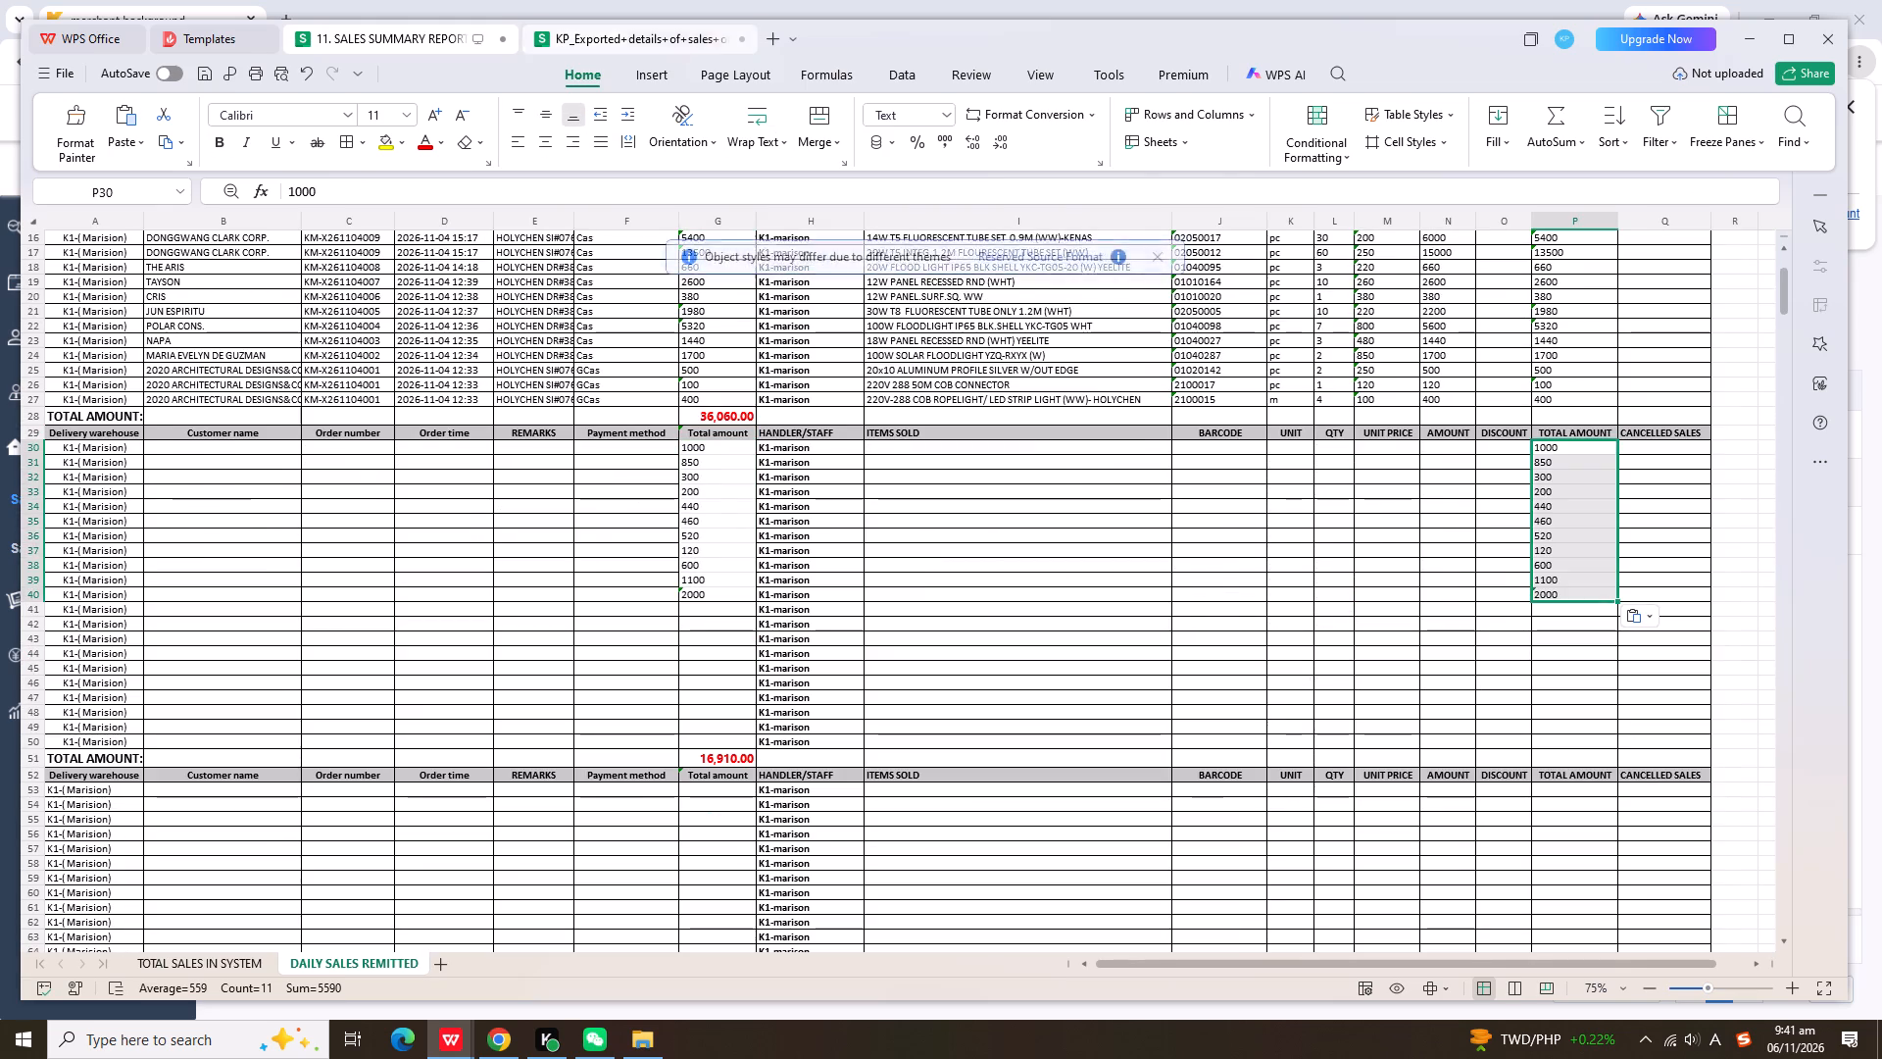
# Copy the export's Customer name through Payment method data, rows 2 to 12, into the summary report starting at B30.
pyautogui.click(681, 20)
pyautogui.moveTo(74, 309); pyautogui.dragTo(350, 489)
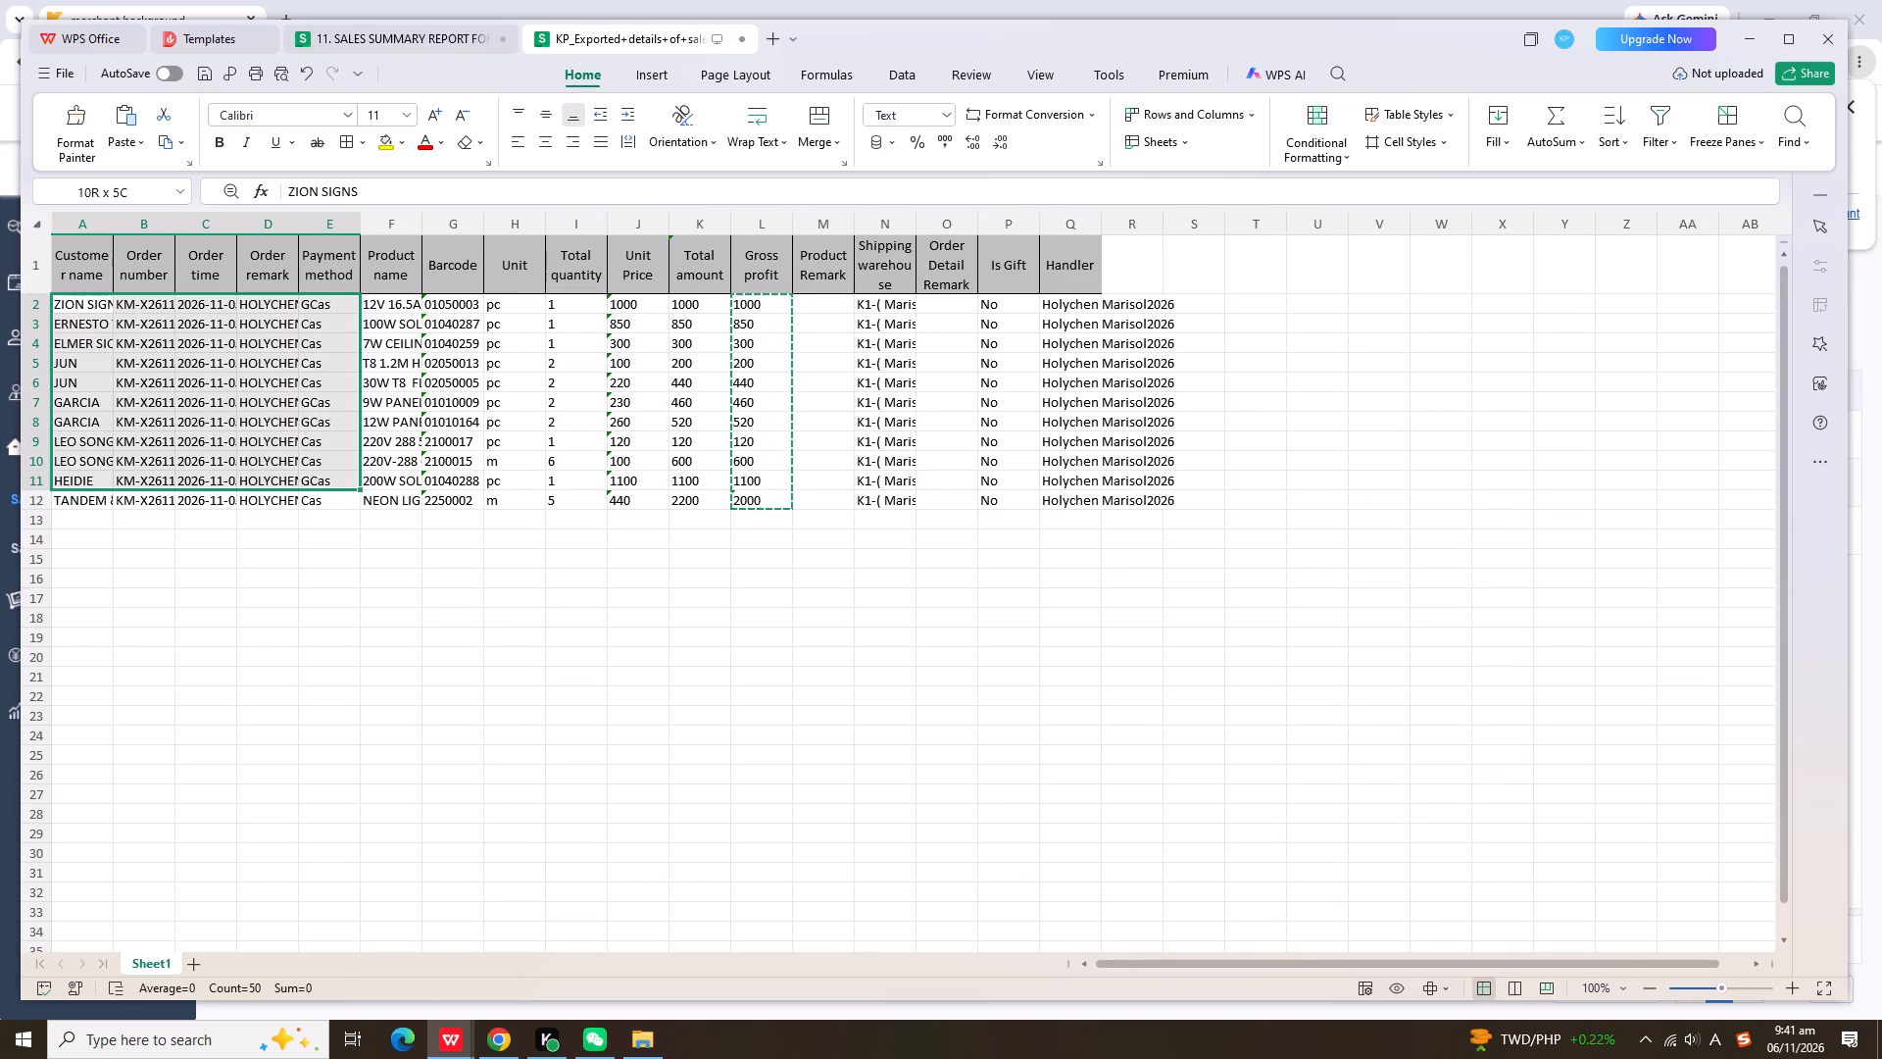
pyautogui.moveTo(350, 489); pyautogui.dragTo(348, 500)
pyautogui.hotkey('ctrl', 'c')
pyautogui.click(423, 33)
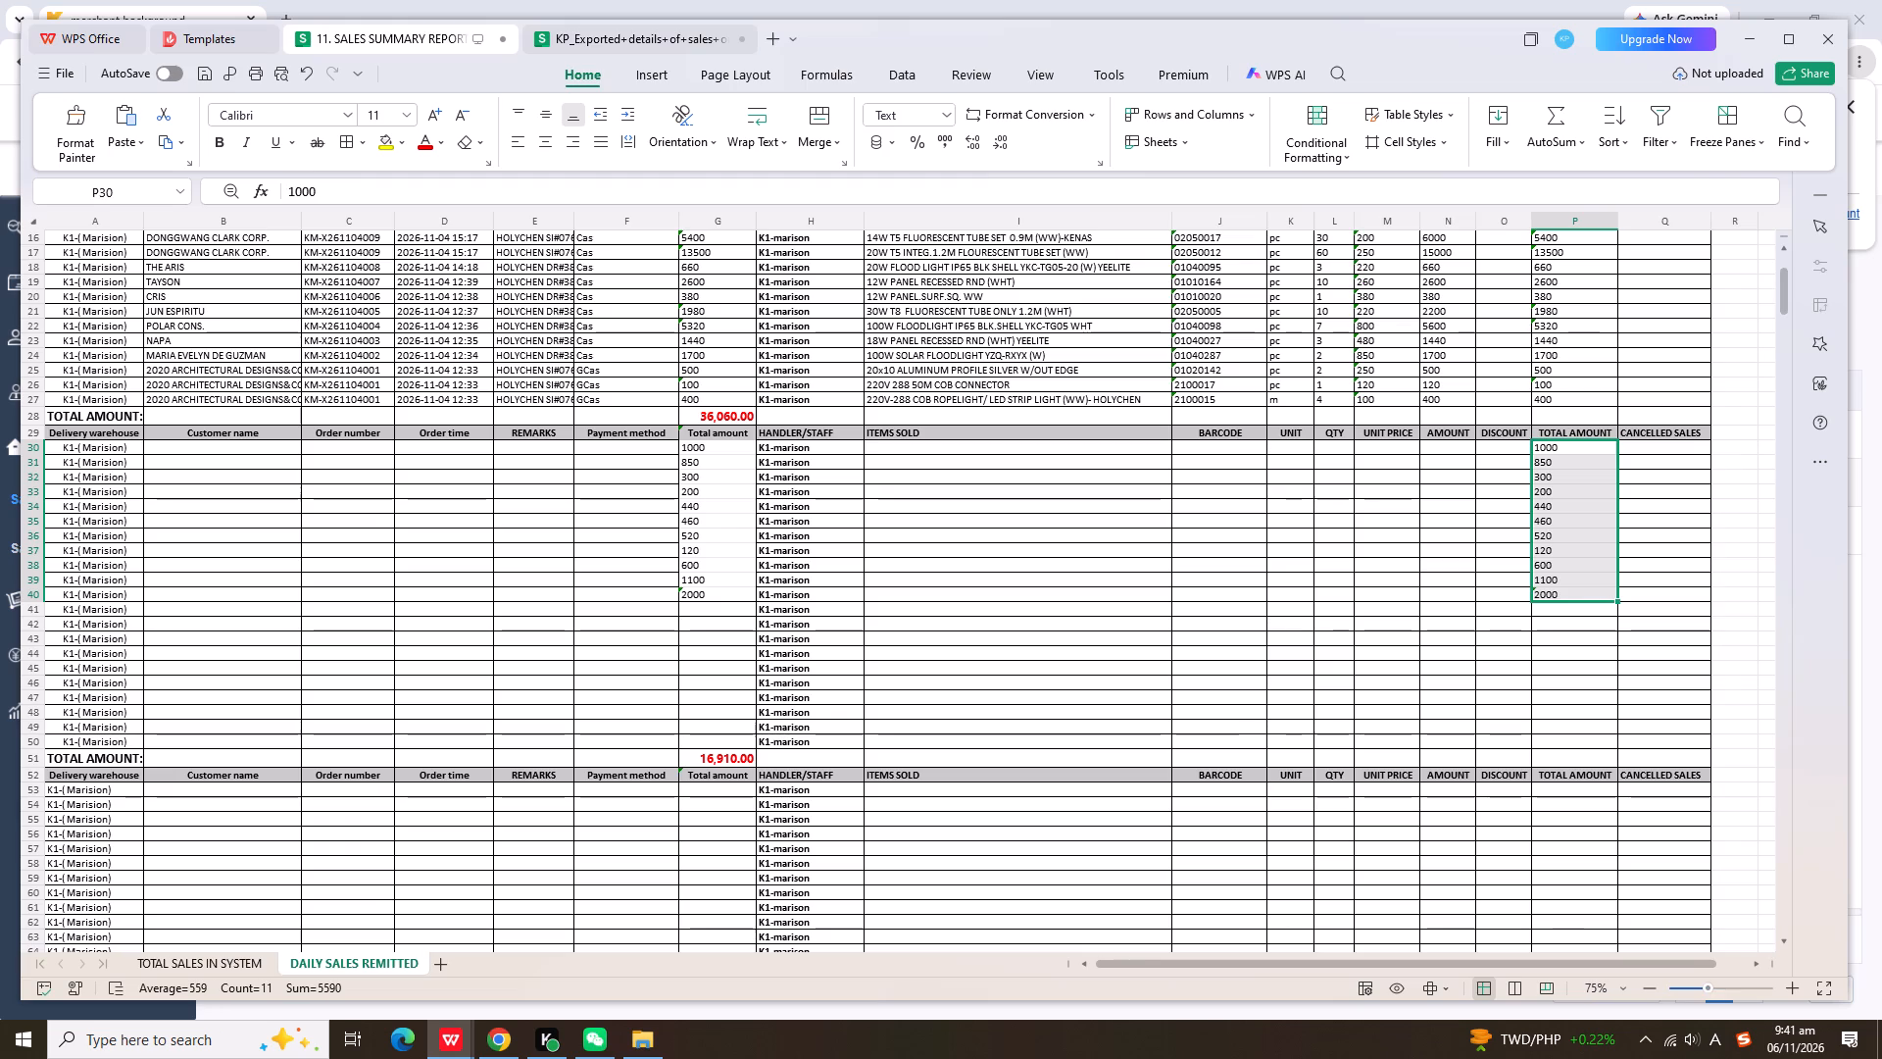
pyautogui.click(284, 450)
pyautogui.hotkey('ctrl', 'v')
# Copy the export's Product name through Total amount data, rows 2 to 12, into the summary report starting at I30.
pyautogui.click(602, 30)
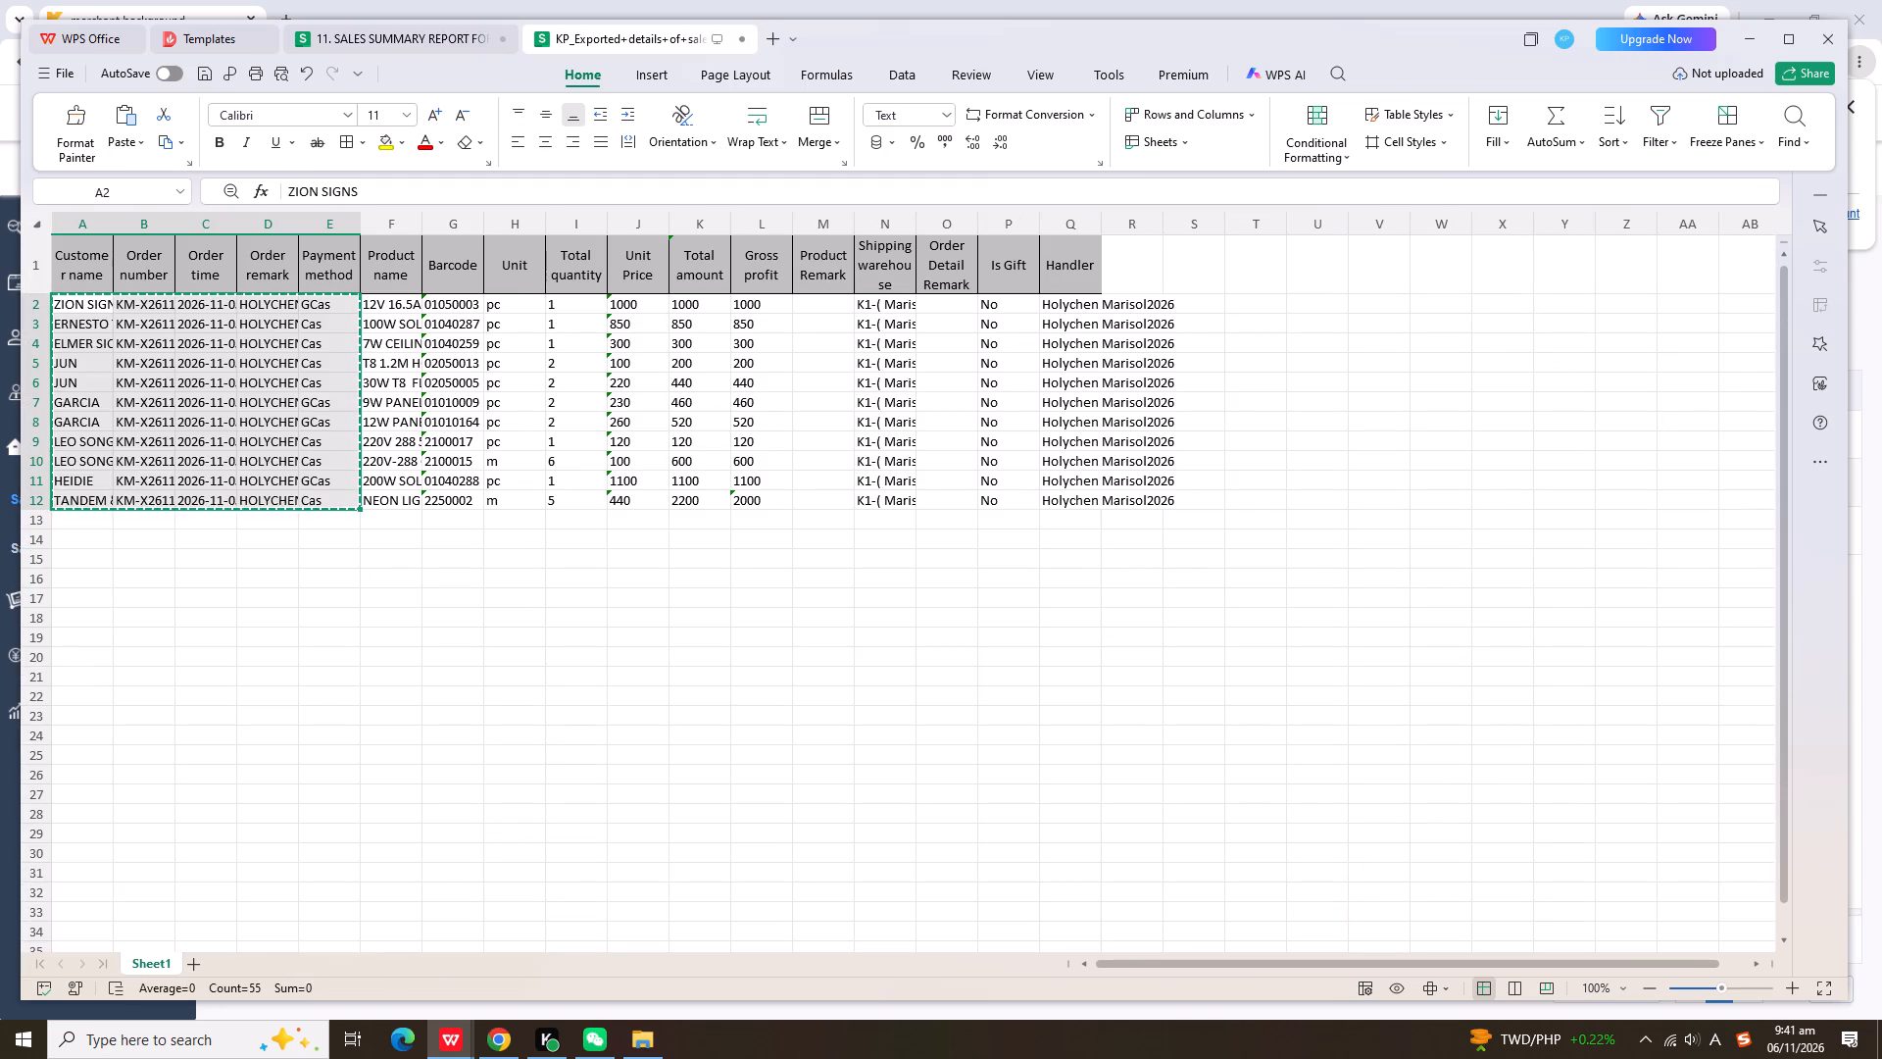
pyautogui.moveTo(399, 305); pyautogui.dragTo(671, 508)
pyautogui.hotkey('ctrl', 'c')
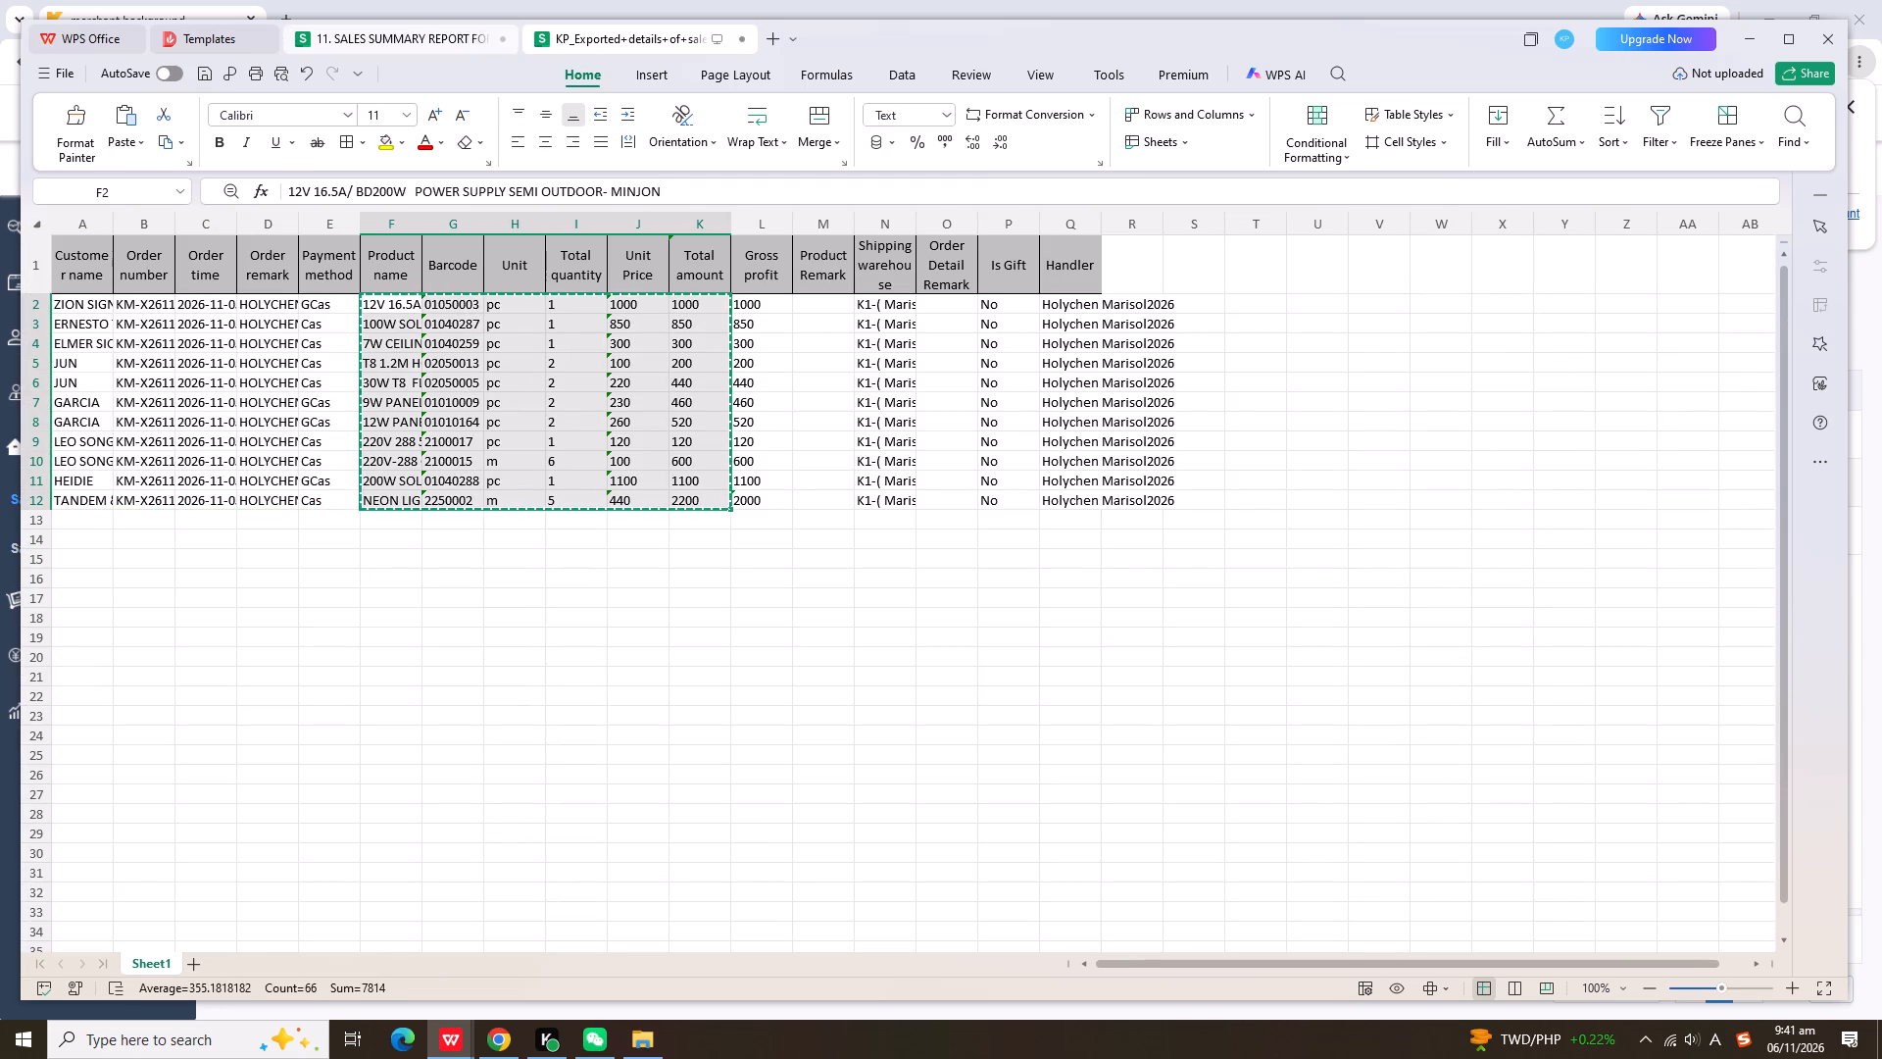
pyautogui.click(418, 35)
pyautogui.click(1079, 445)
pyautogui.hotkey('ctrl', 'v')
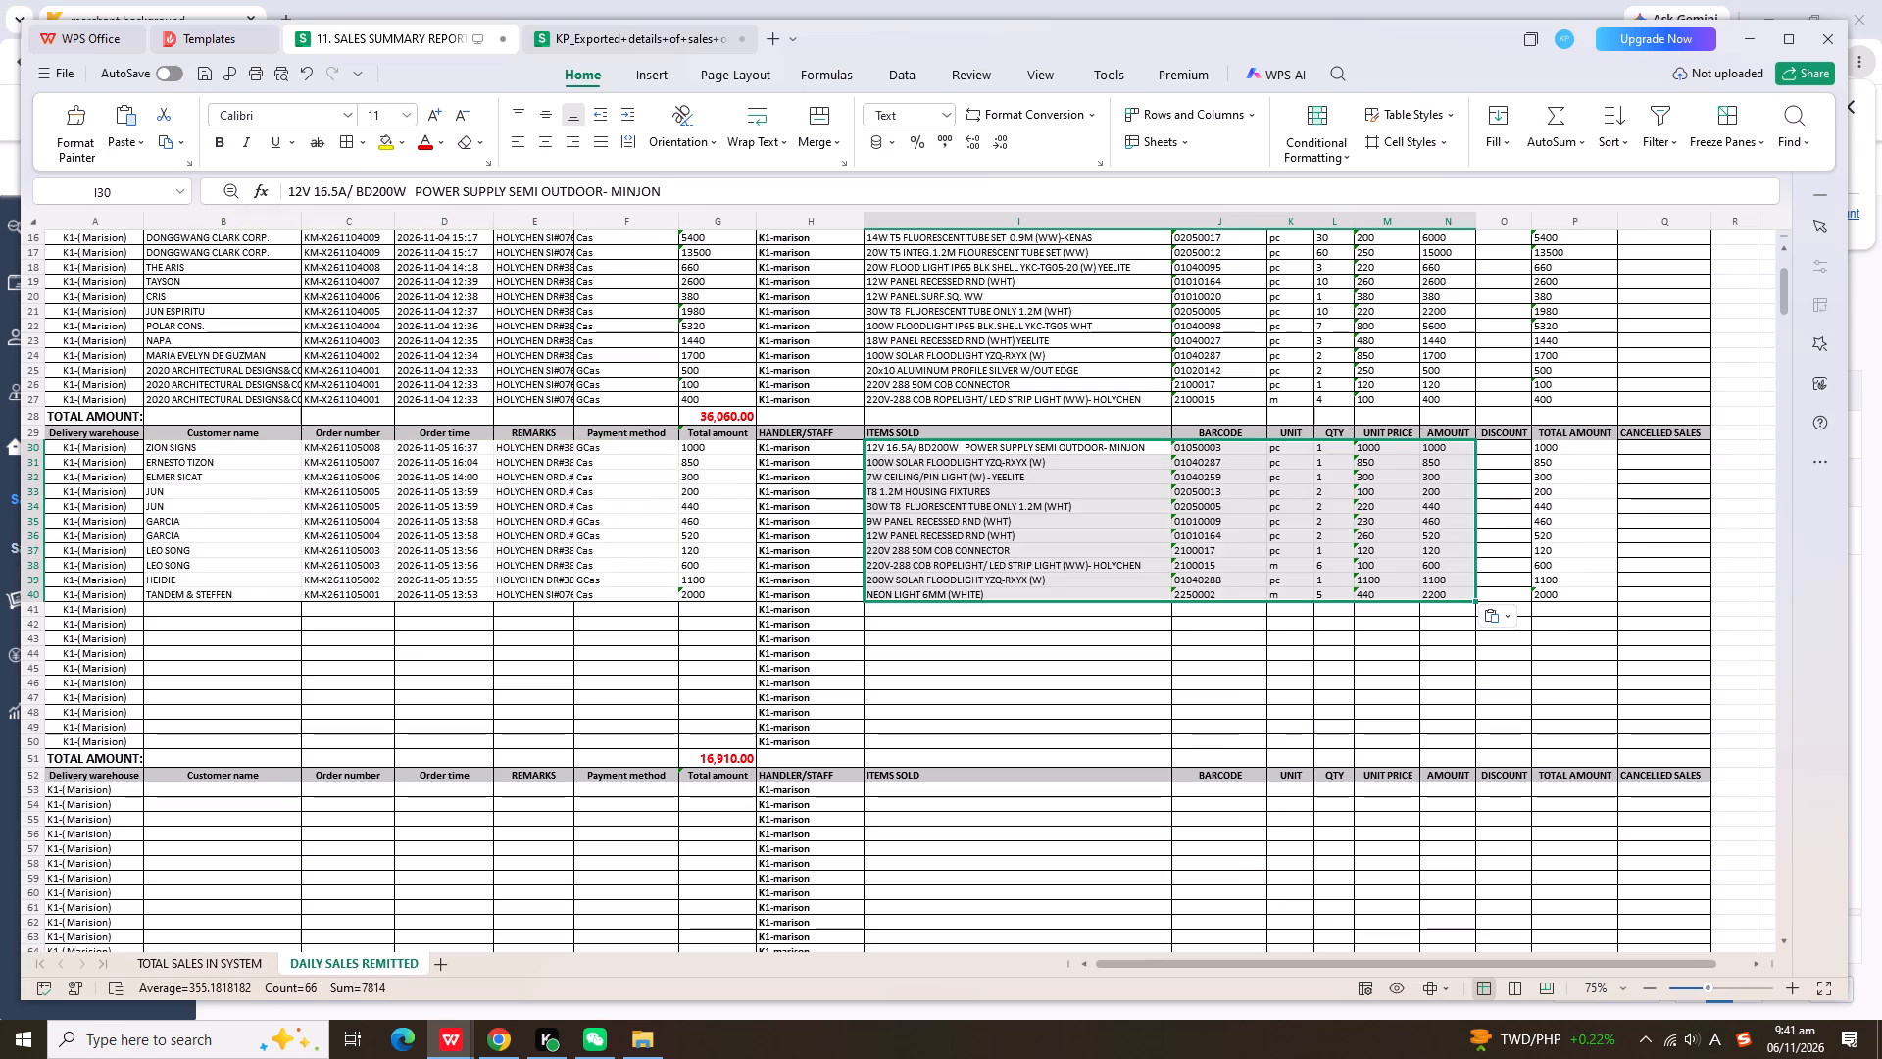
# Apply cell borders to the pasted sales entries in B30:P40.
pyautogui.moveTo(240, 449); pyautogui.dragTo(1614, 597)
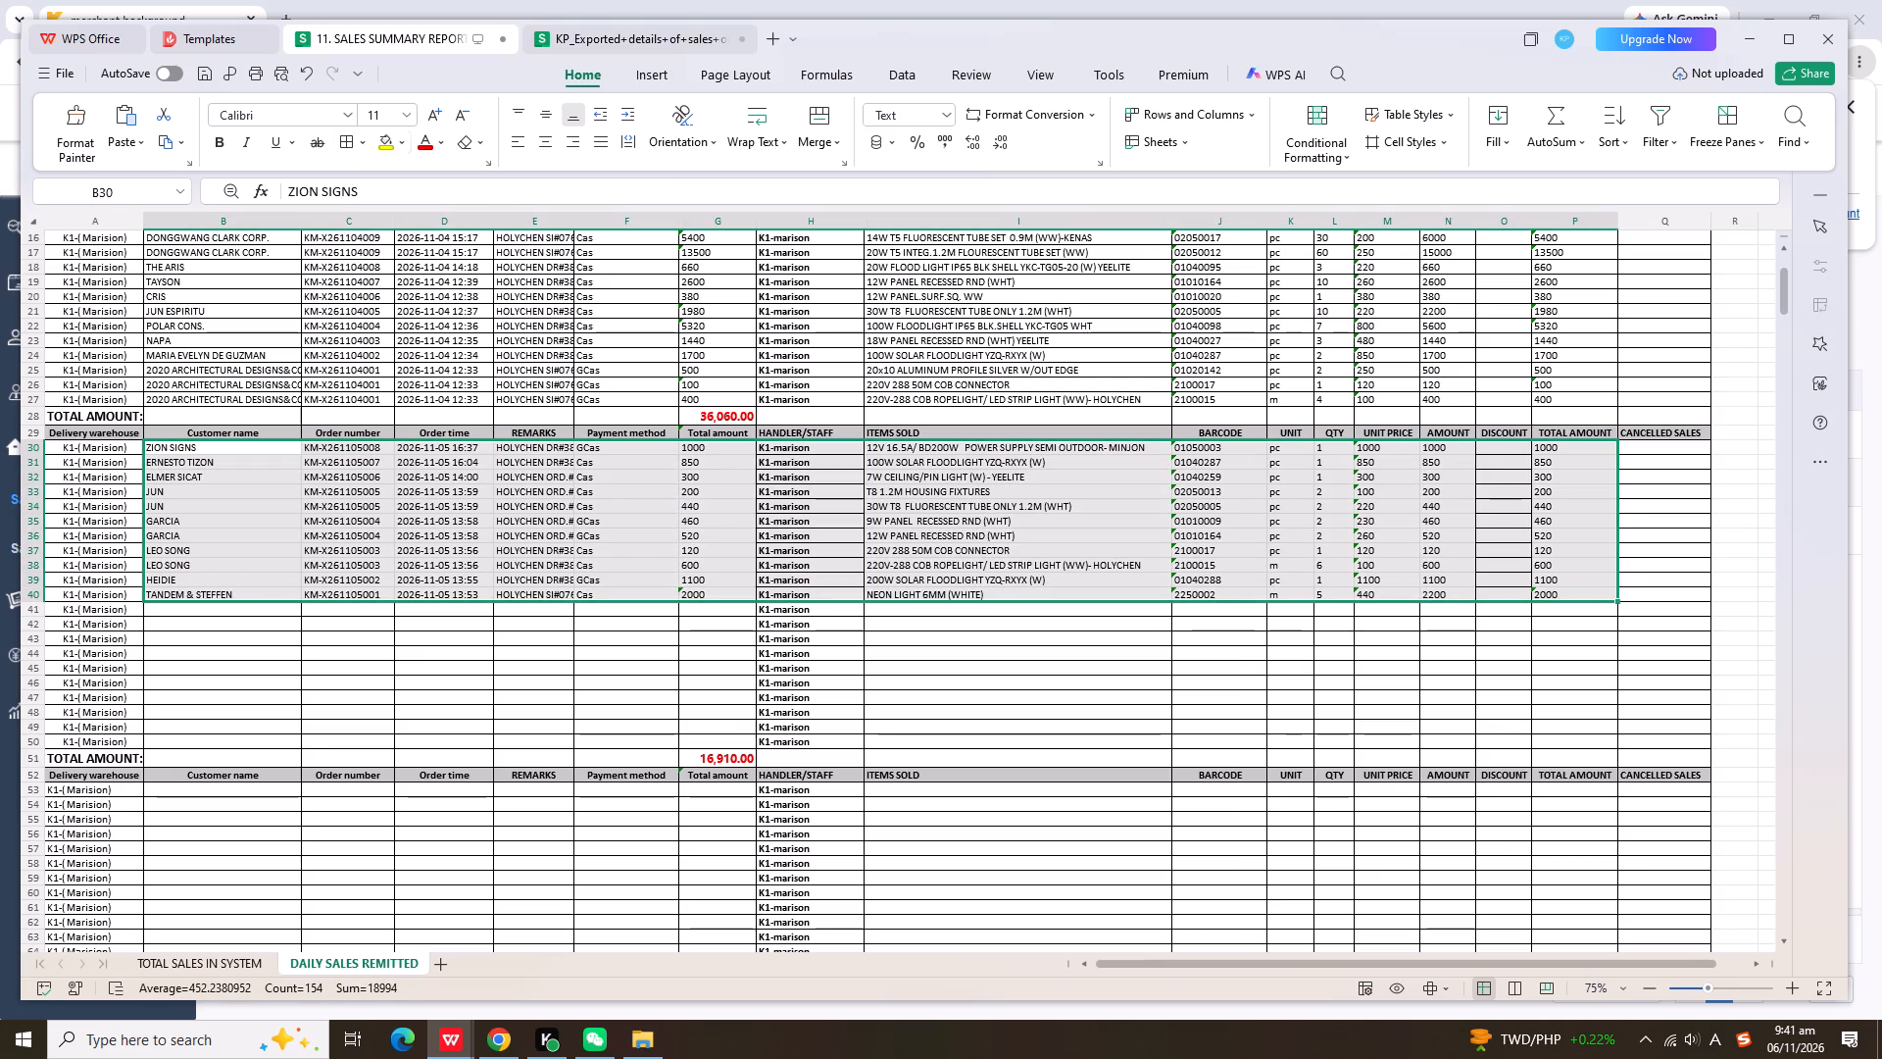
pyautogui.click(351, 140)
# Delete the unused blank rows 42 to 50 below the pasted entries in DAILY SALES REMITTED.
pyautogui.moveTo(34, 625); pyautogui.dragTo(26, 682)
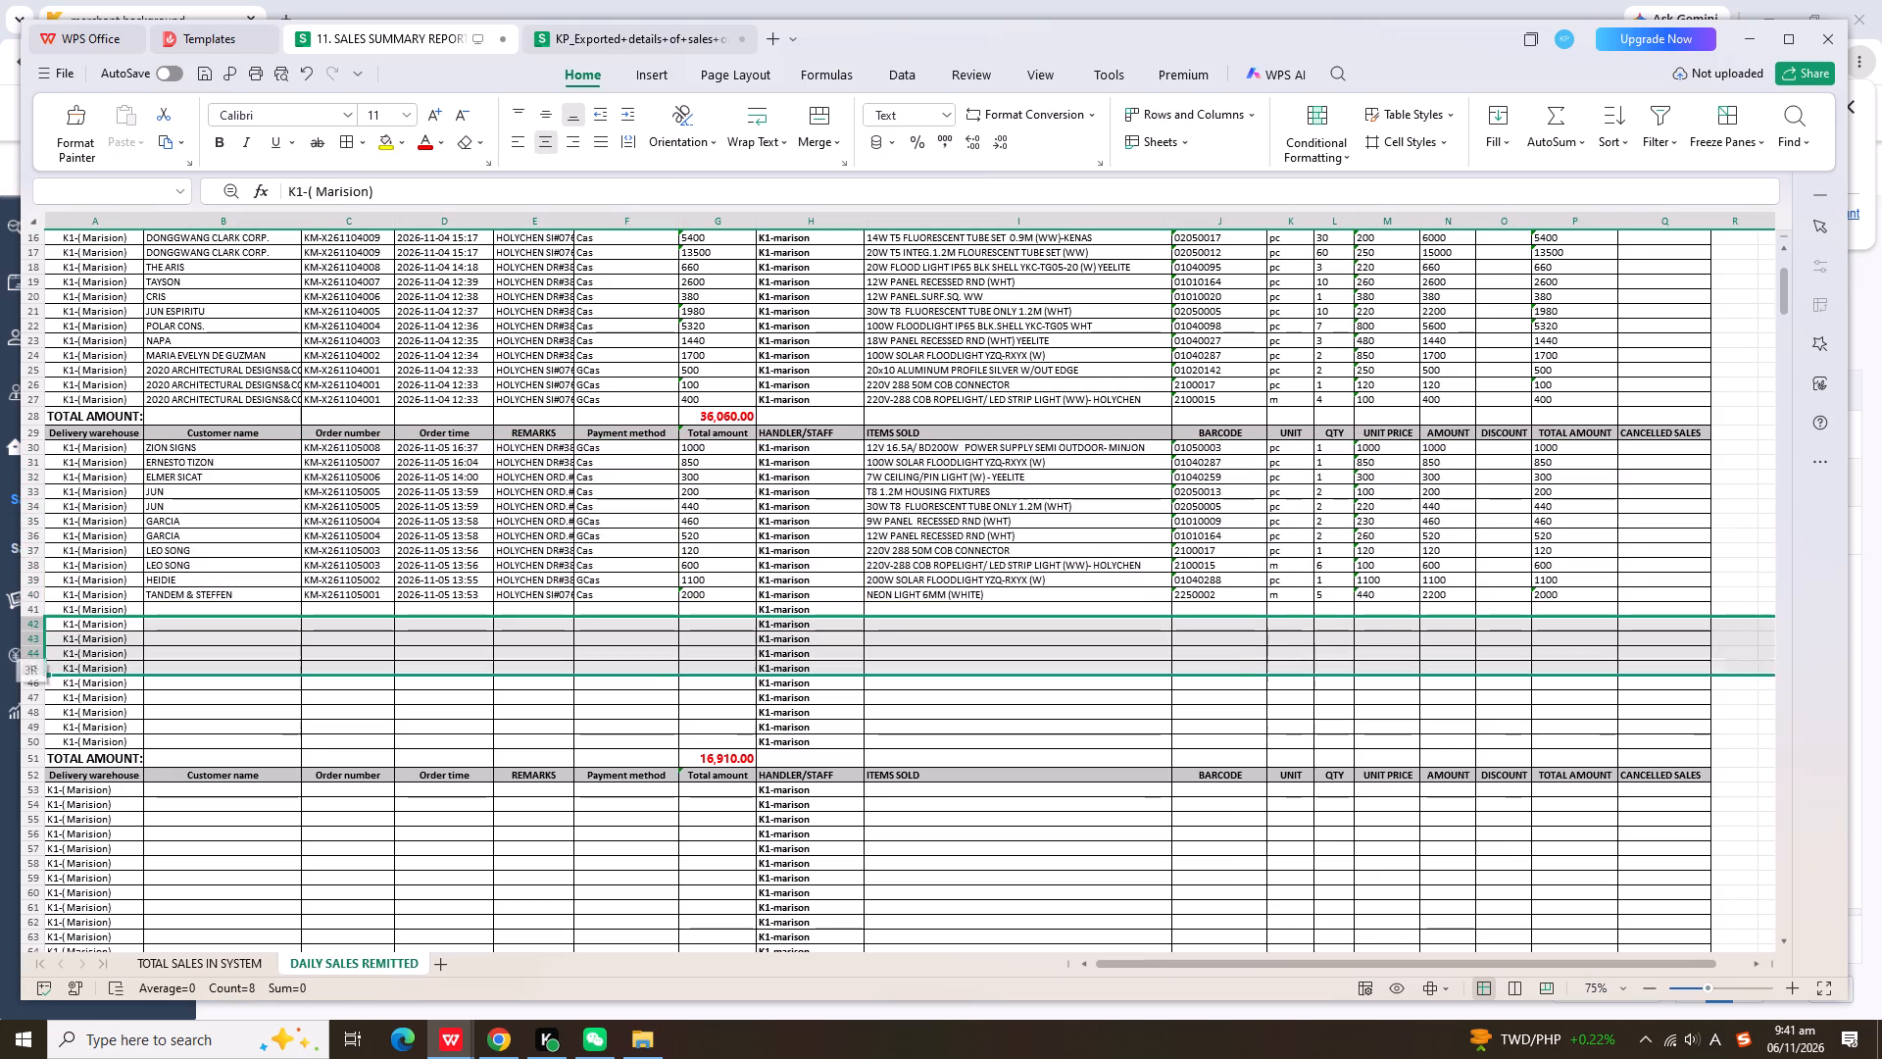
pyautogui.moveTo(26, 682); pyautogui.dragTo(13, 739)
pyautogui.rightClick(13, 739)
pyautogui.rightClick(30, 739)
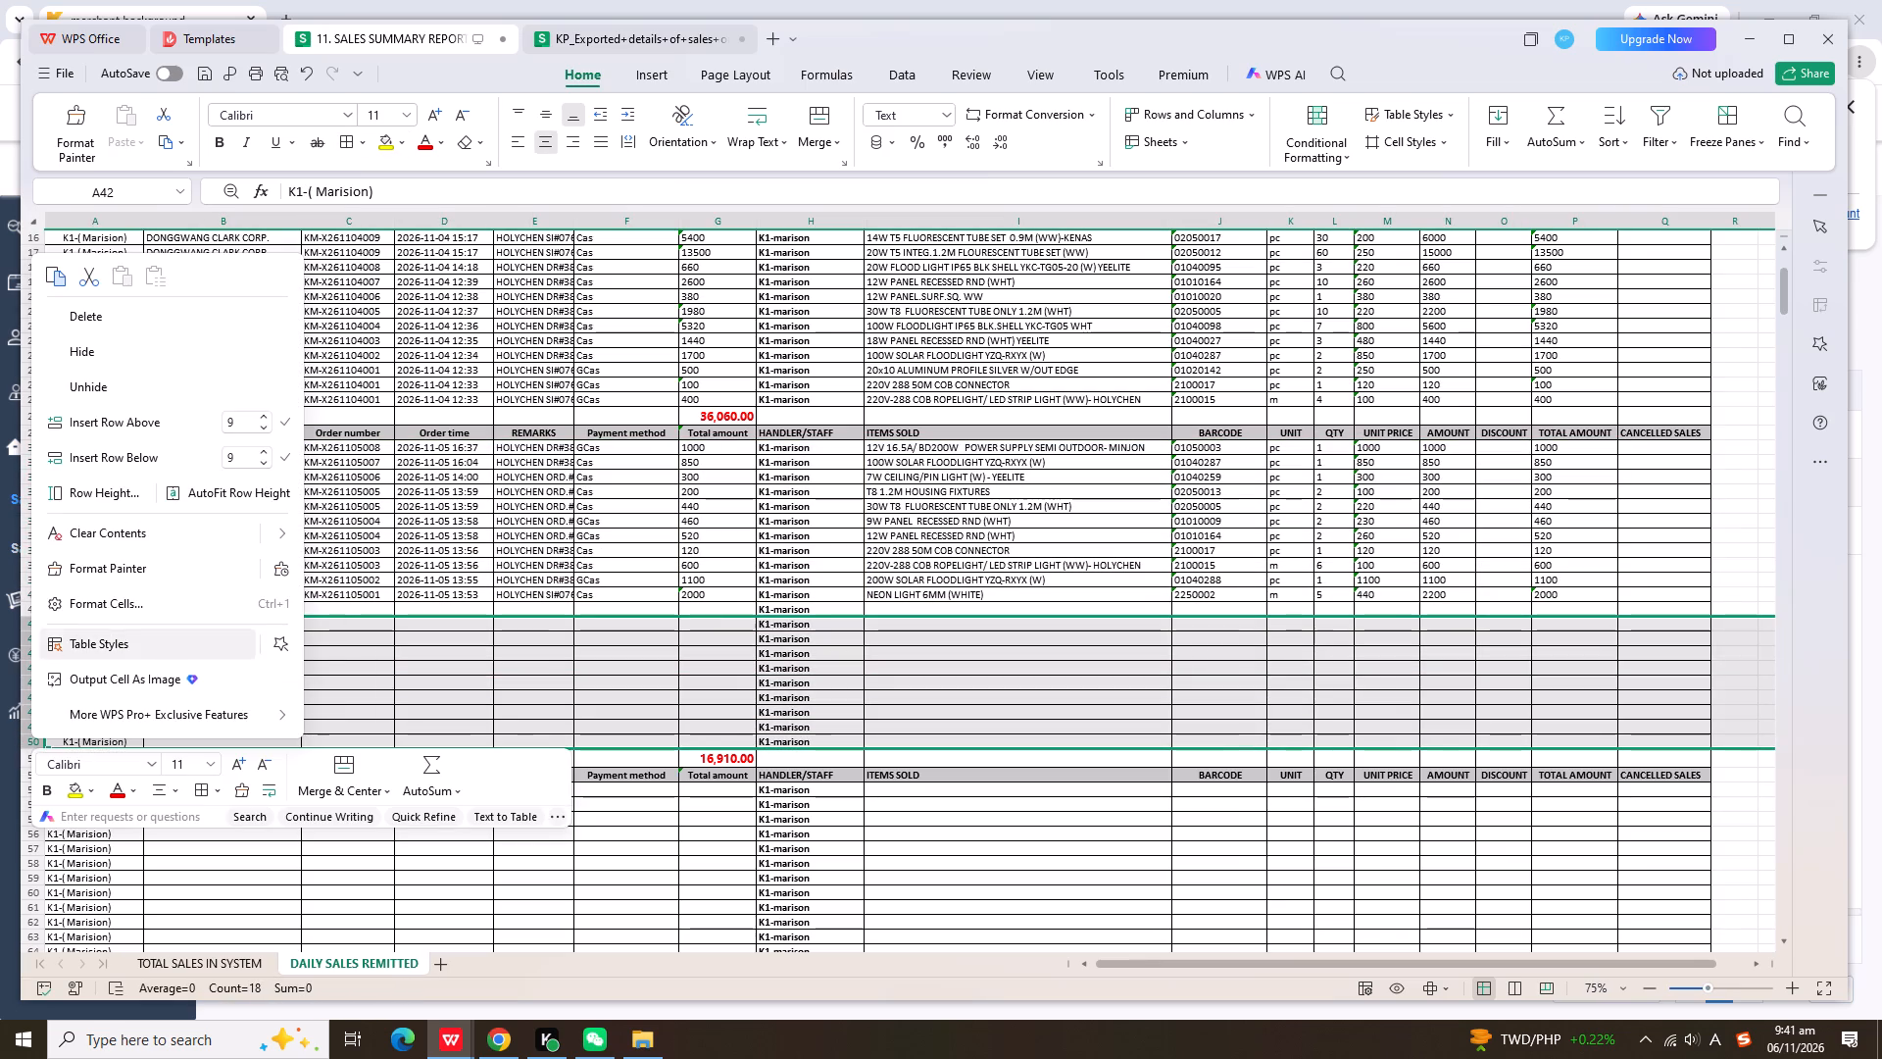
pyautogui.click(96, 317)
# Correct the TOTAL AMOUNT formula in G42 to cover the pasted 05/11/2026 entries, entering 2000 as its last amount.
pyautogui.click(735, 621)
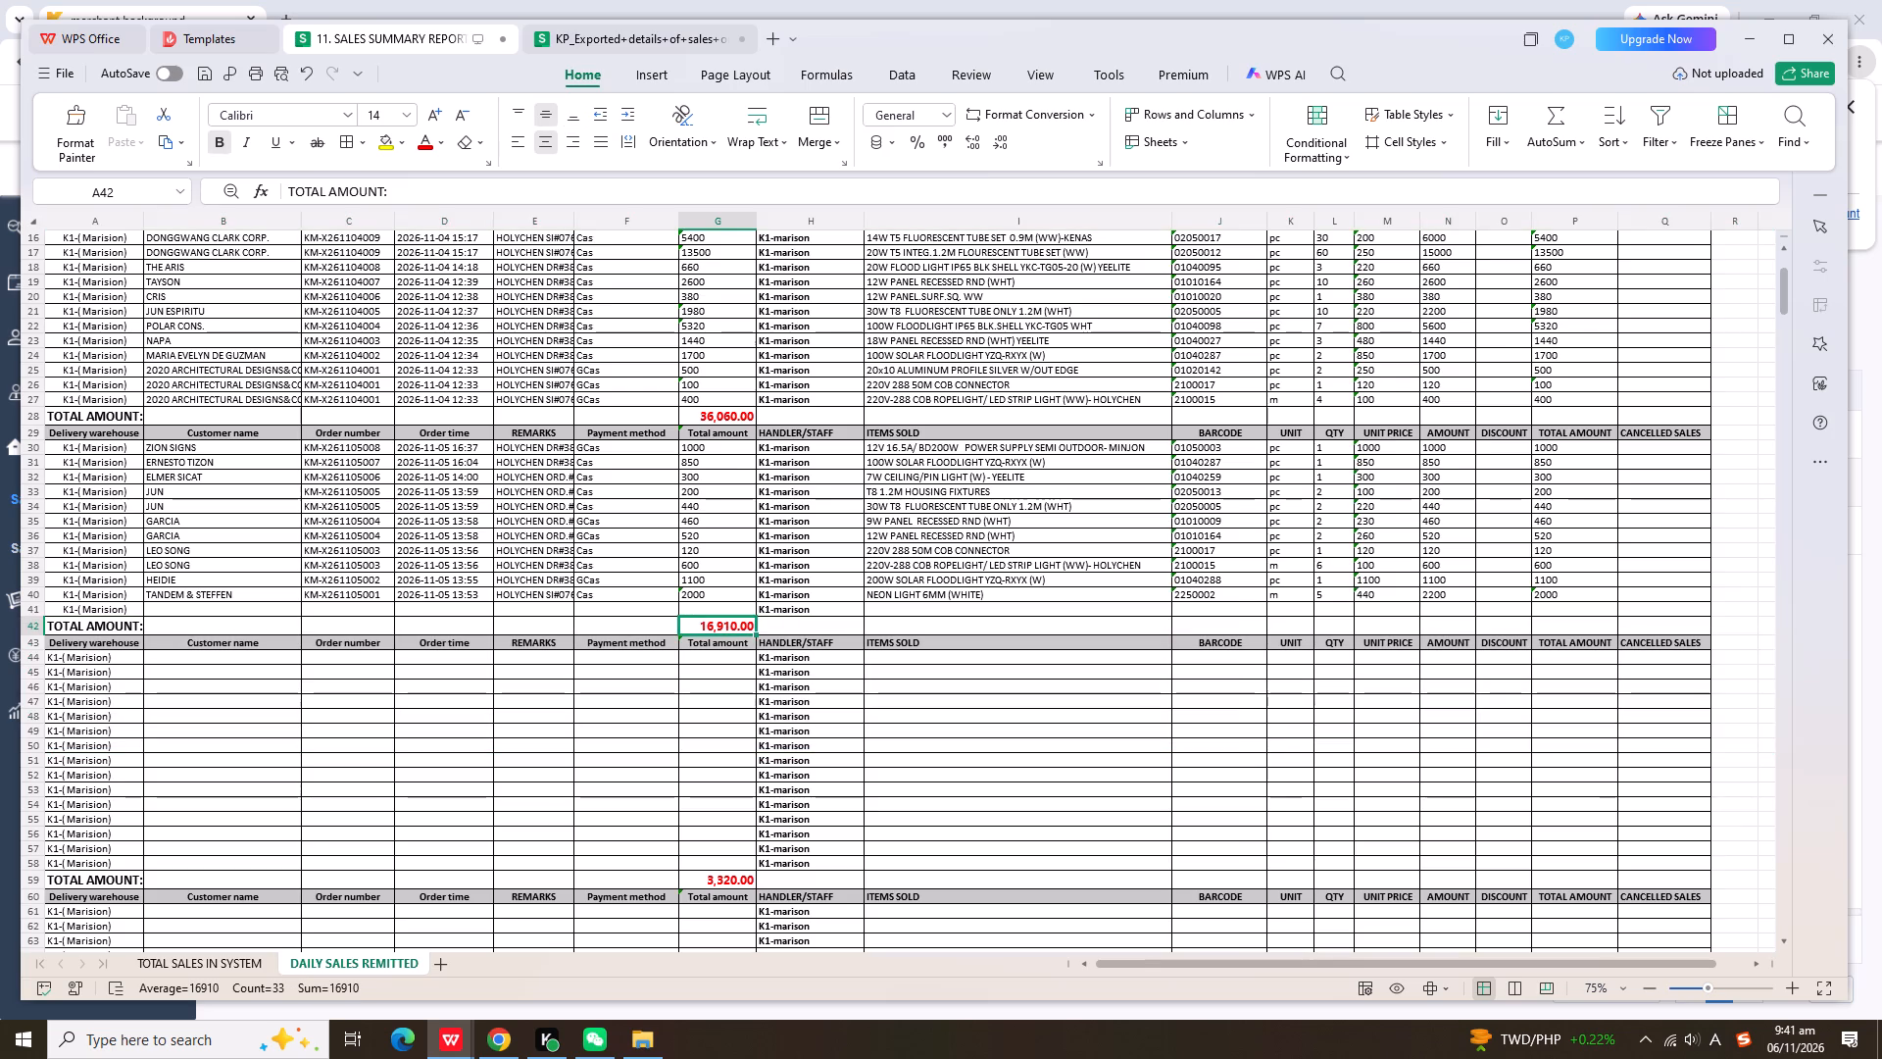
pyautogui.moveTo(508, 192); pyautogui.dragTo(389, 190)
pyautogui.write('2000')
pyautogui.press('Return')
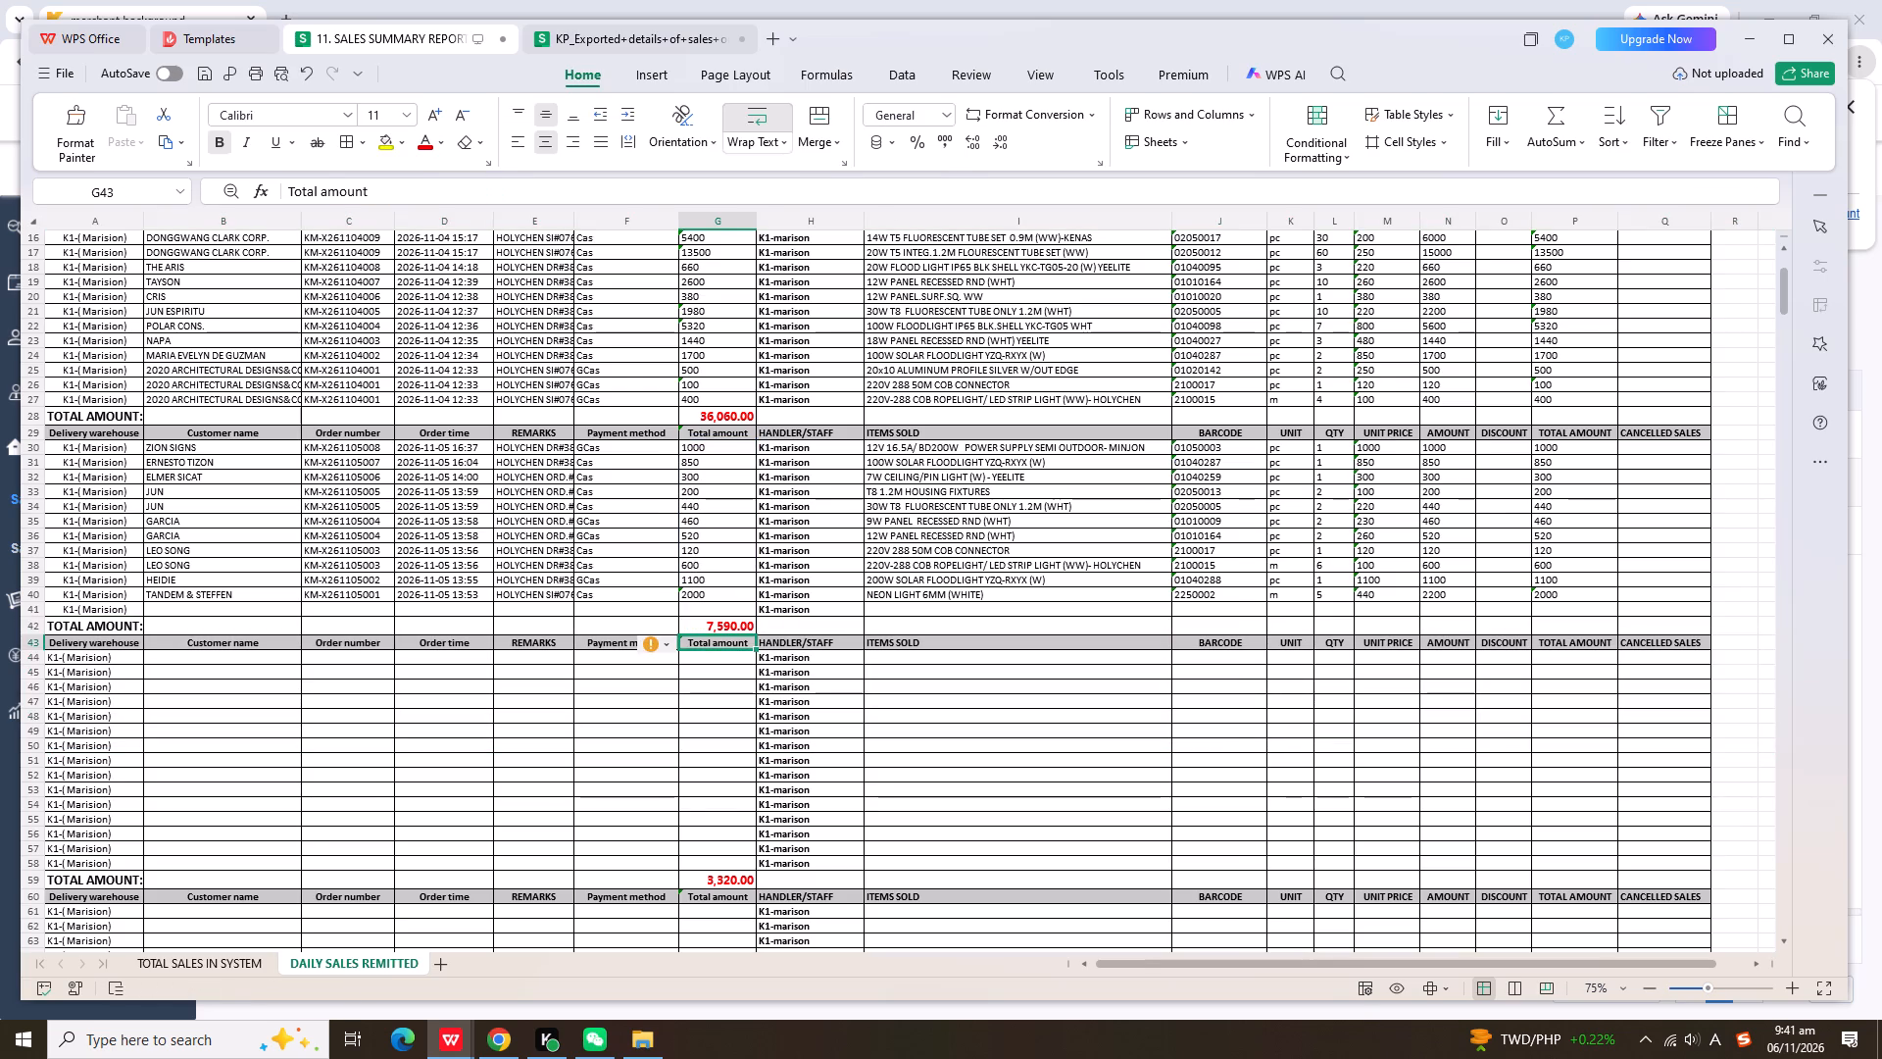
# Work out the GCash sales, and in TOTAL SALES IN SYSTEM enter 2080 under Gcash/Bank Transfer and 5510 under Cash for 05/11/2026.
pyautogui.click(738, 581)
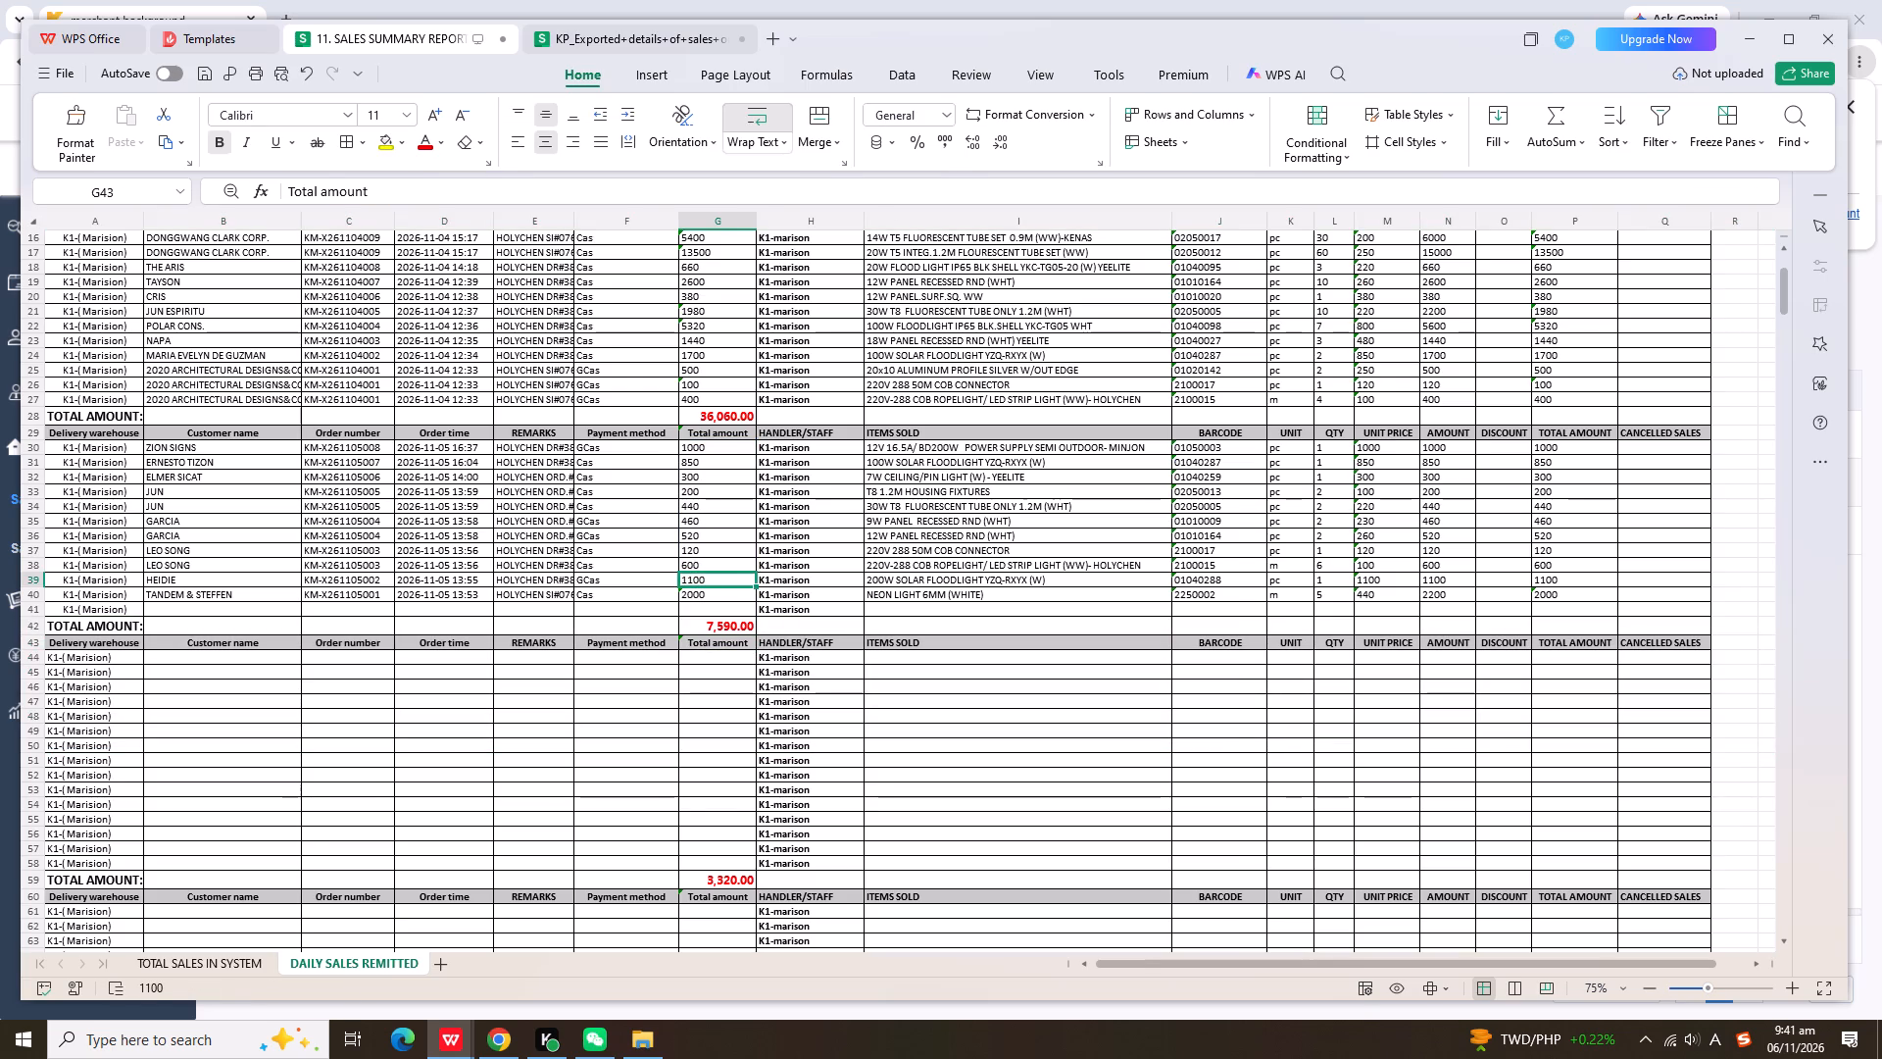
pyautogui.click(732, 525)
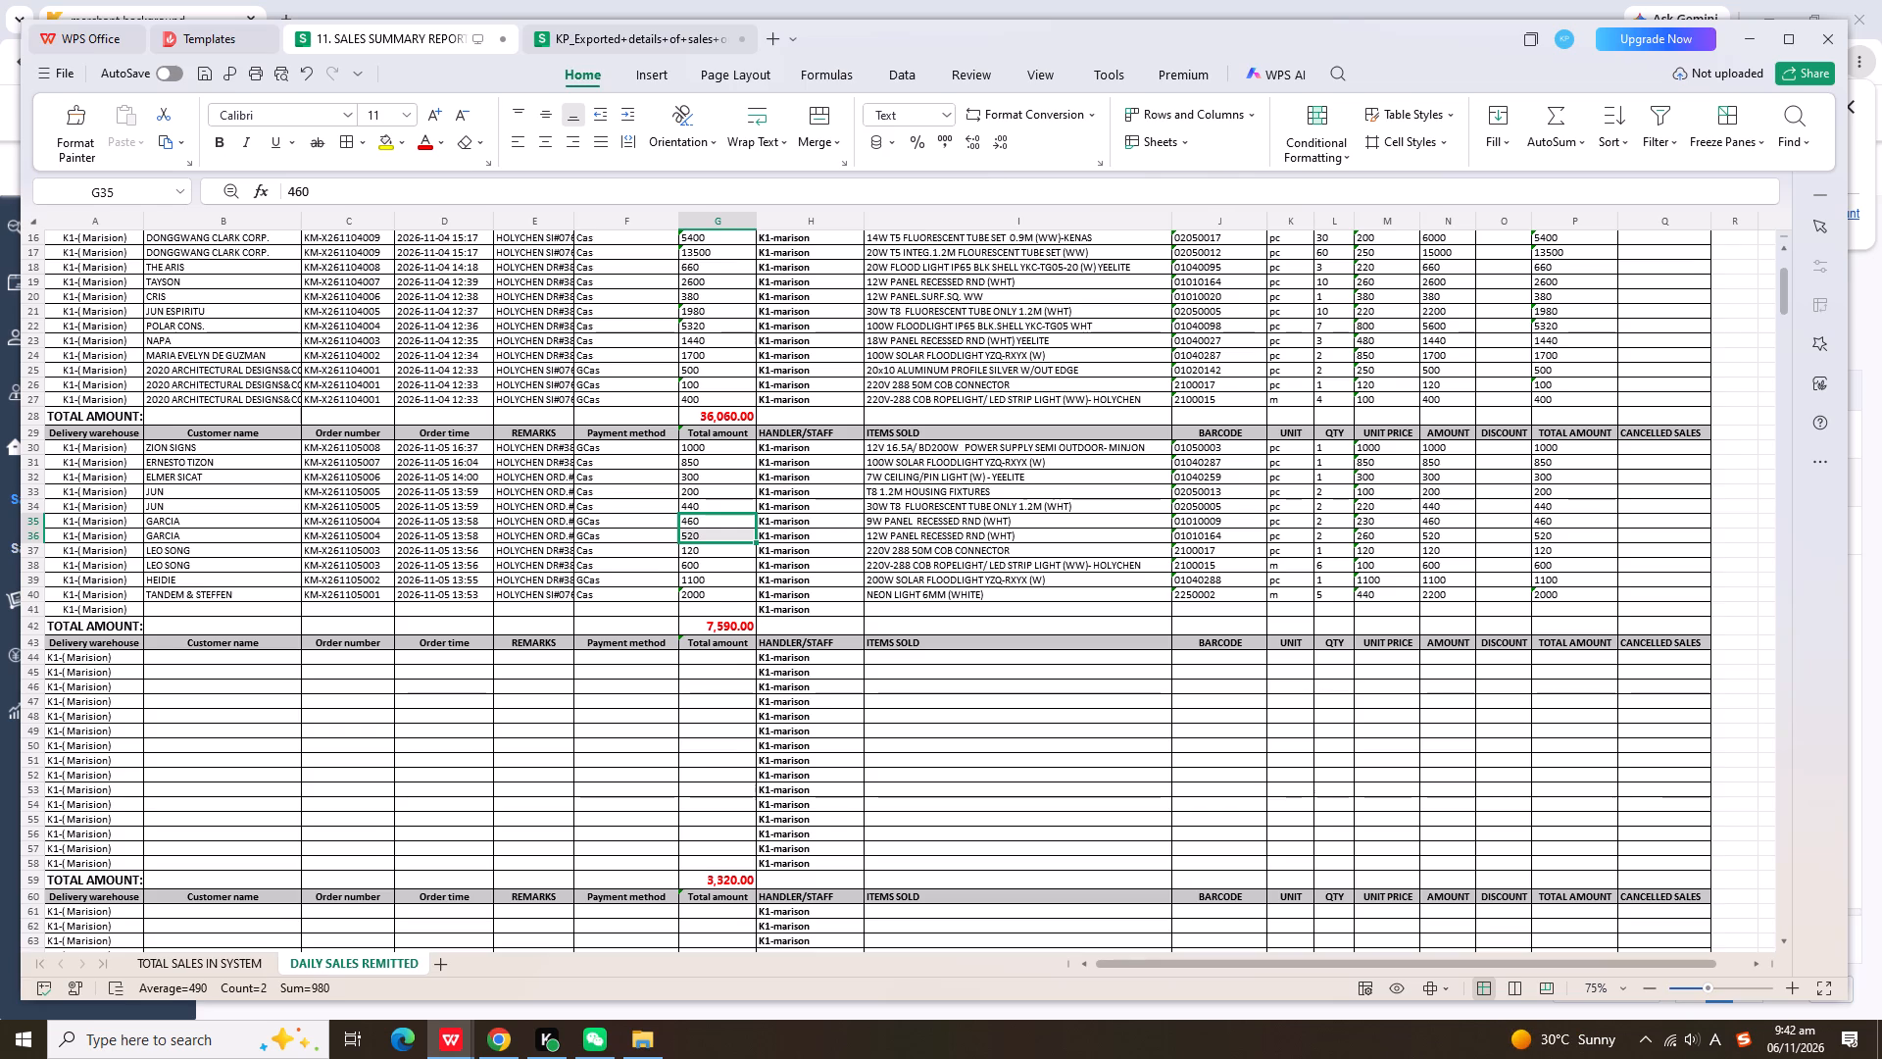
pyautogui.click(223, 963)
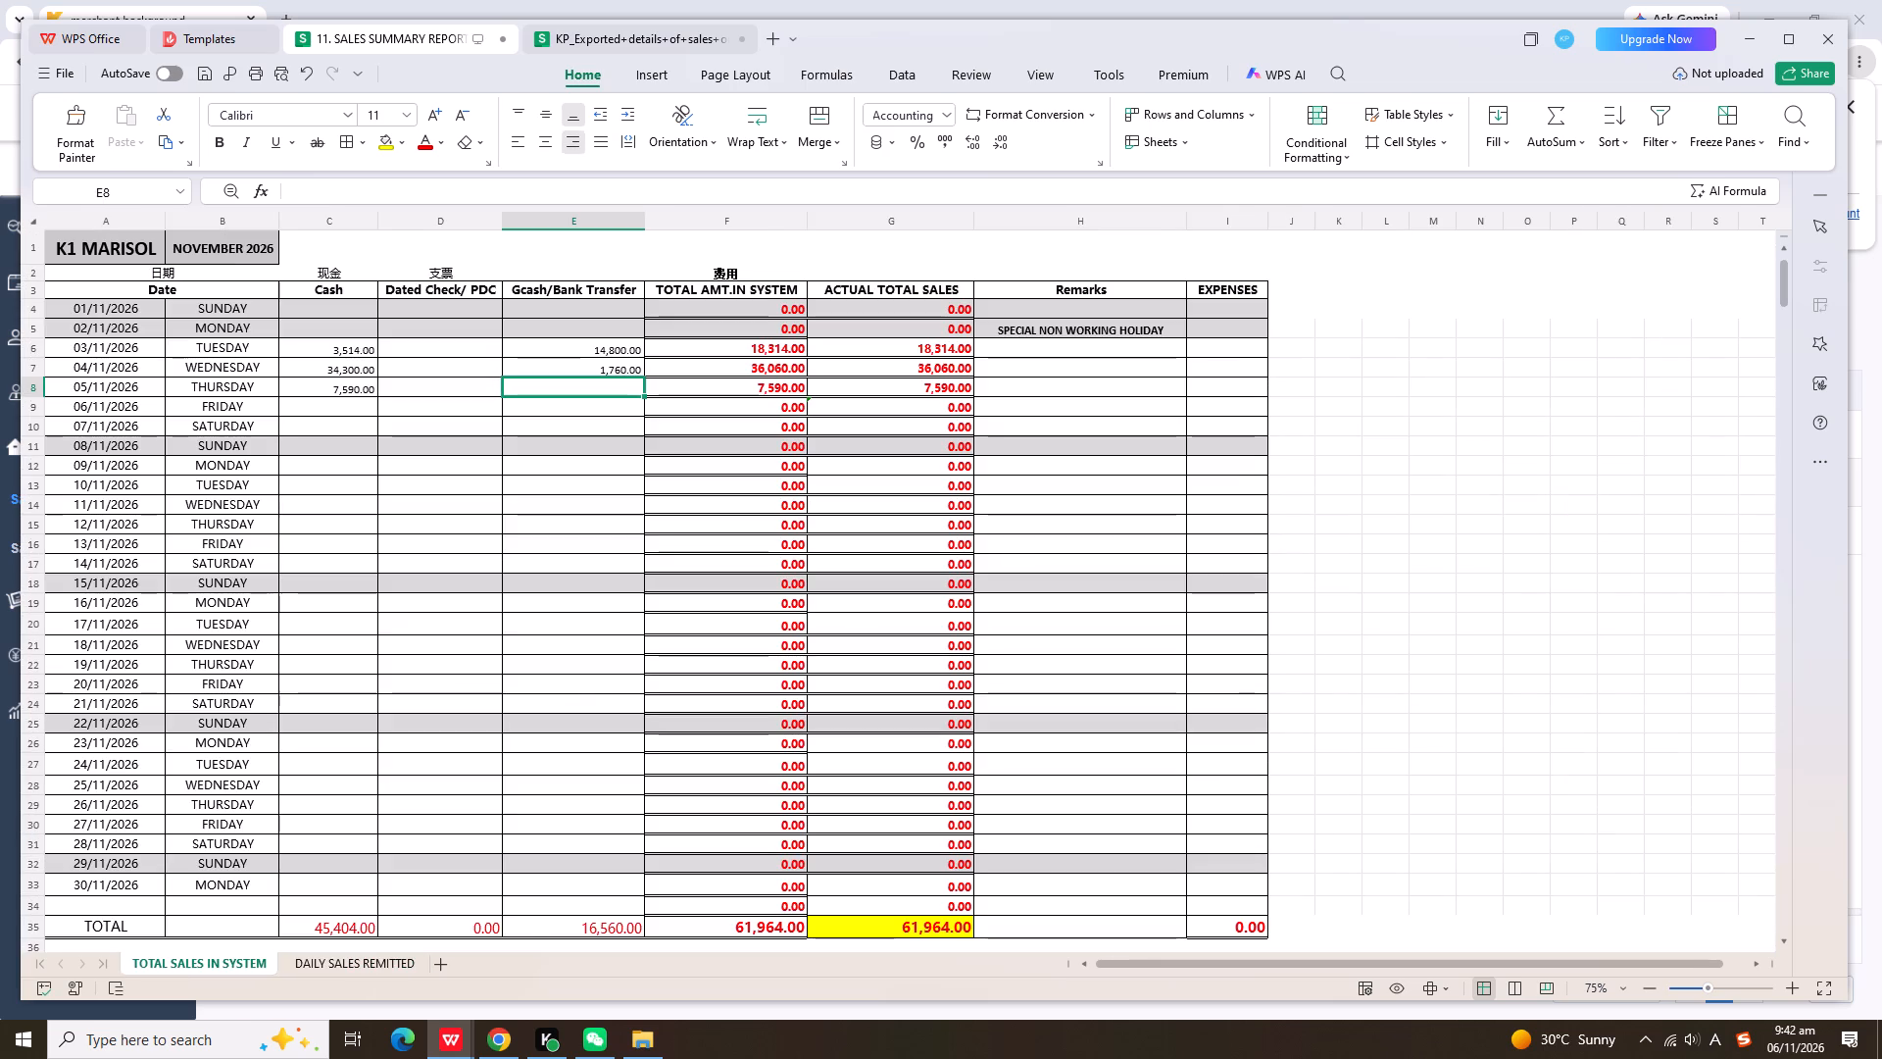
pyautogui.write('2080')
pyautogui.press('Left')
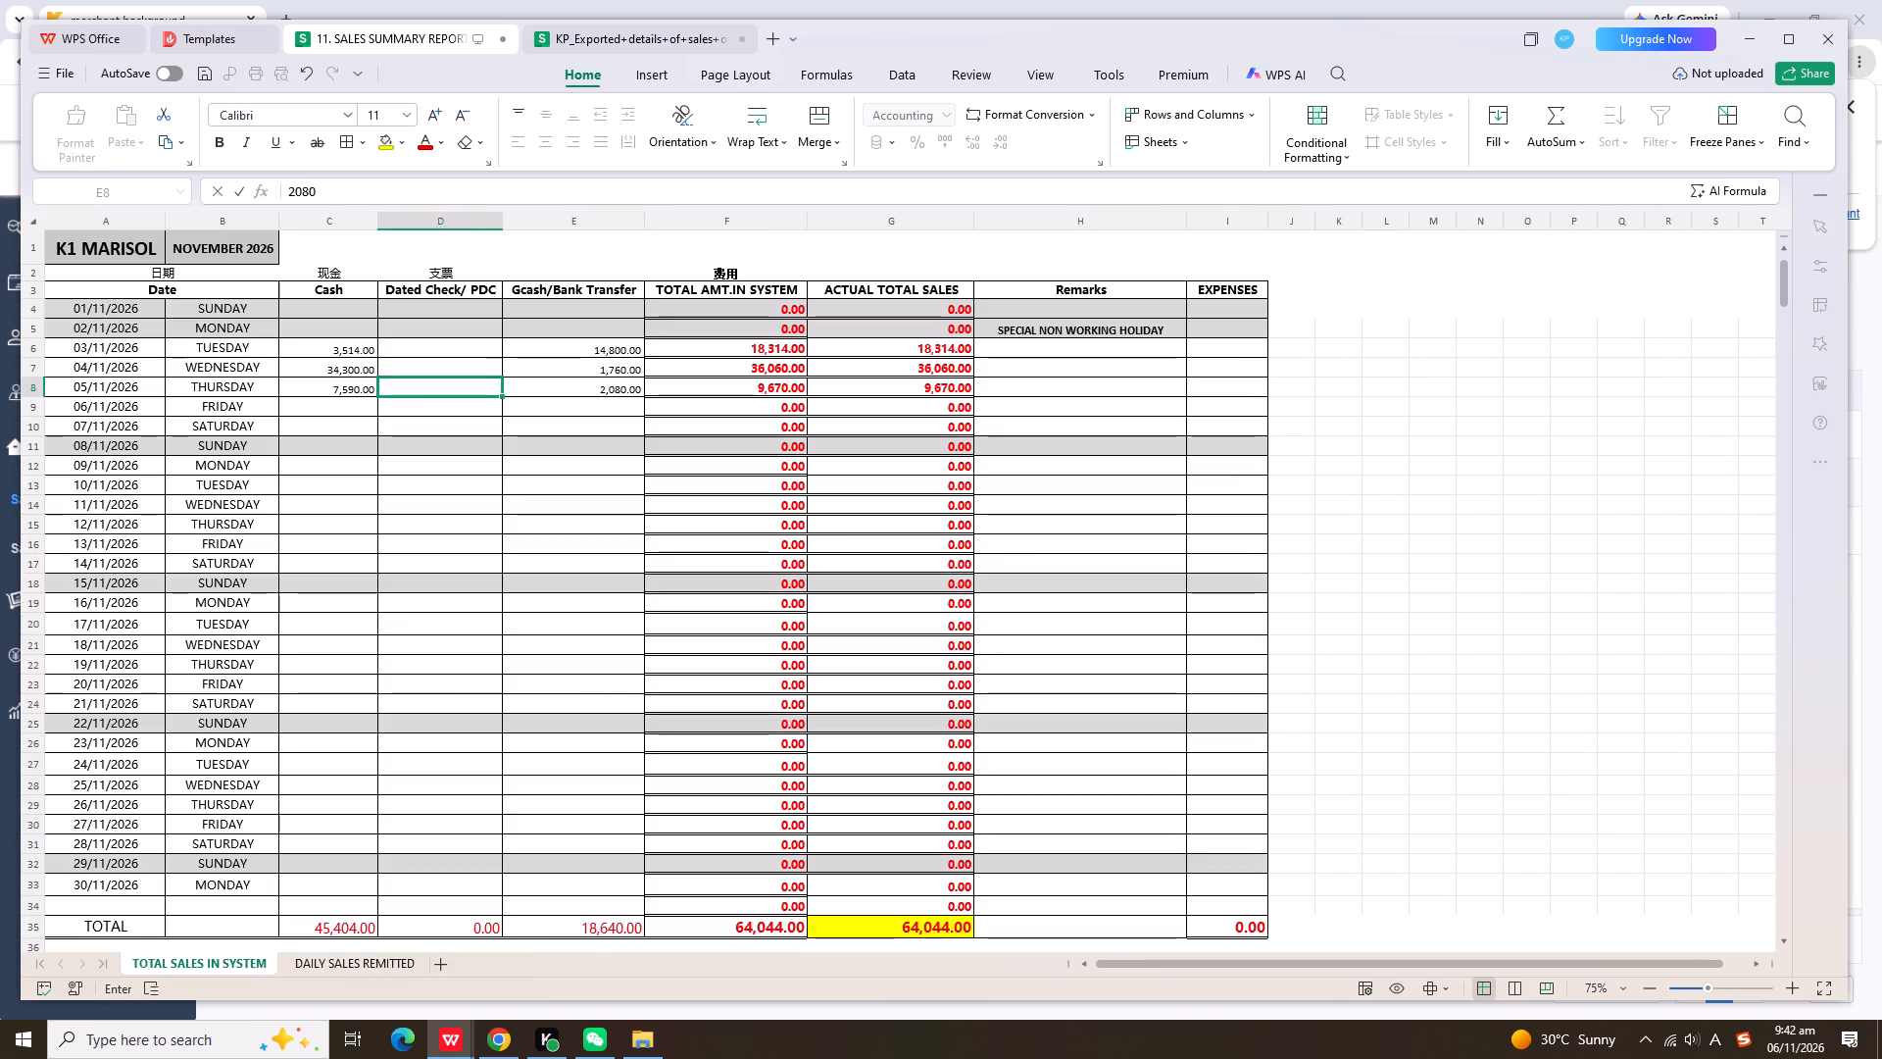
pyautogui.press('Left')
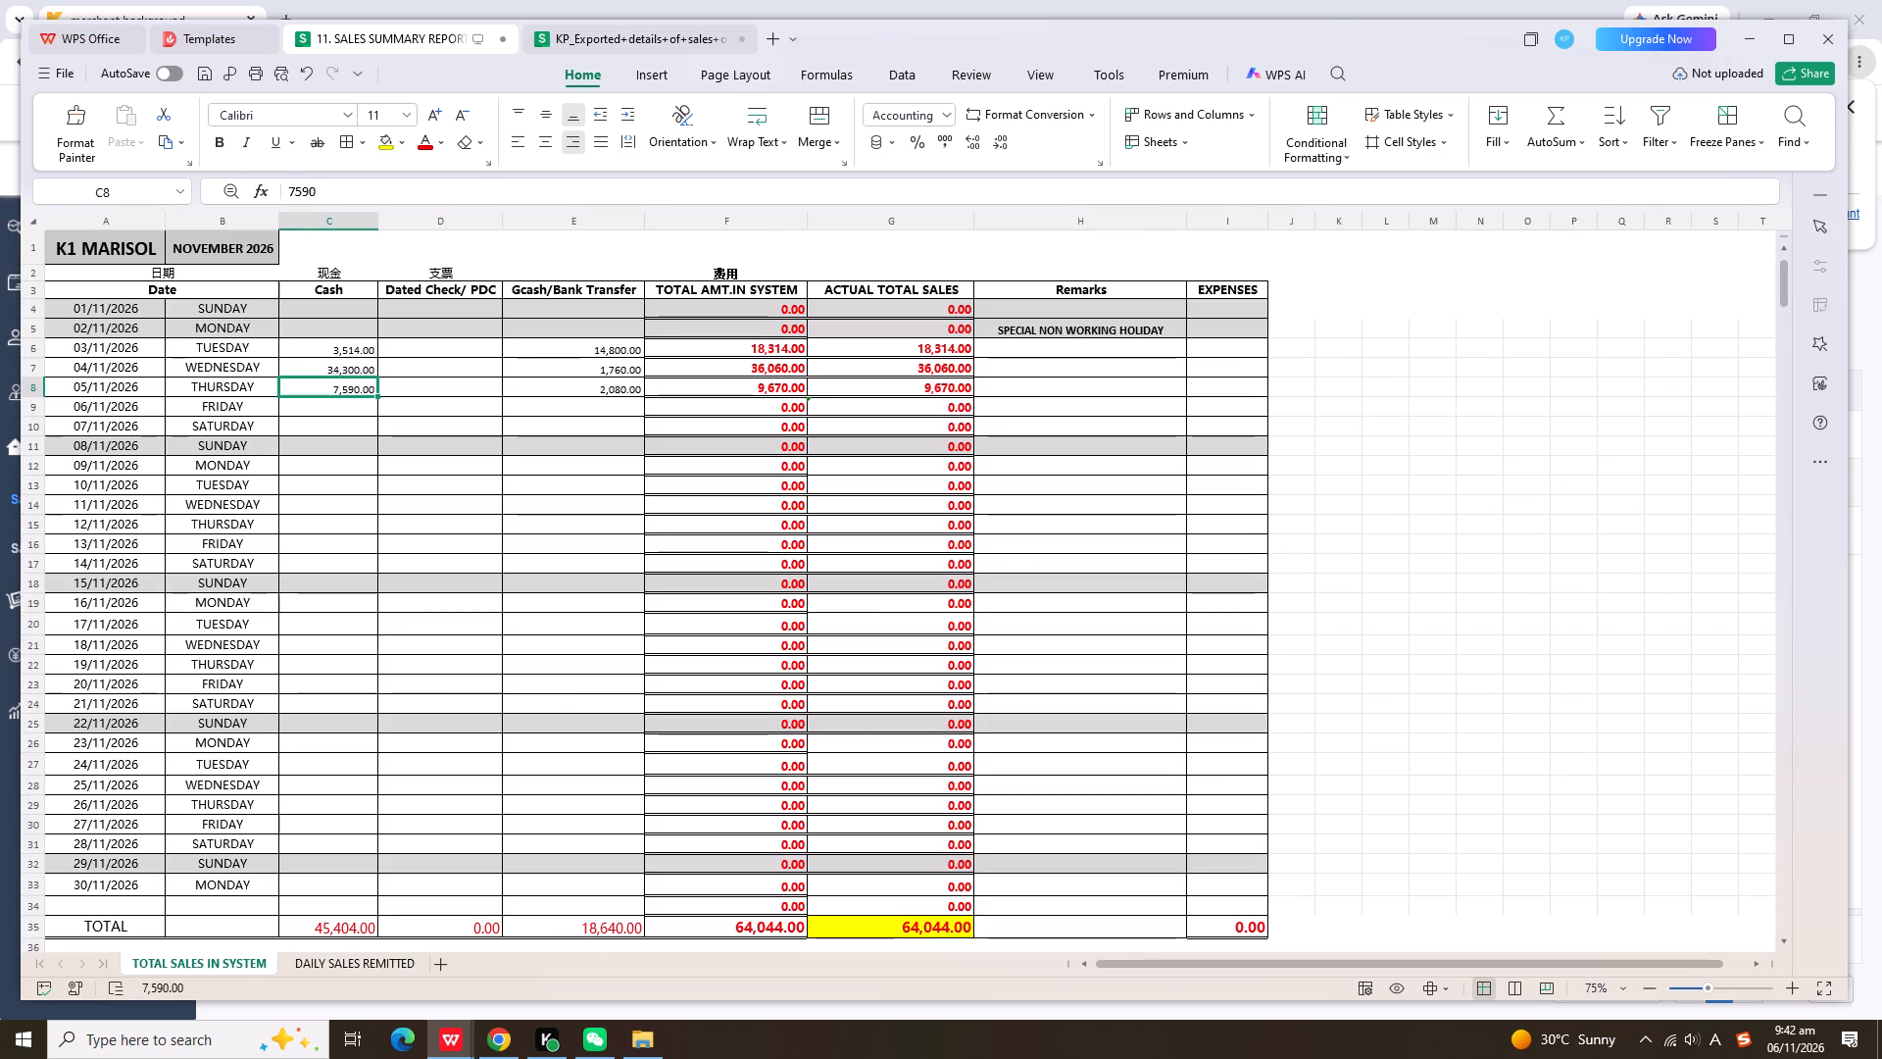
pyautogui.write('5510')
pyautogui.press('Return')
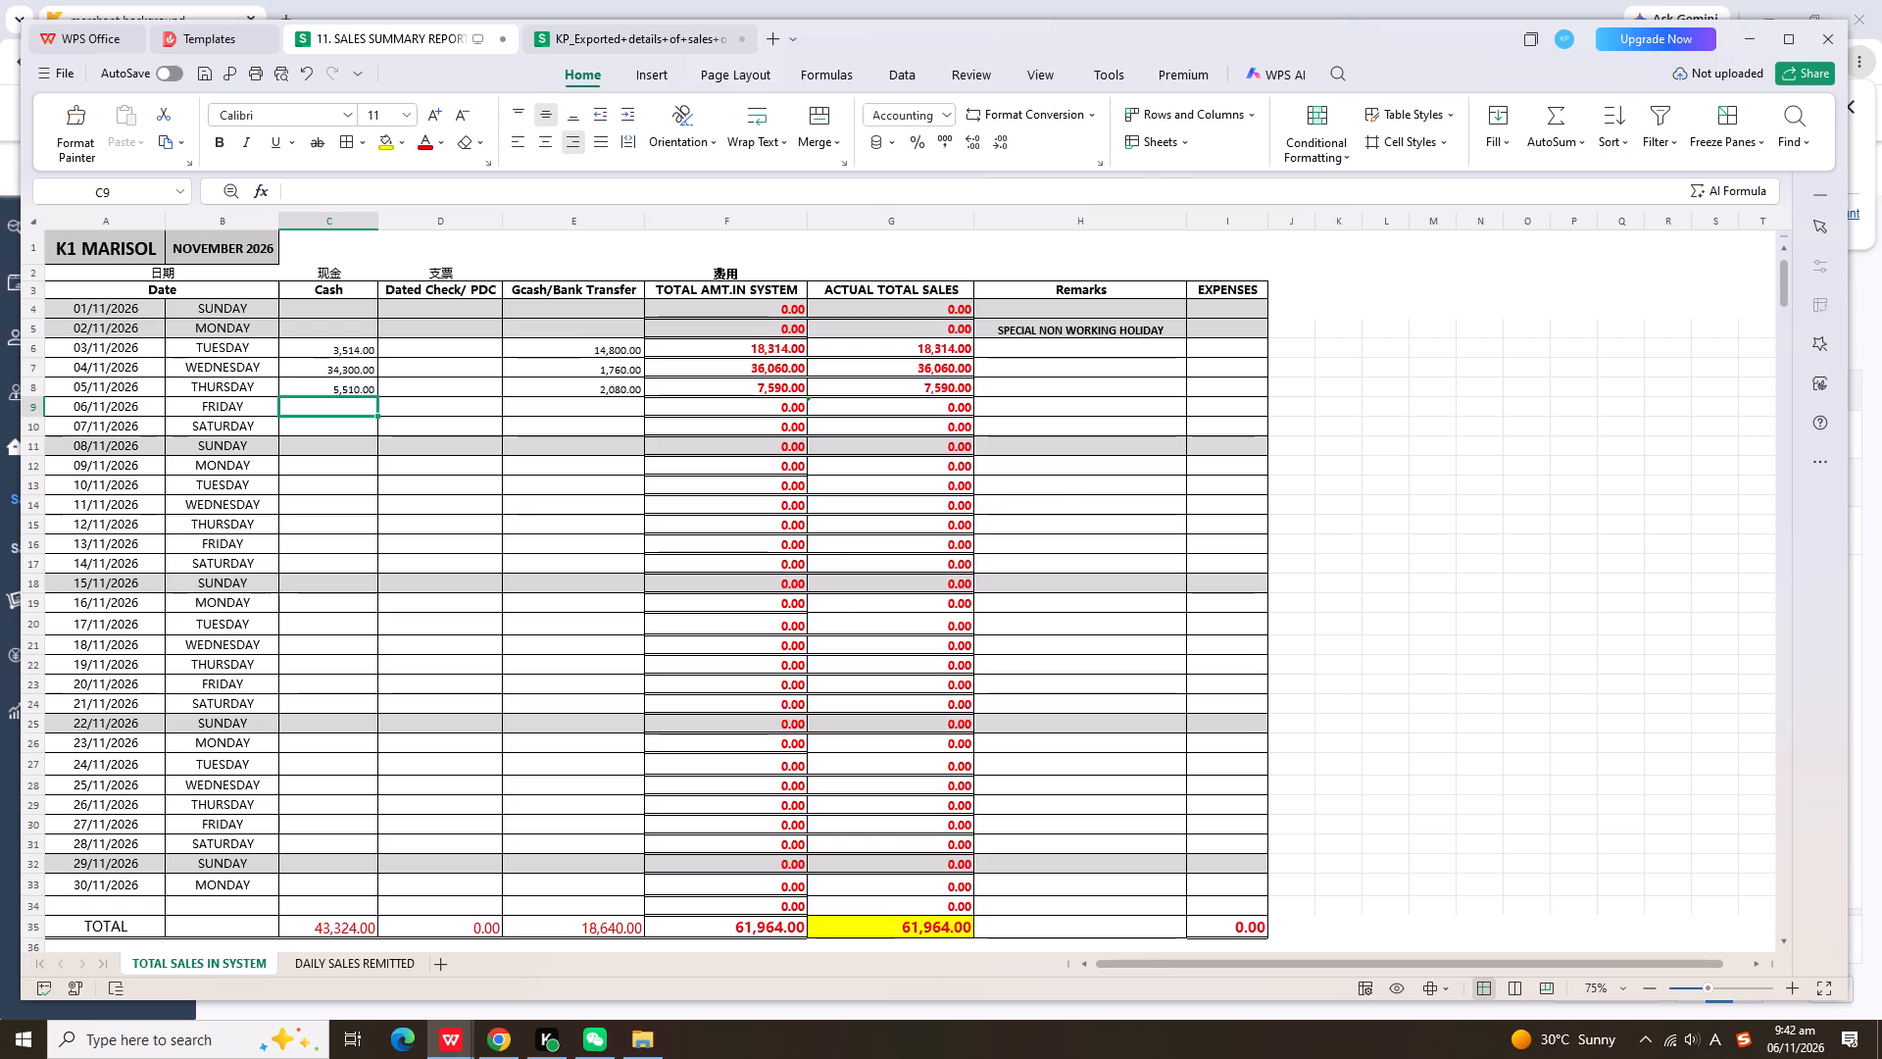
# Save the K1 sales summary report, declining the offer to store it in WPS Cloud.
pyautogui.hotkey('ctrl', 's')
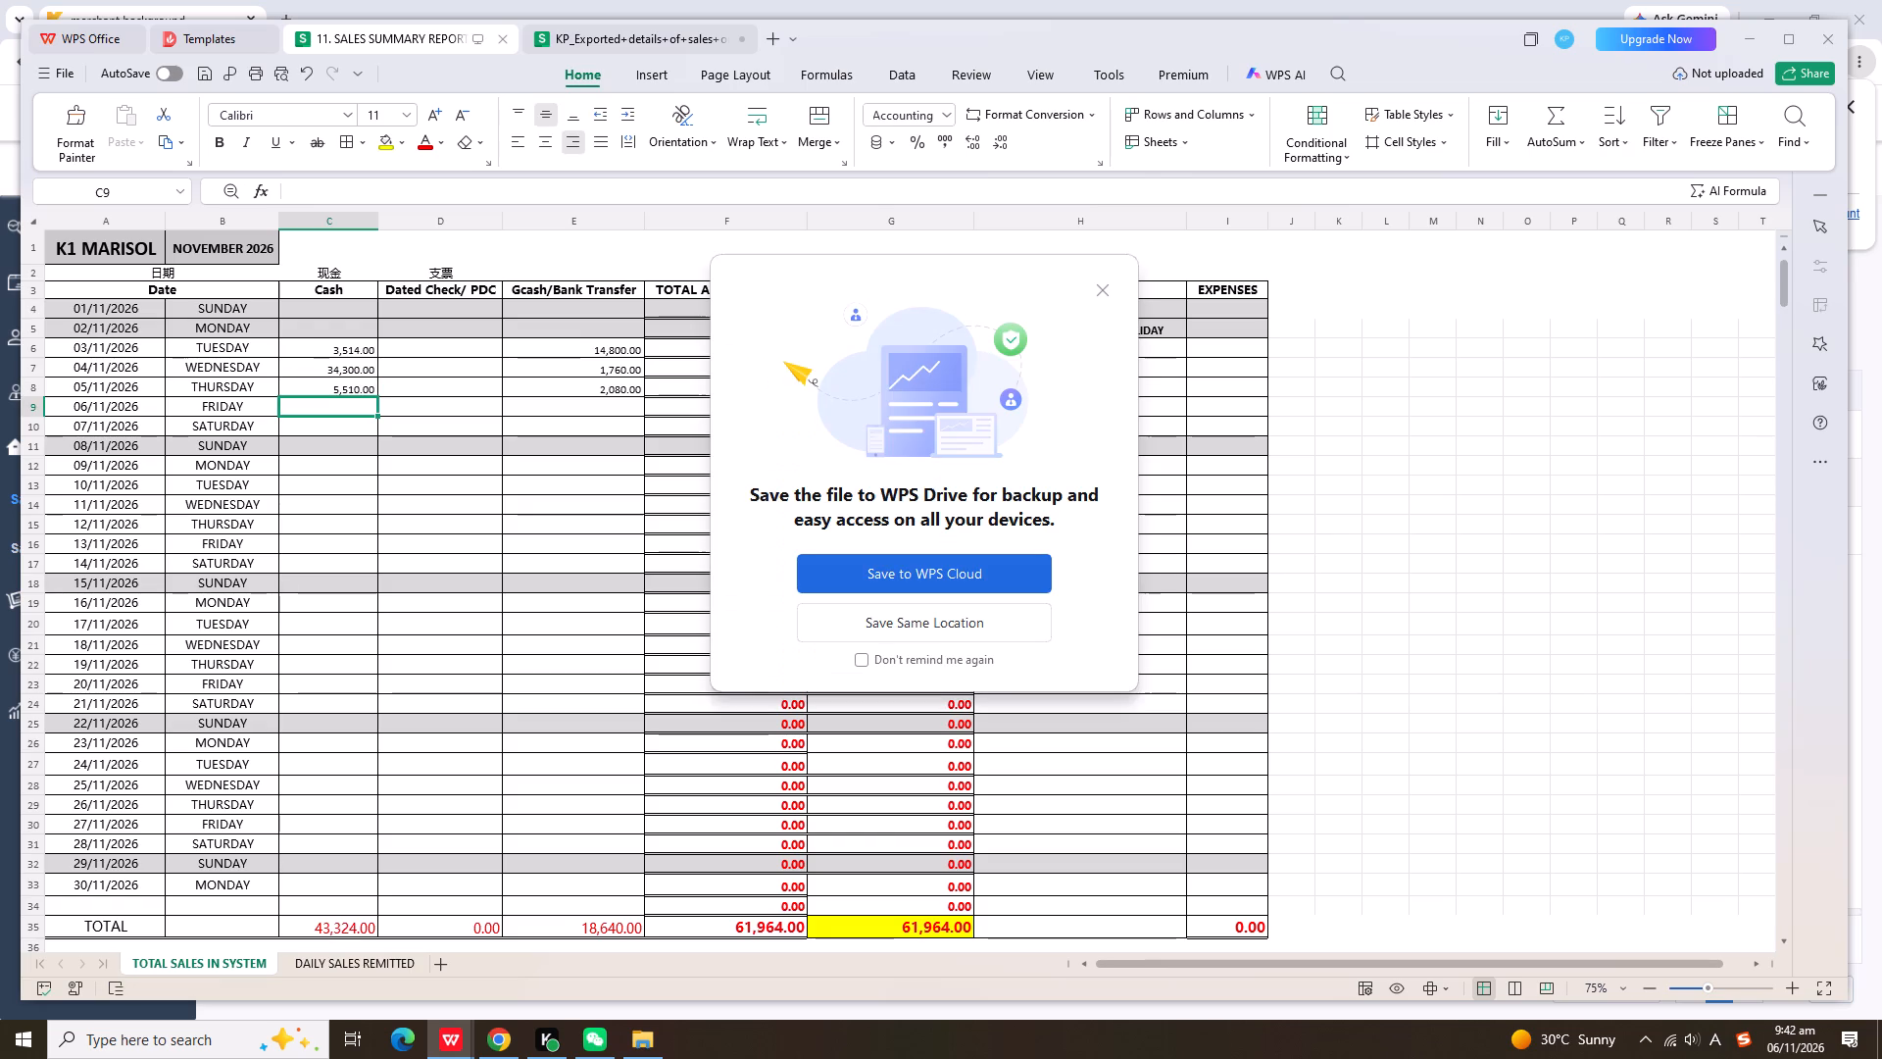
pyautogui.click(1110, 289)
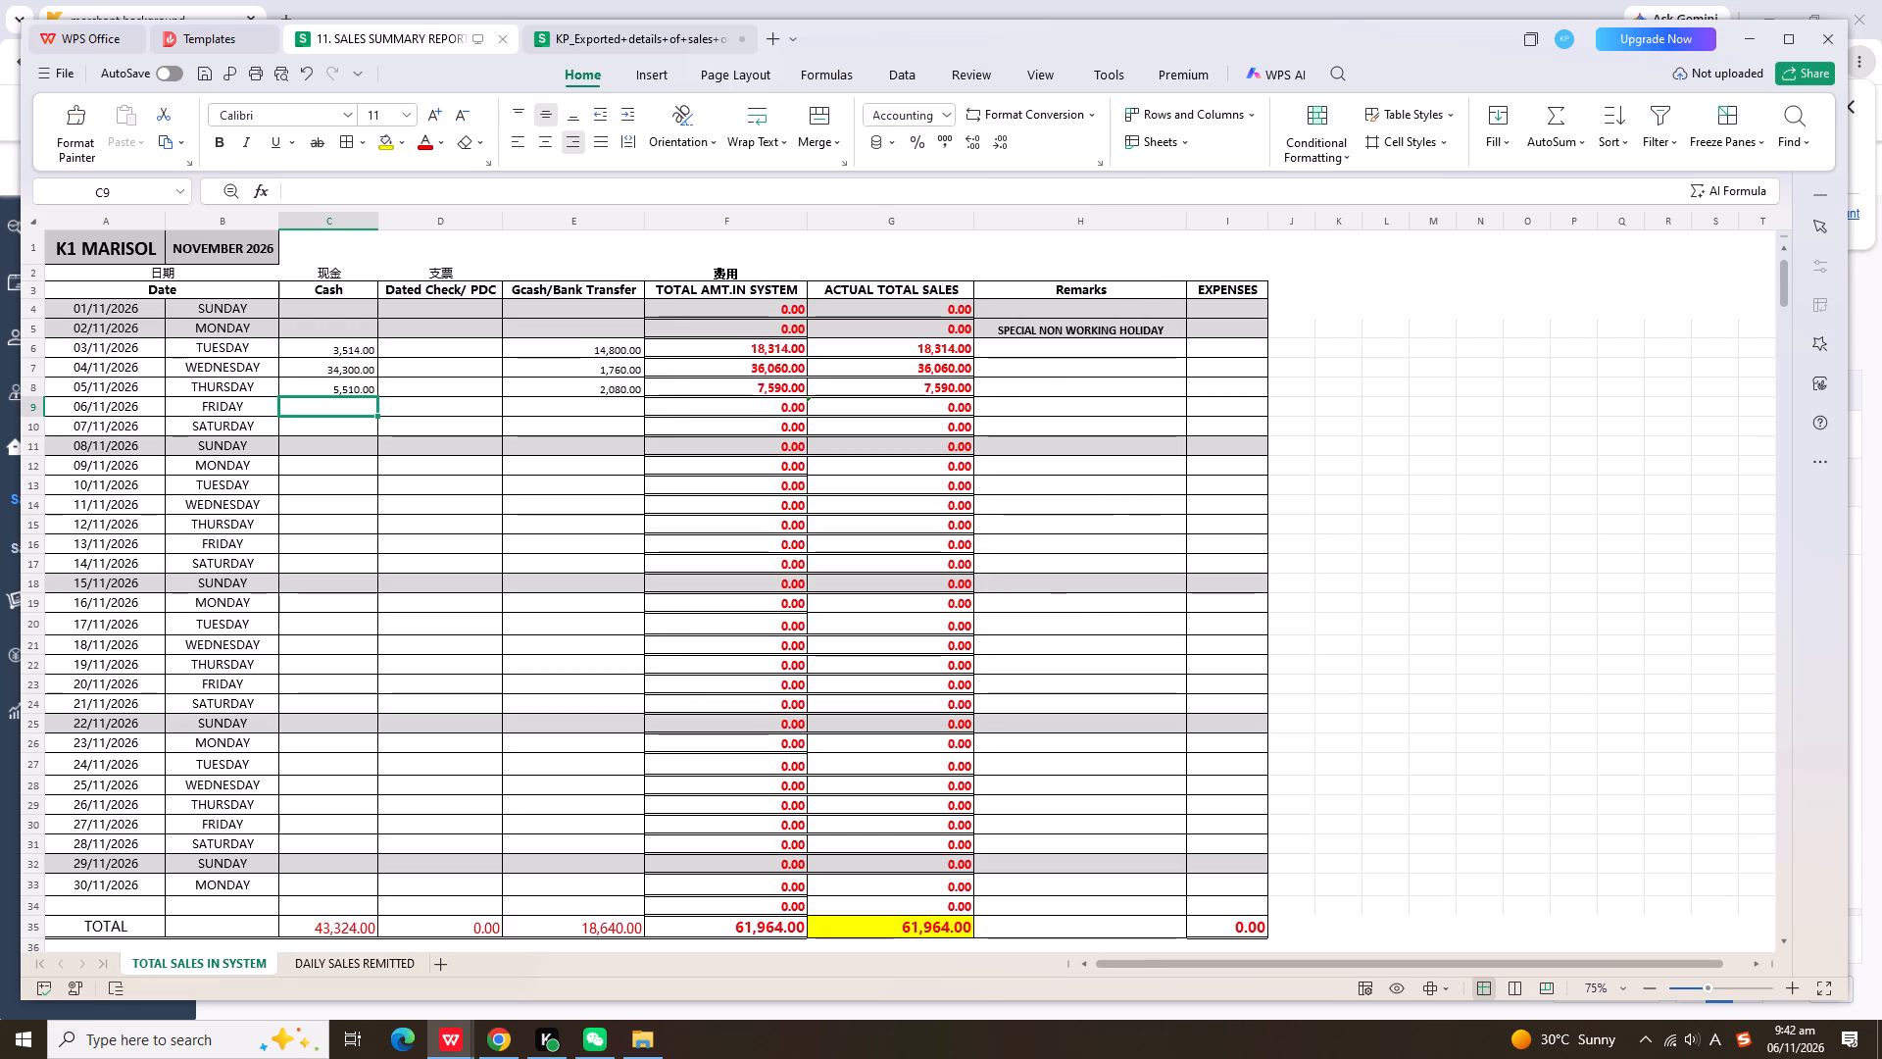
pyautogui.hotkey('ctrl', 's')
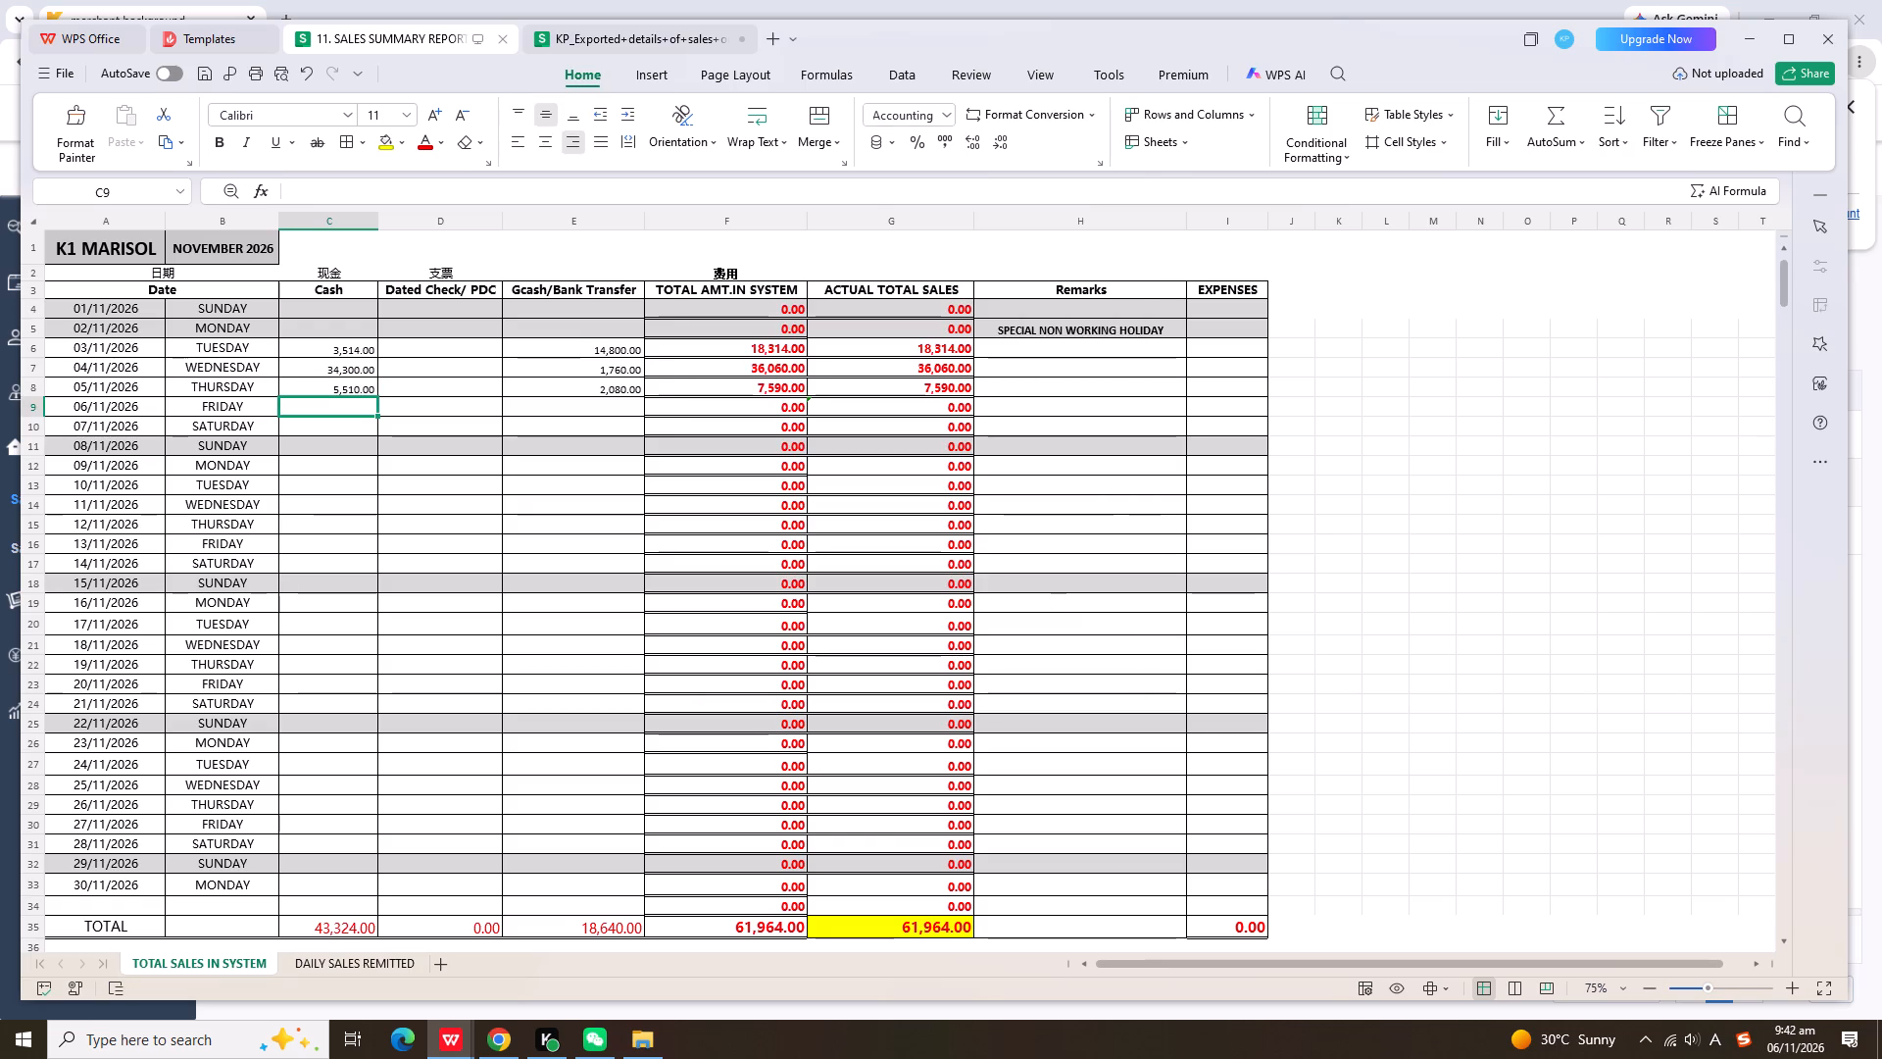
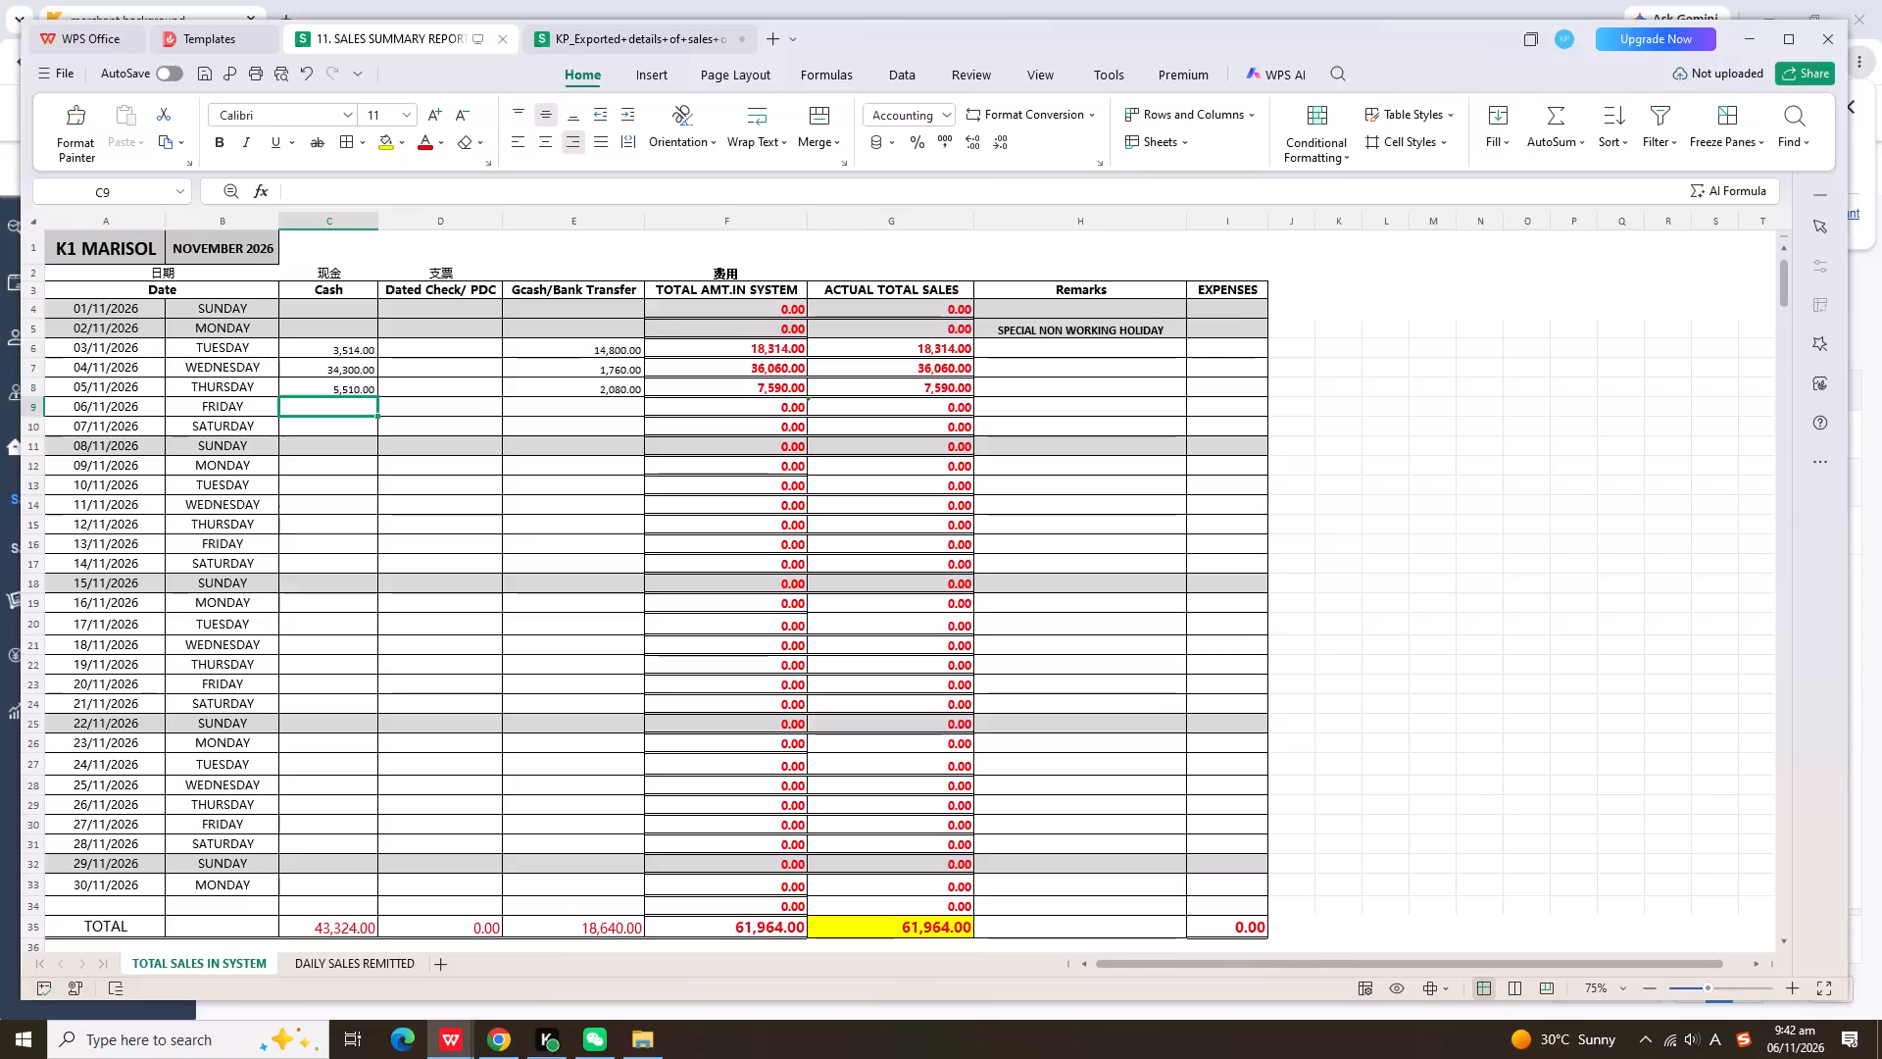
# Check both sheets of the K1 sales summary report, and close it together with the K1 exported sales details workbook.
pyautogui.click(406, 964)
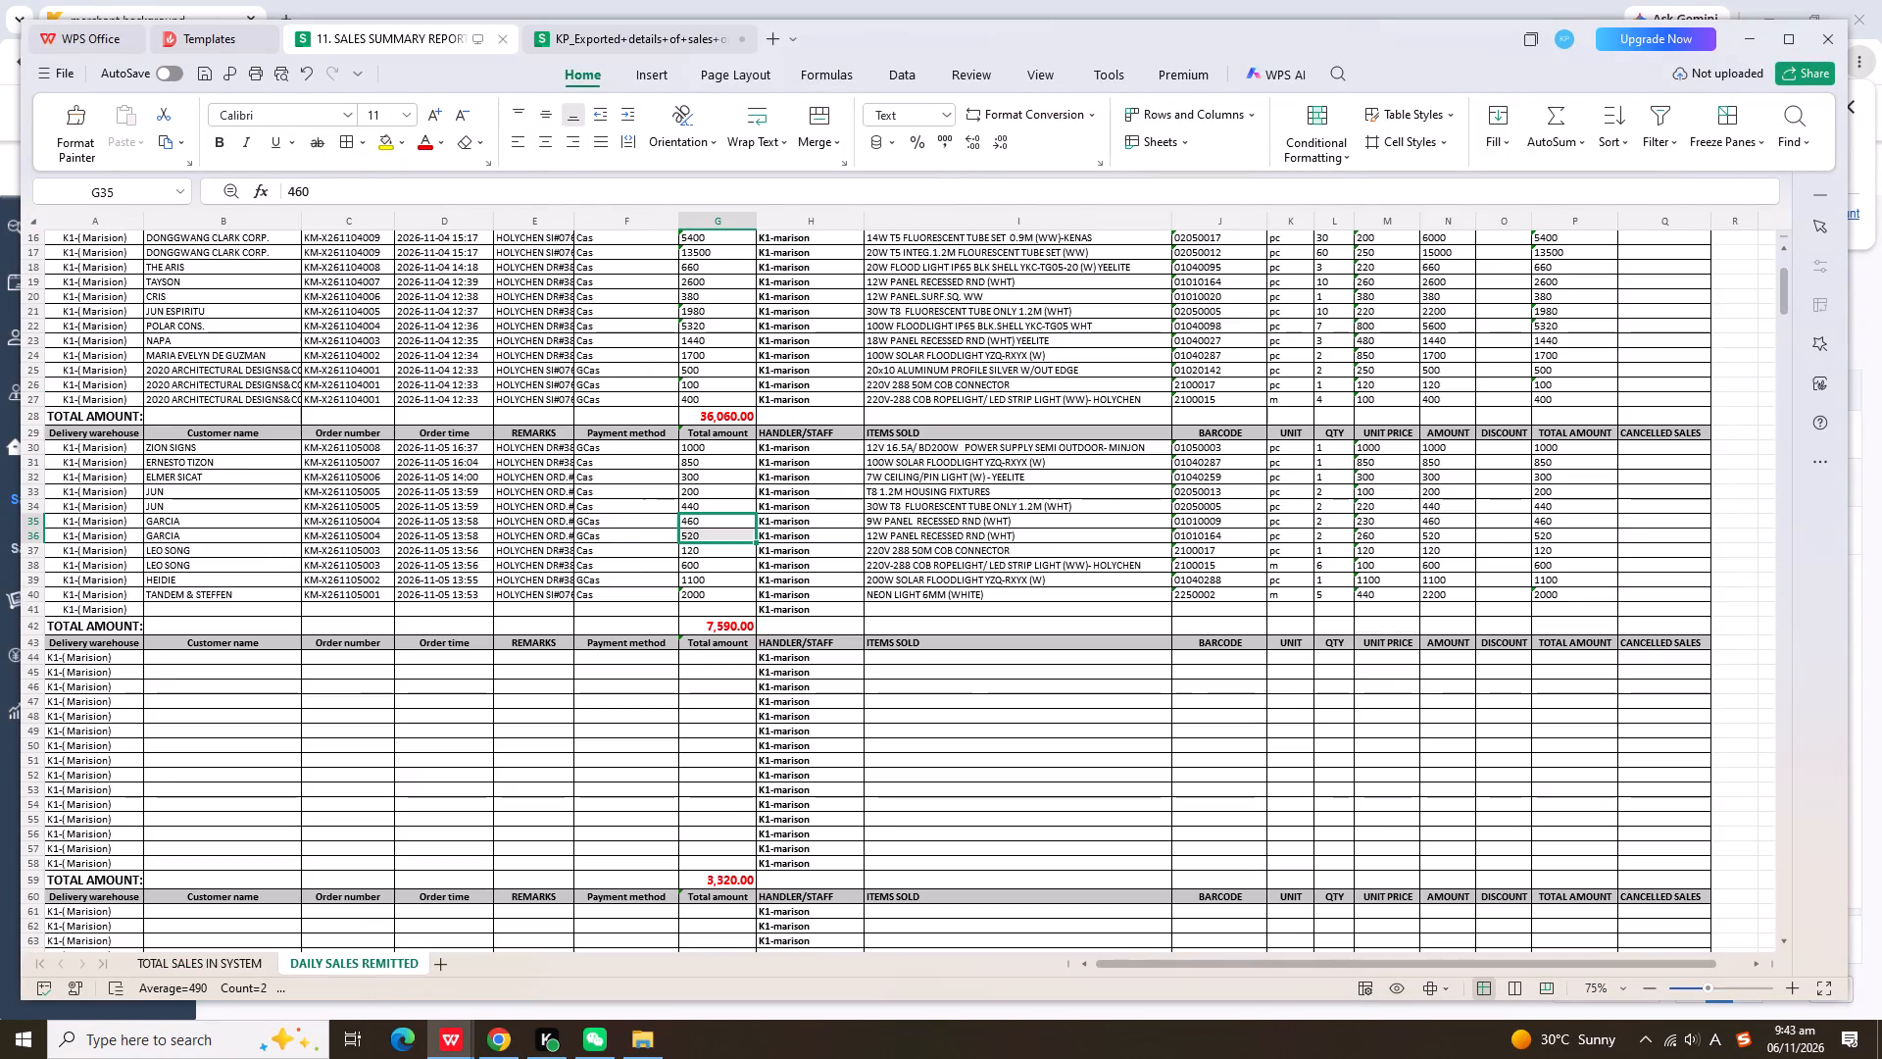
pyautogui.click(234, 965)
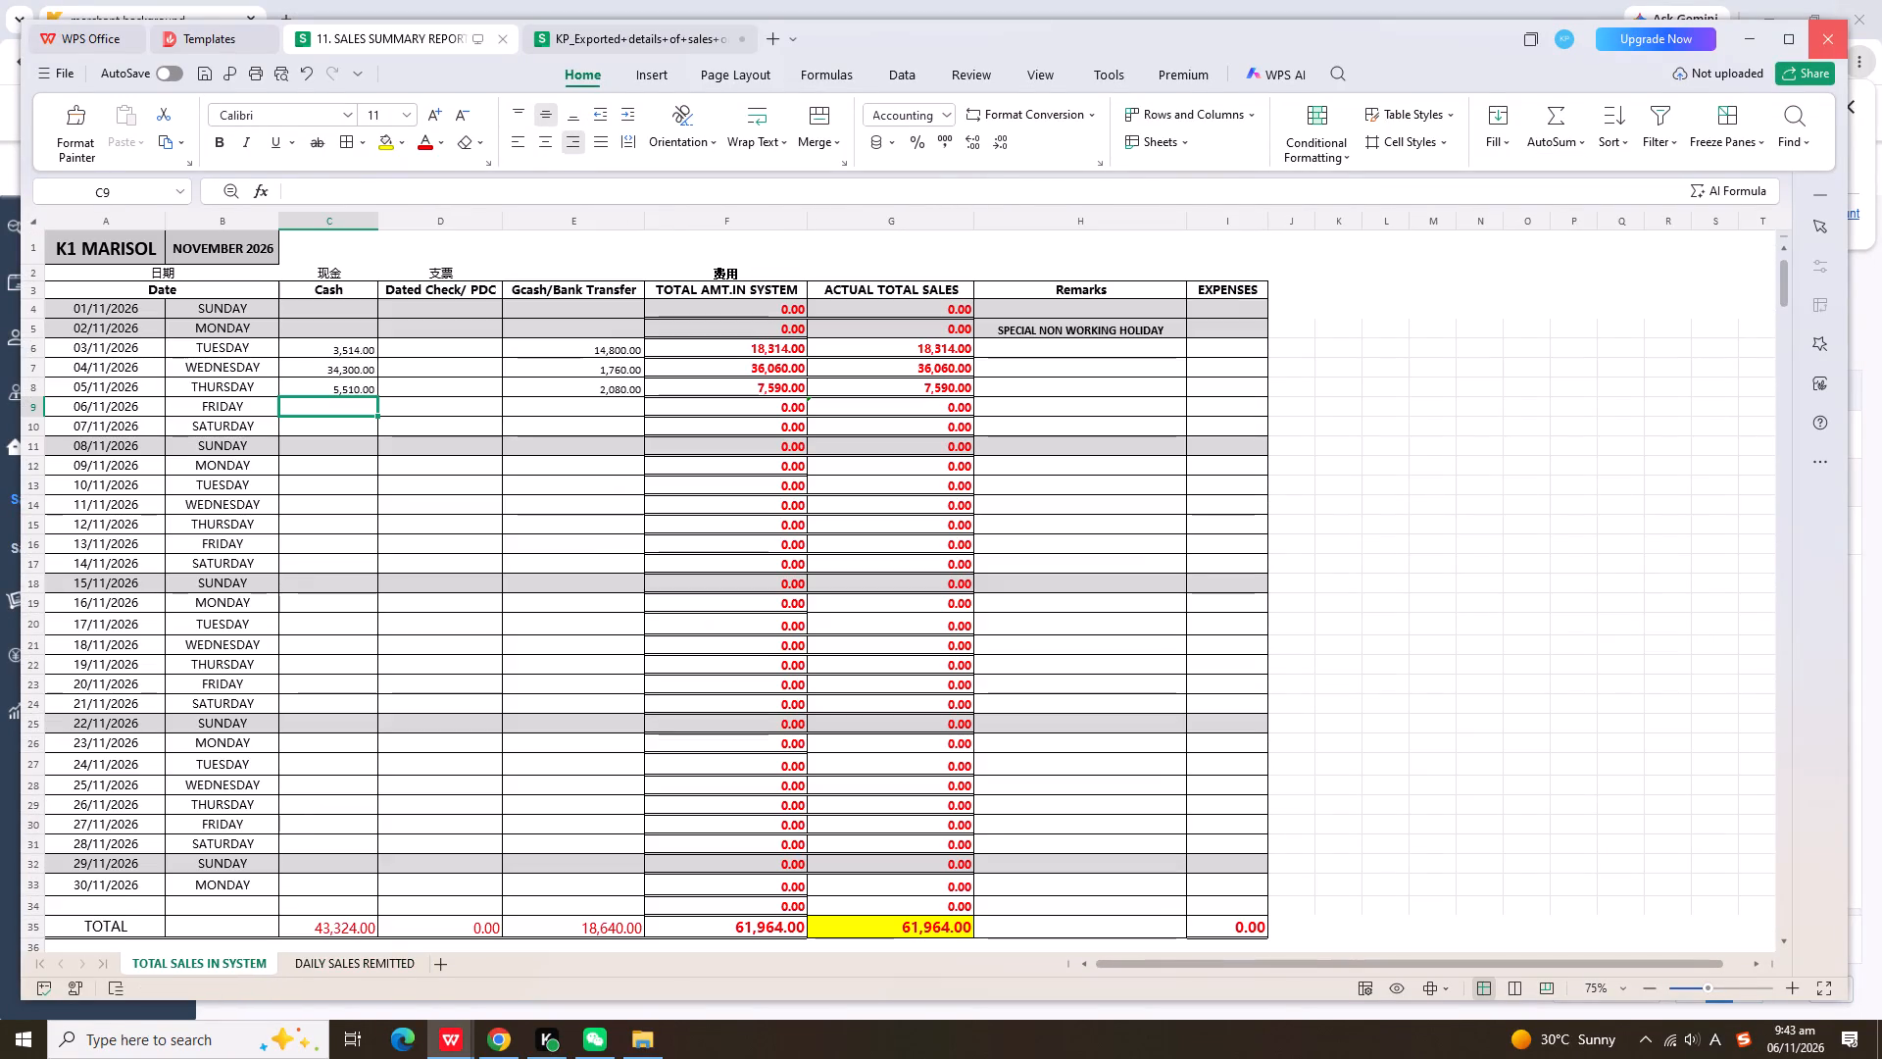
pyautogui.click(1817, 34)
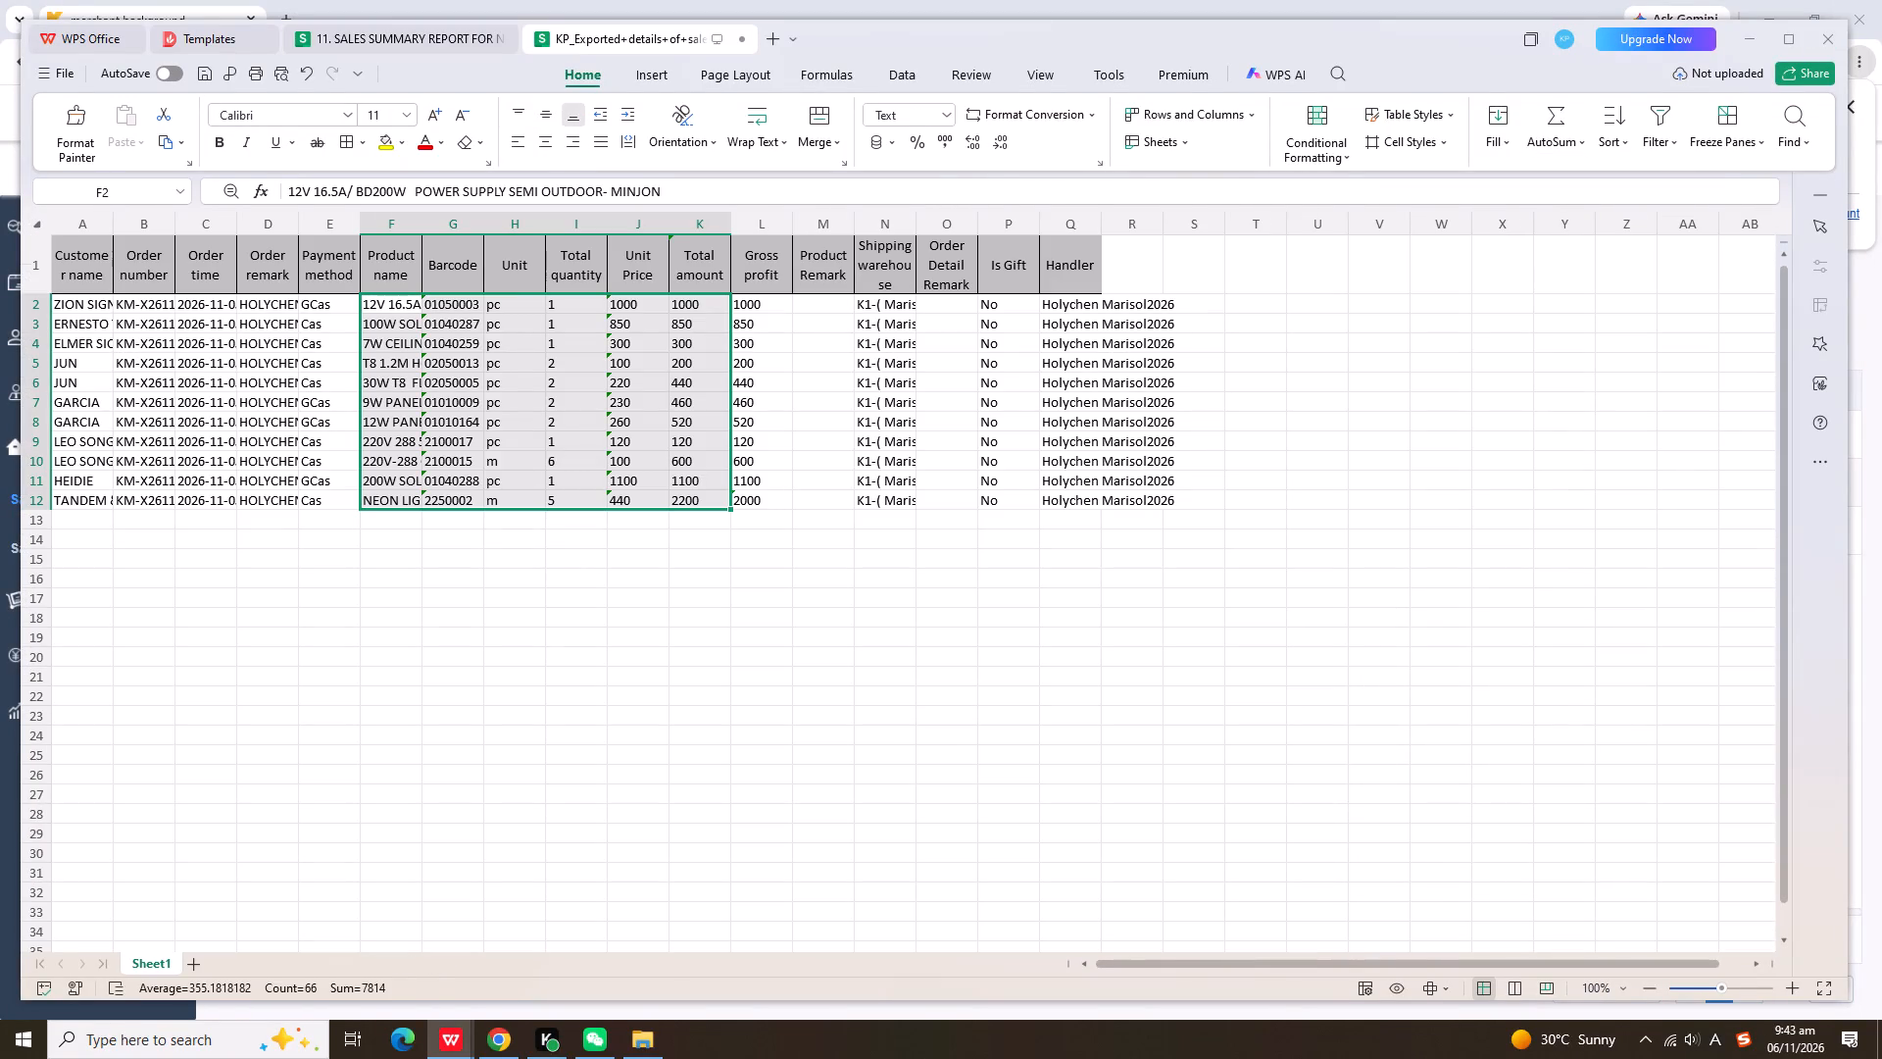
pyautogui.click(1824, 42)
pyautogui.click(979, 531)
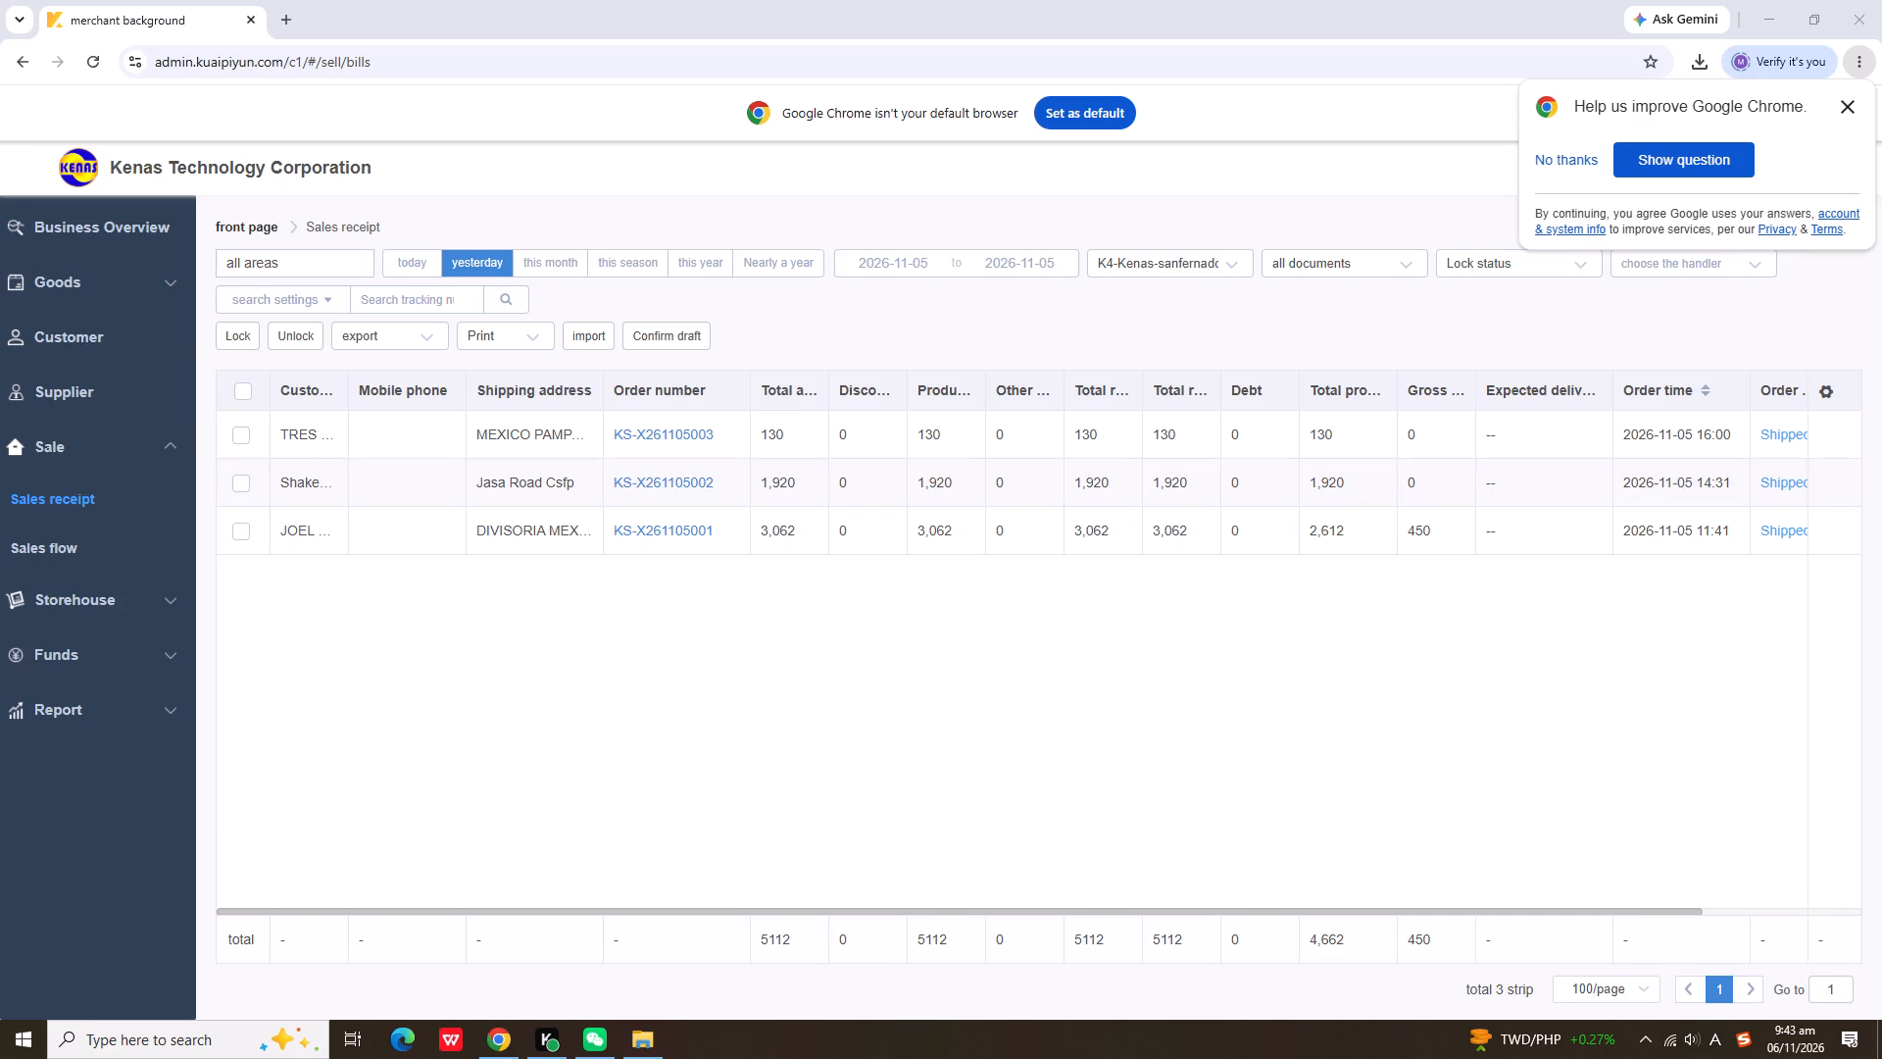
# Open the November sales summary report from the K2 HENSON 2026 folder in STORES SALES SUMMARY 2025.
pyautogui.click(633, 1034)
pyautogui.click(575, 168)
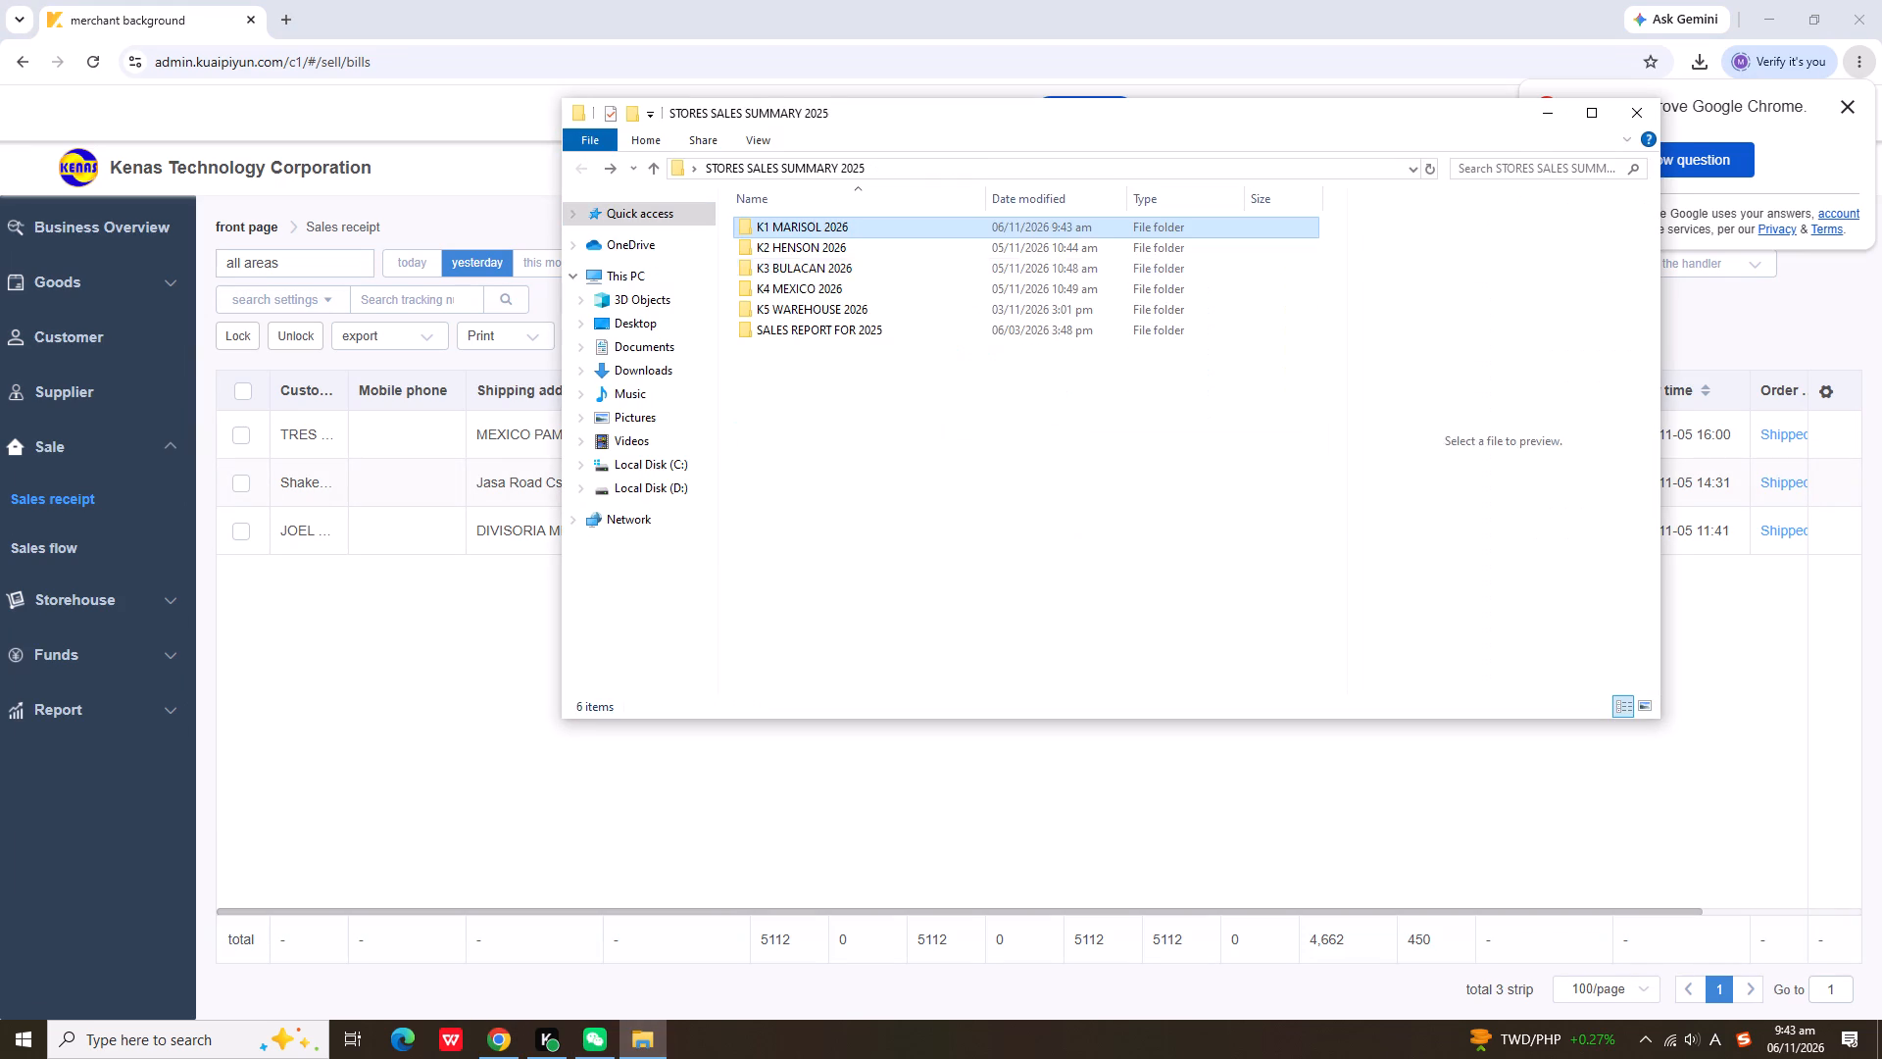
pyautogui.doubleClick(785, 247)
pyautogui.doubleClick(866, 441)
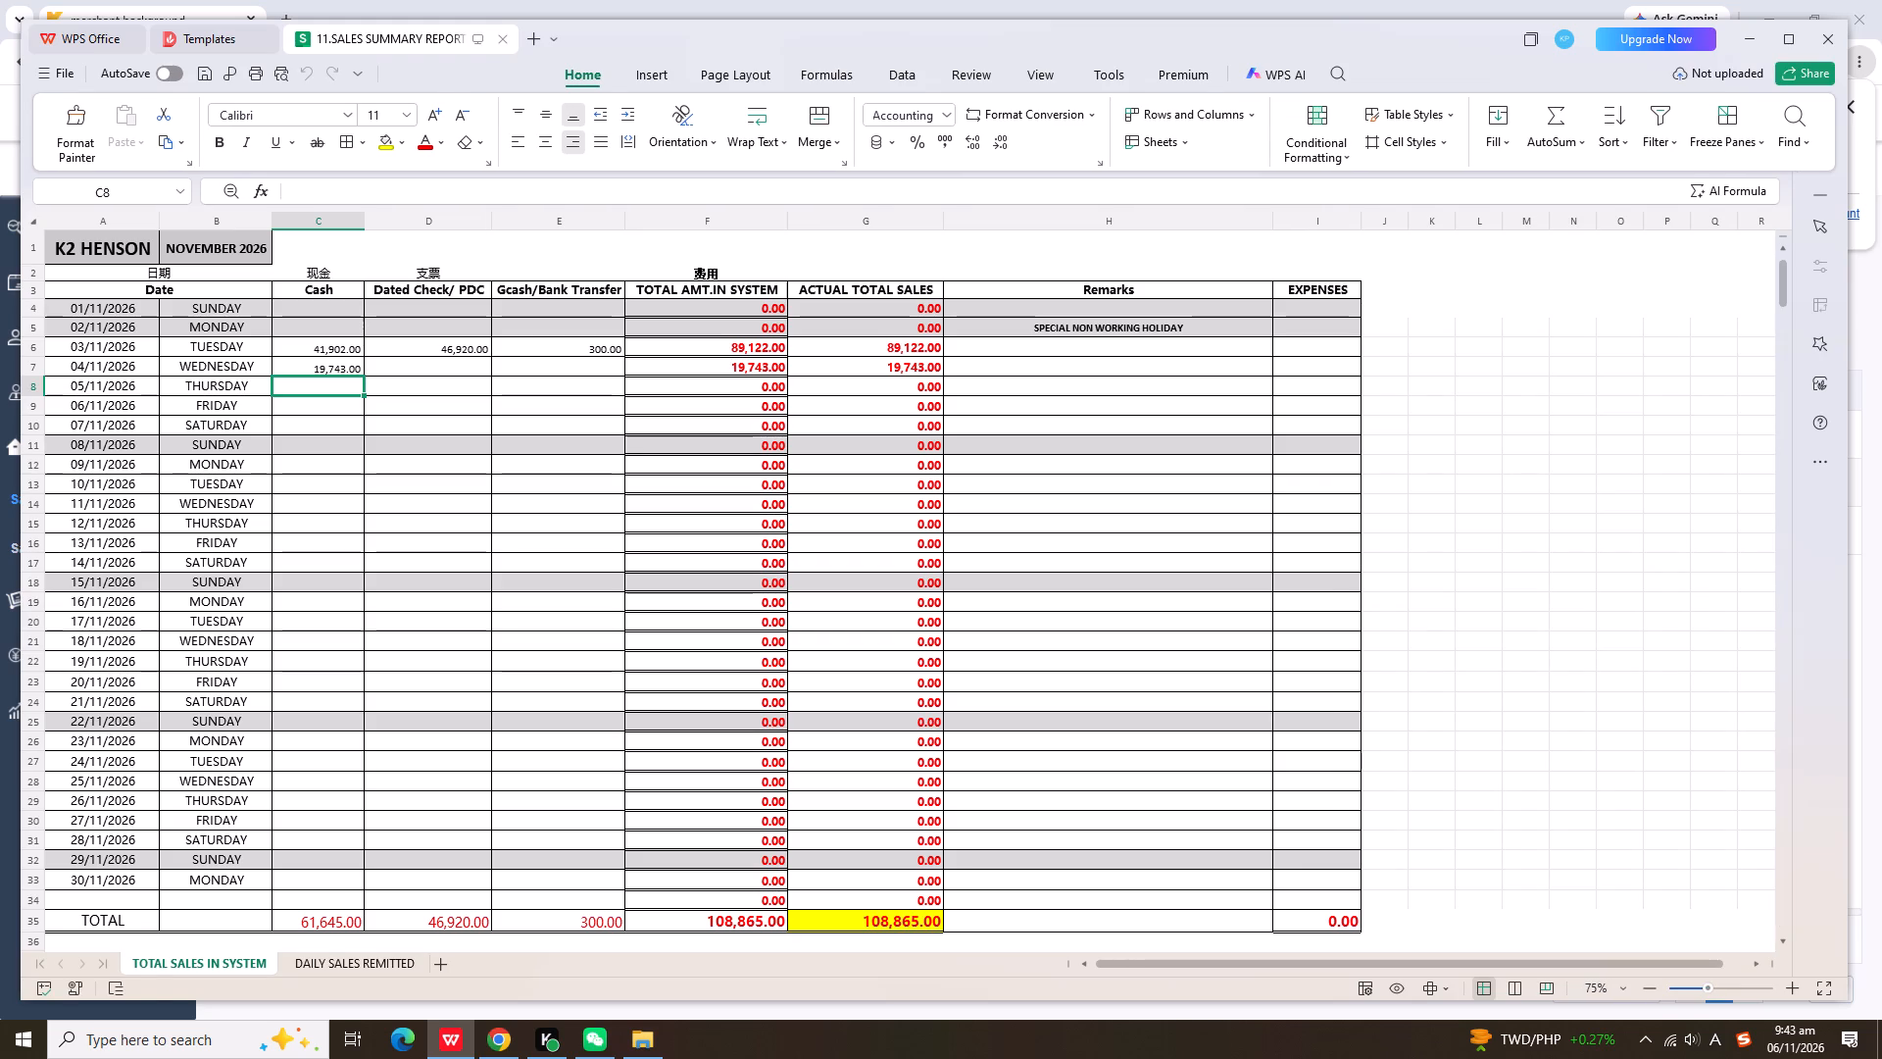
# Enter 31160 under Cash for 05/11/2026 in the K2 TOTAL SALES IN SYSTEM sheet.
pyautogui.write('31160')
pyautogui.press('Return')
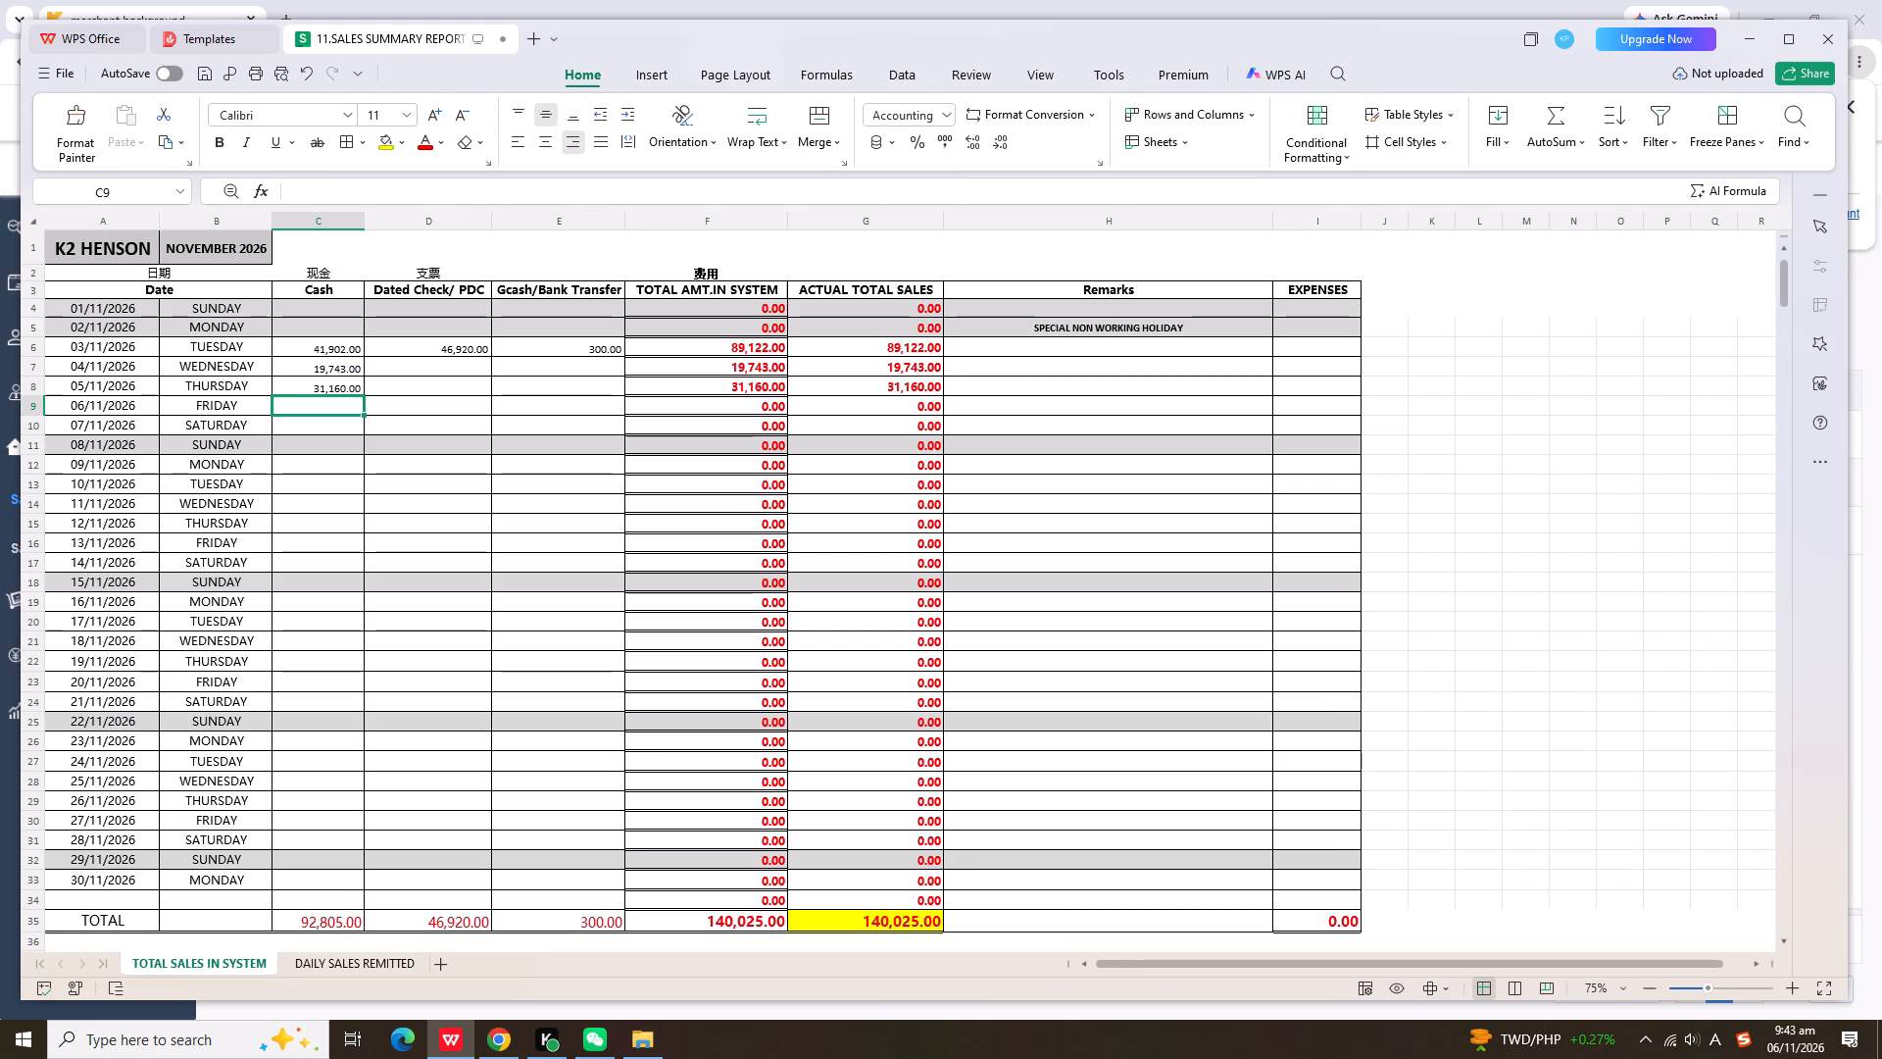
pyautogui.click(326, 967)
pyautogui.scroll(-8, 580, 656)
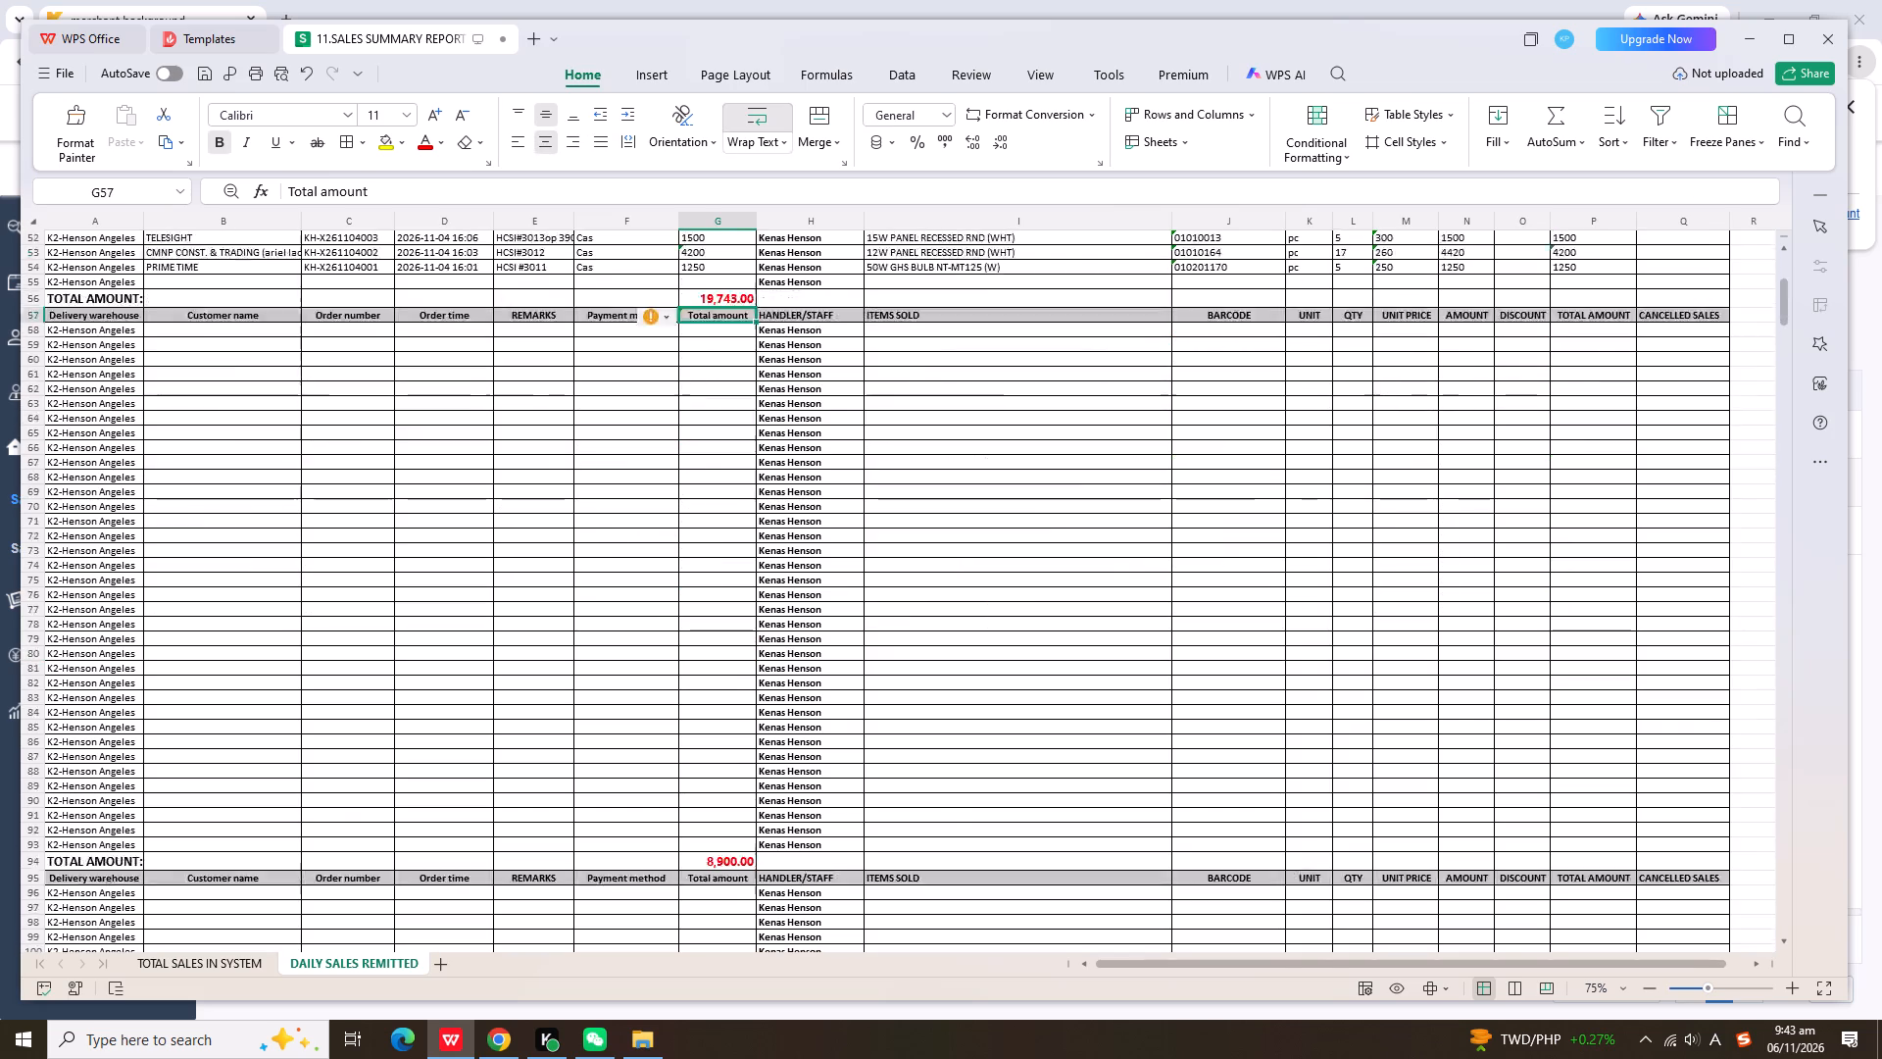
pyautogui.click(513, 1041)
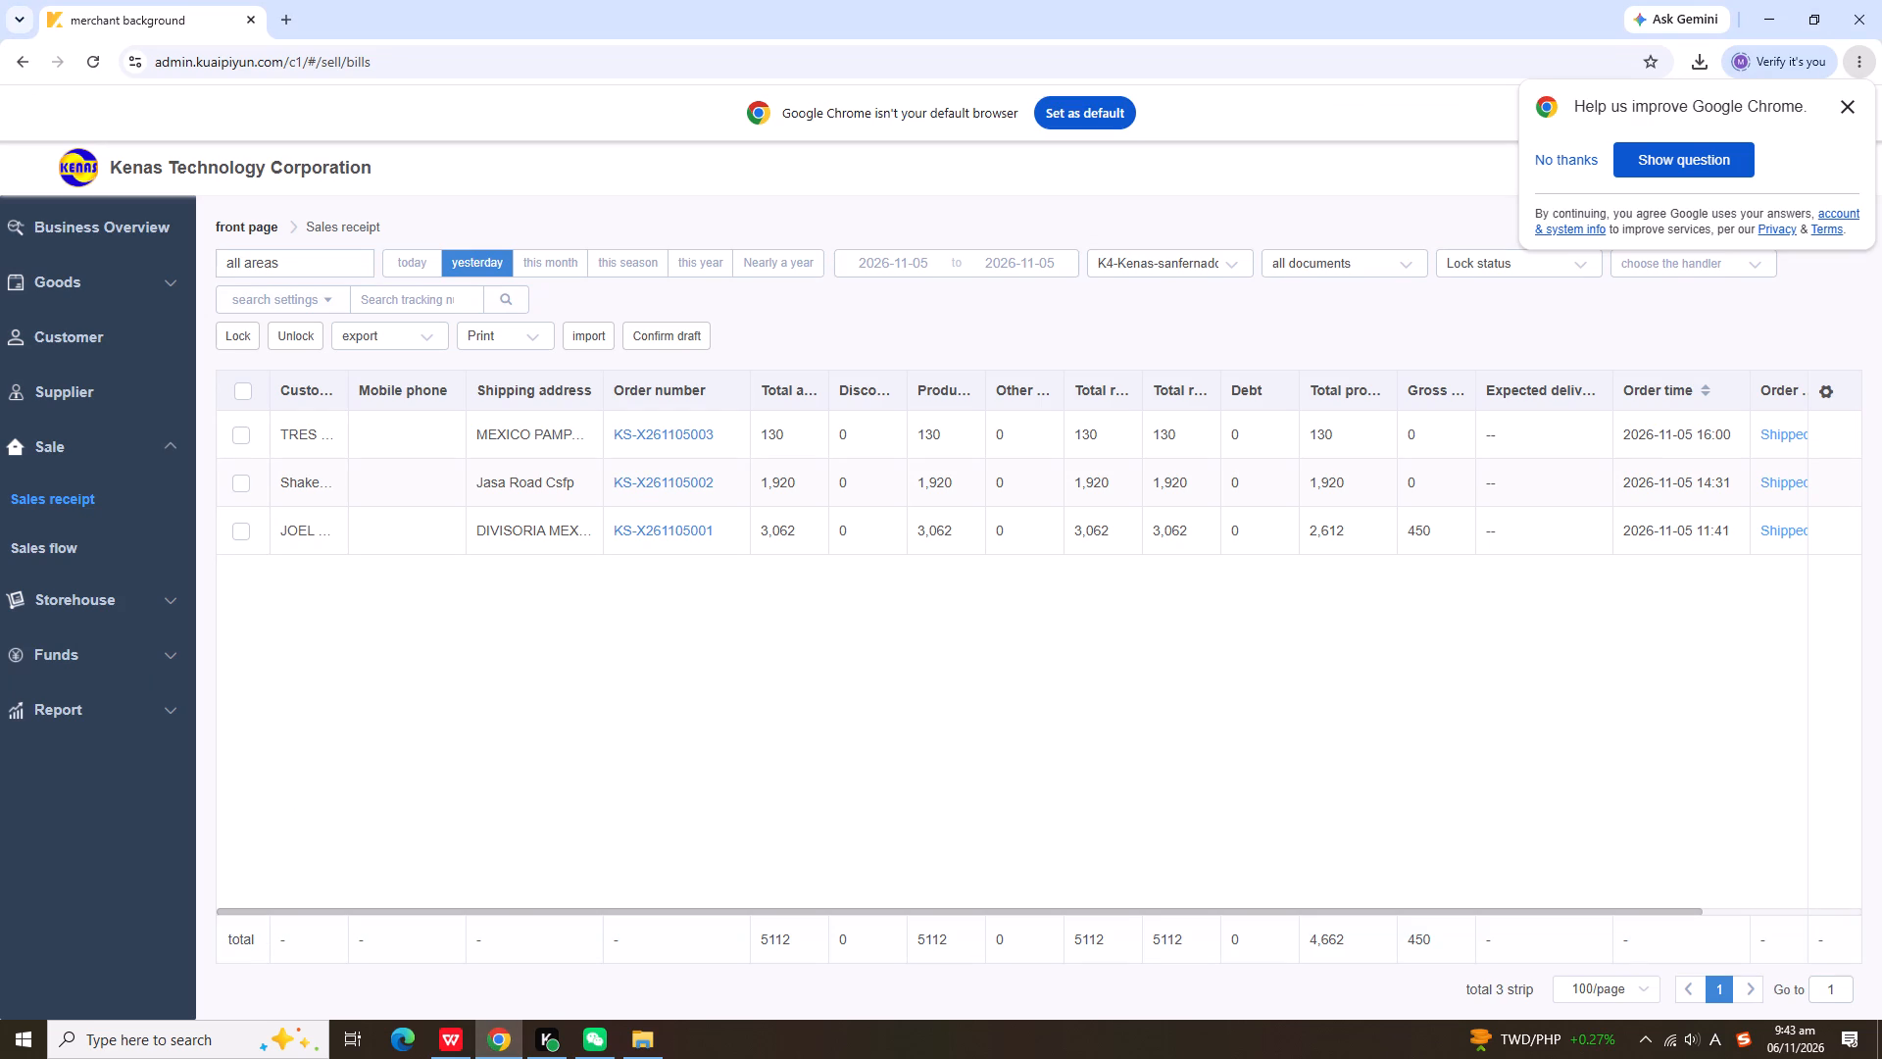
pyautogui.click(1846, 110)
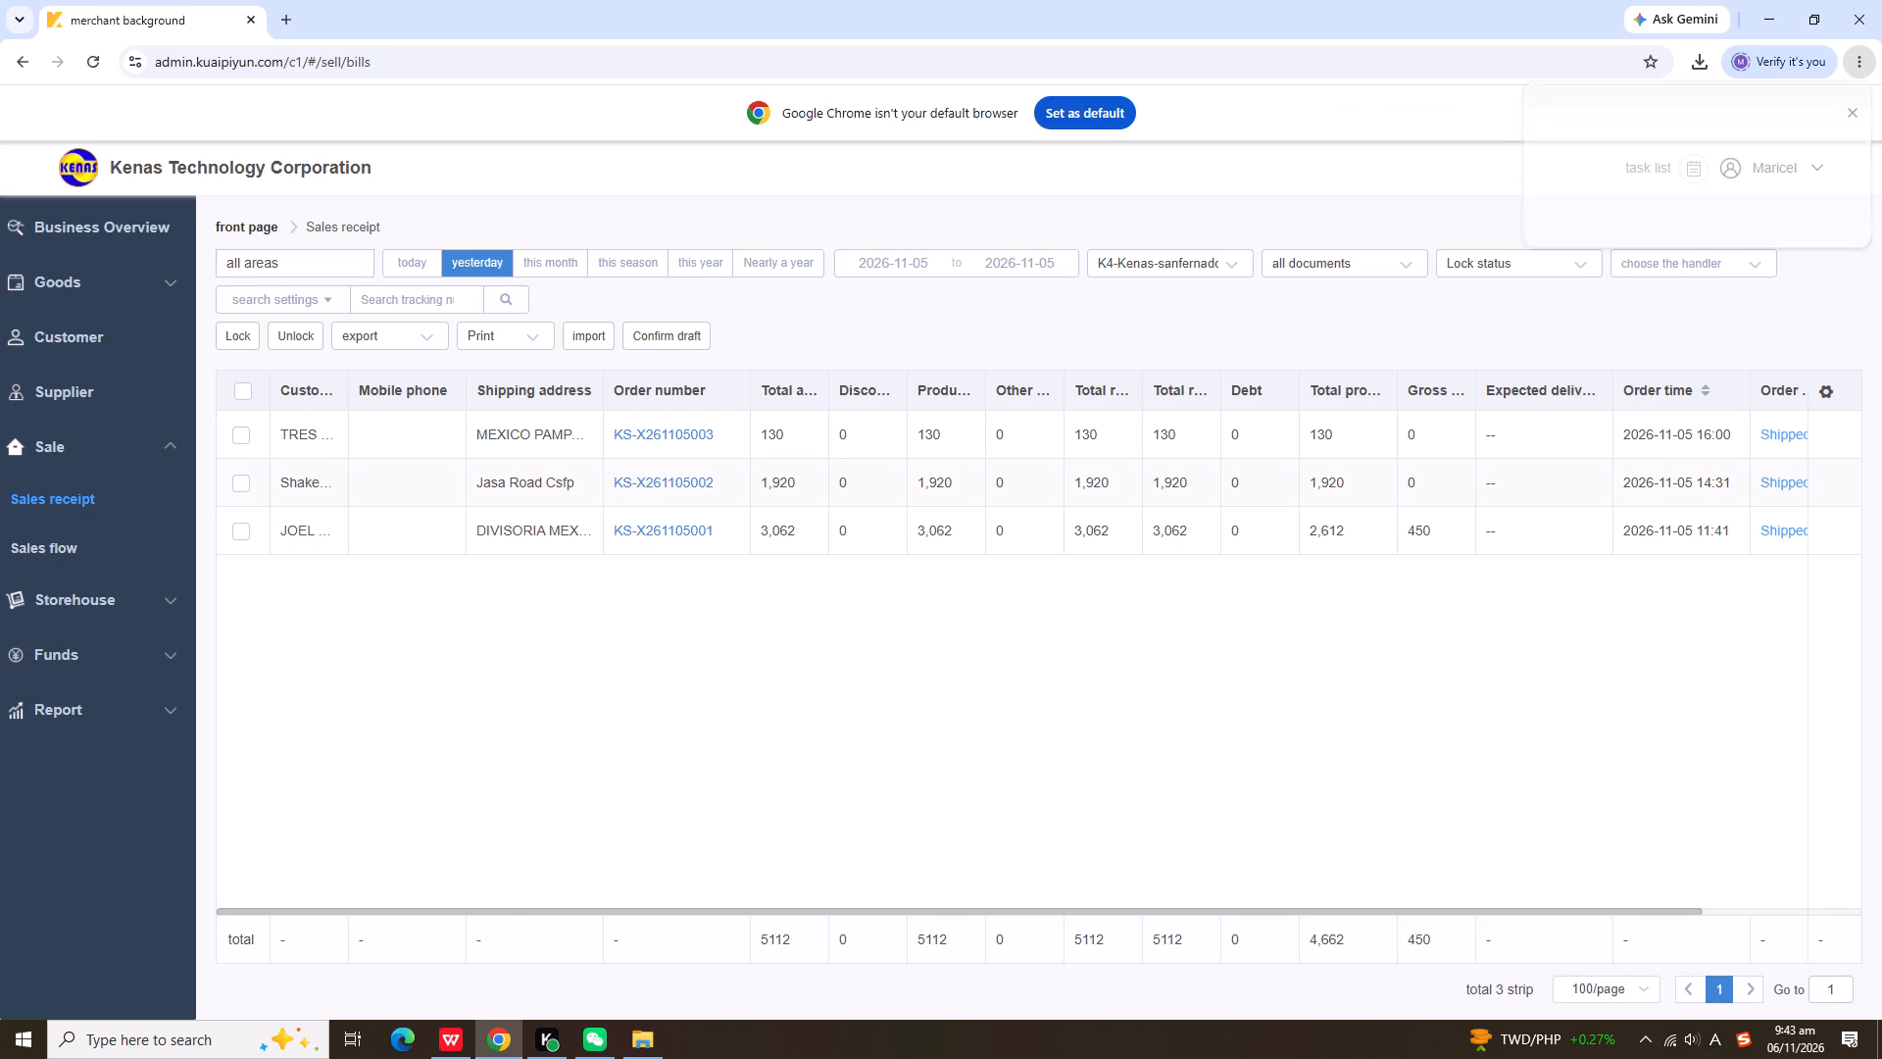
pyautogui.click(1696, 172)
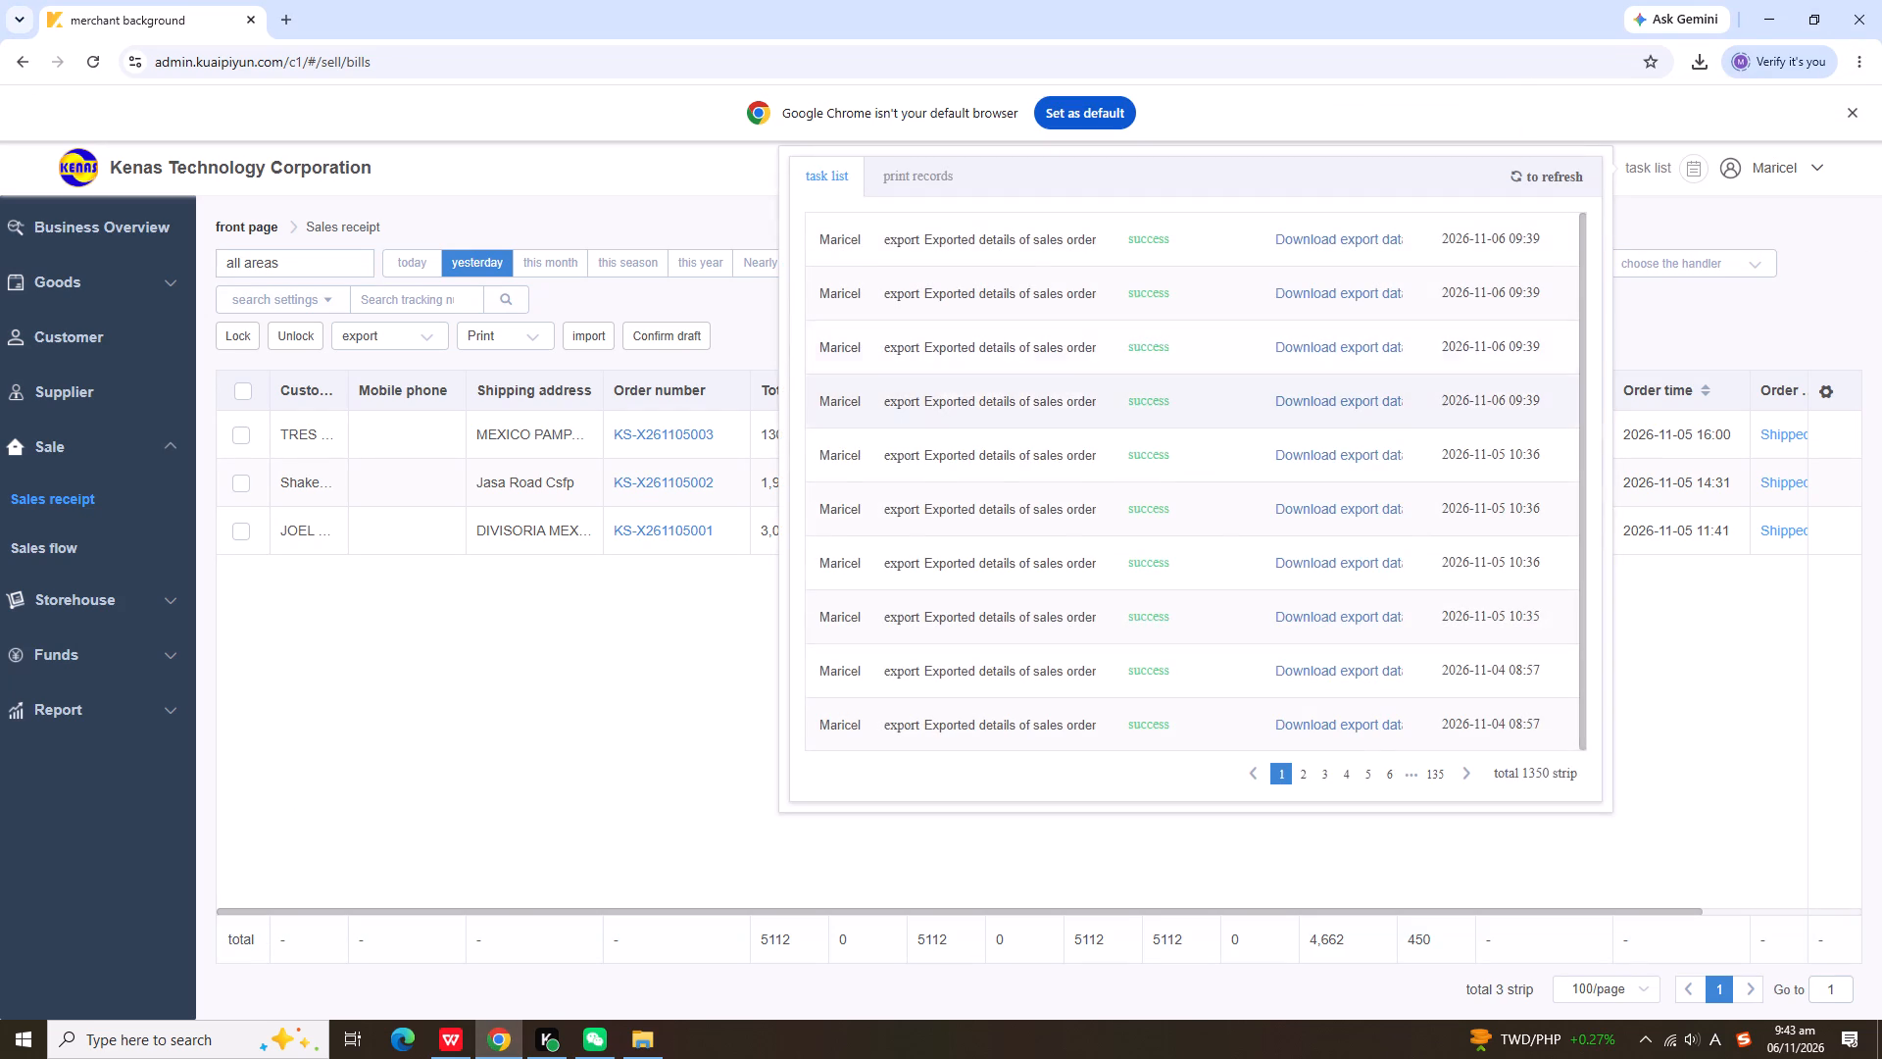
pyautogui.click(1343, 346)
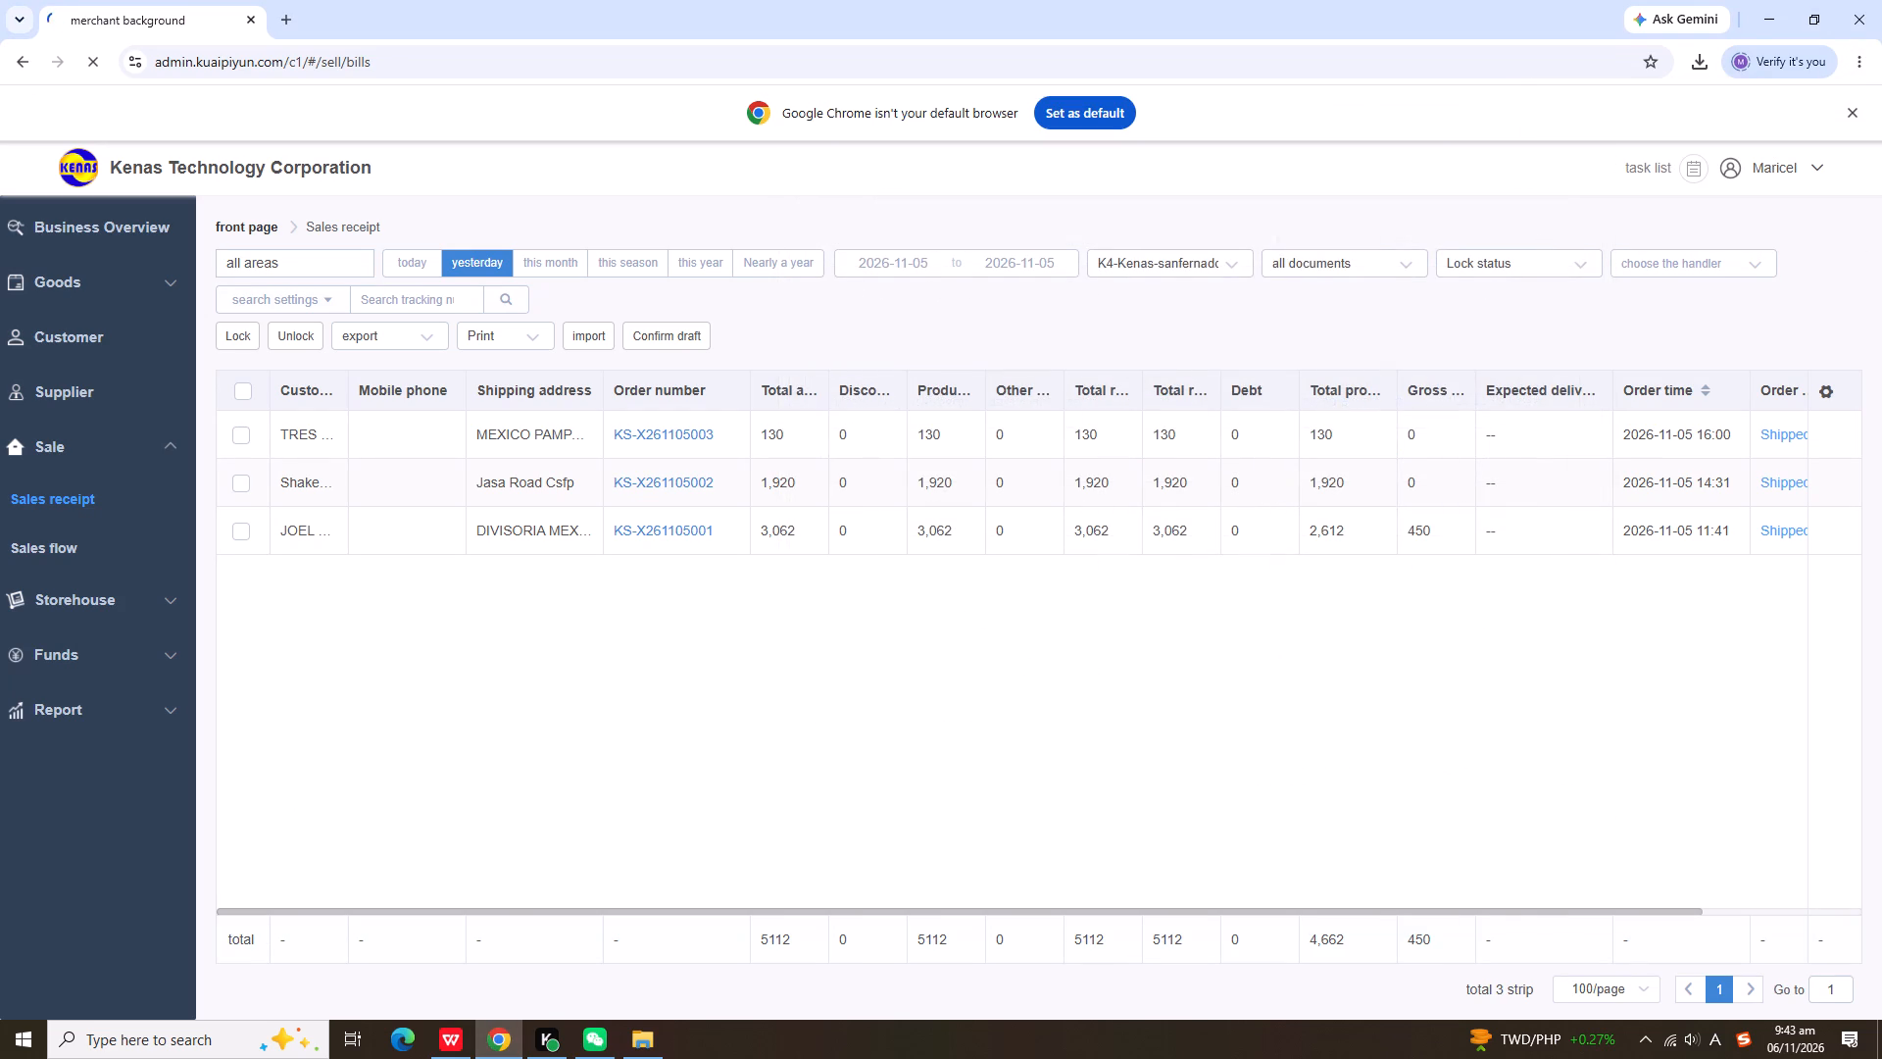
pyautogui.click(1521, 116)
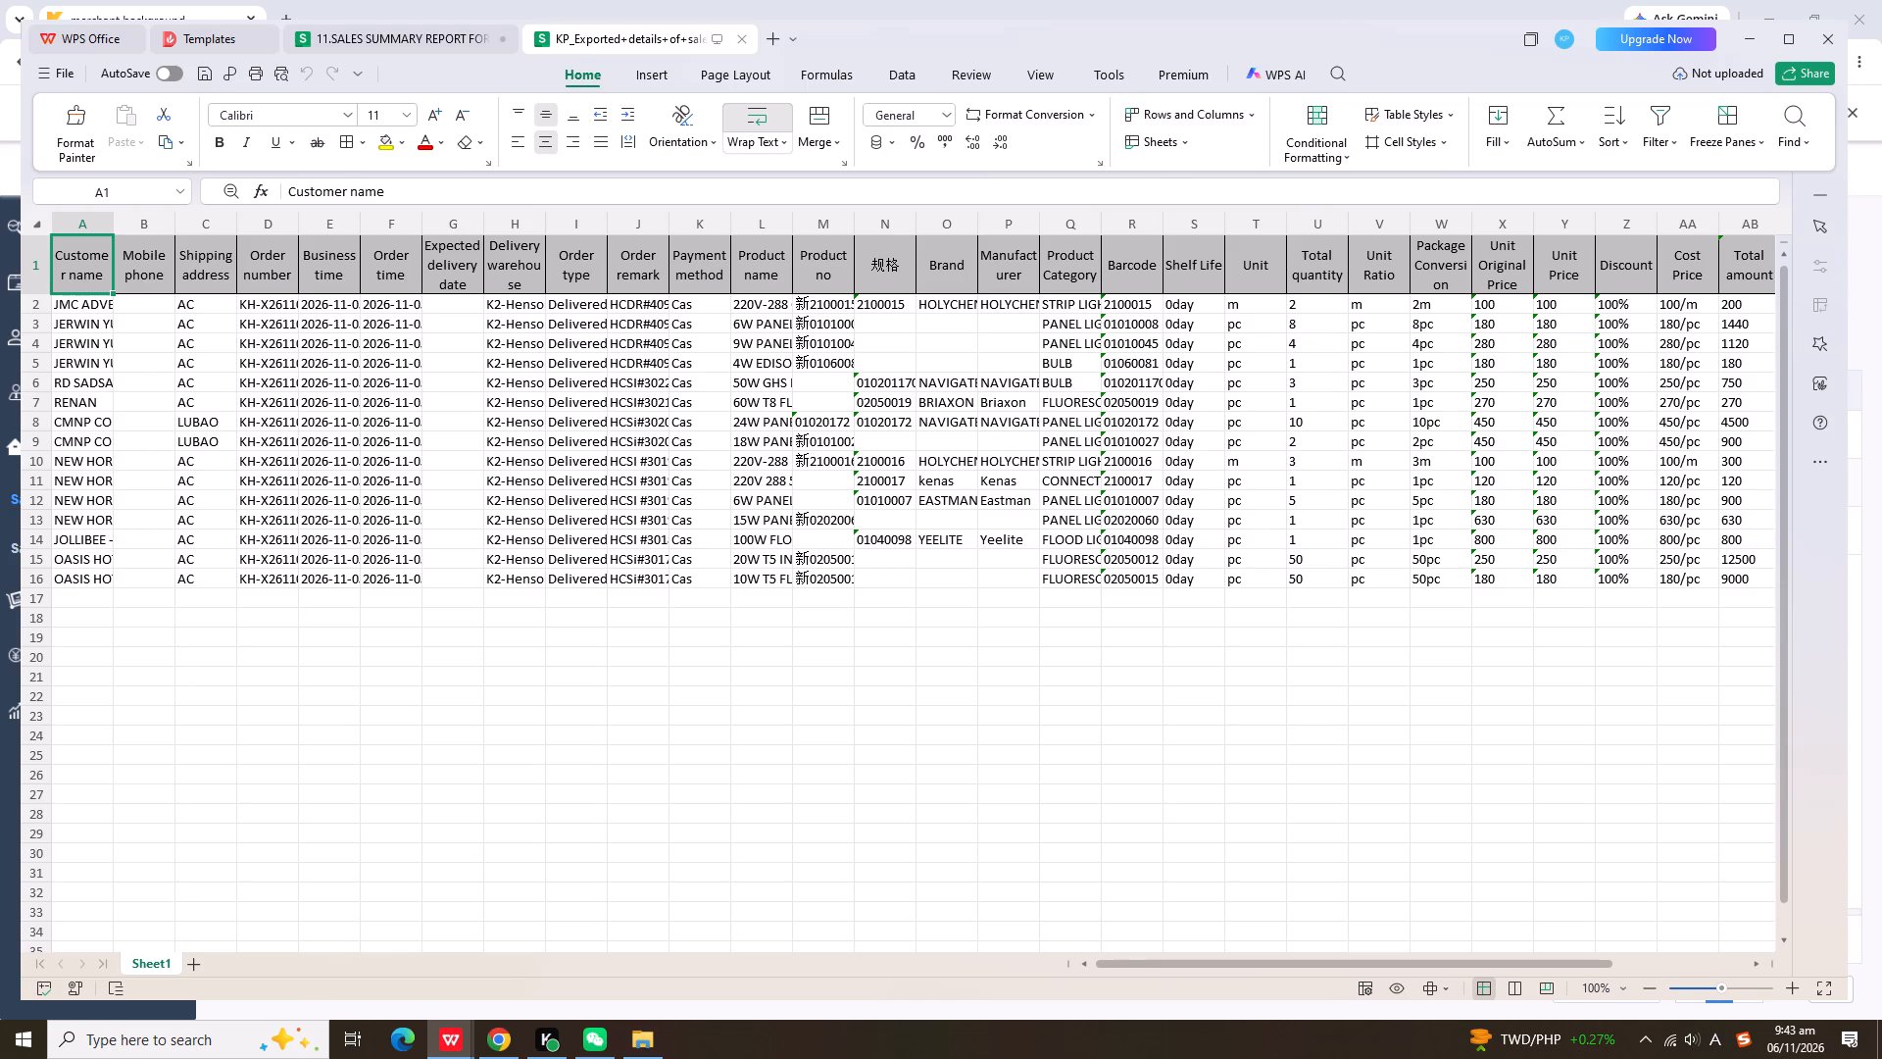
# Delete the Mobile phone, Shipping address, Business time, Expected delivery date, Delivery warehouse and Order type columns from the K2 export.
pyautogui.moveTo(166, 222); pyautogui.dragTo(220, 220)
pyautogui.rightClick(220, 220)
pyautogui.click(280, 282)
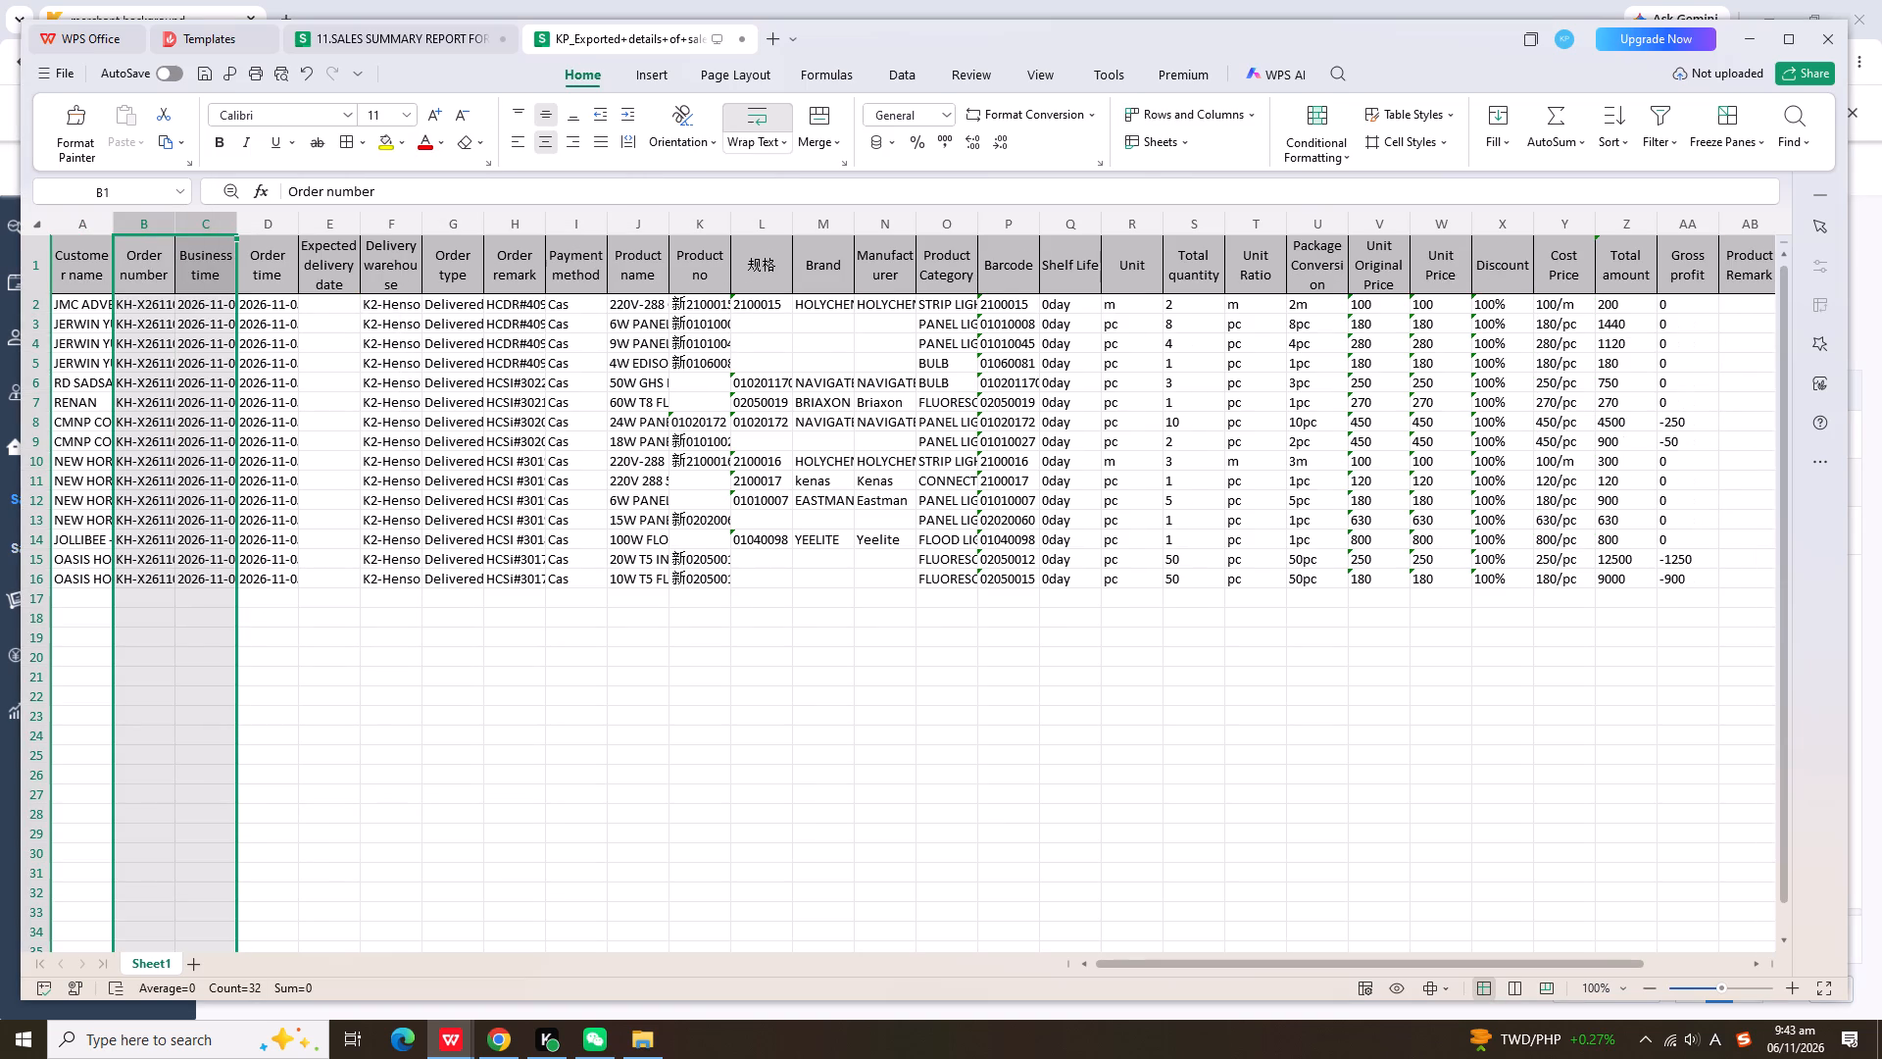
pyautogui.click(211, 227)
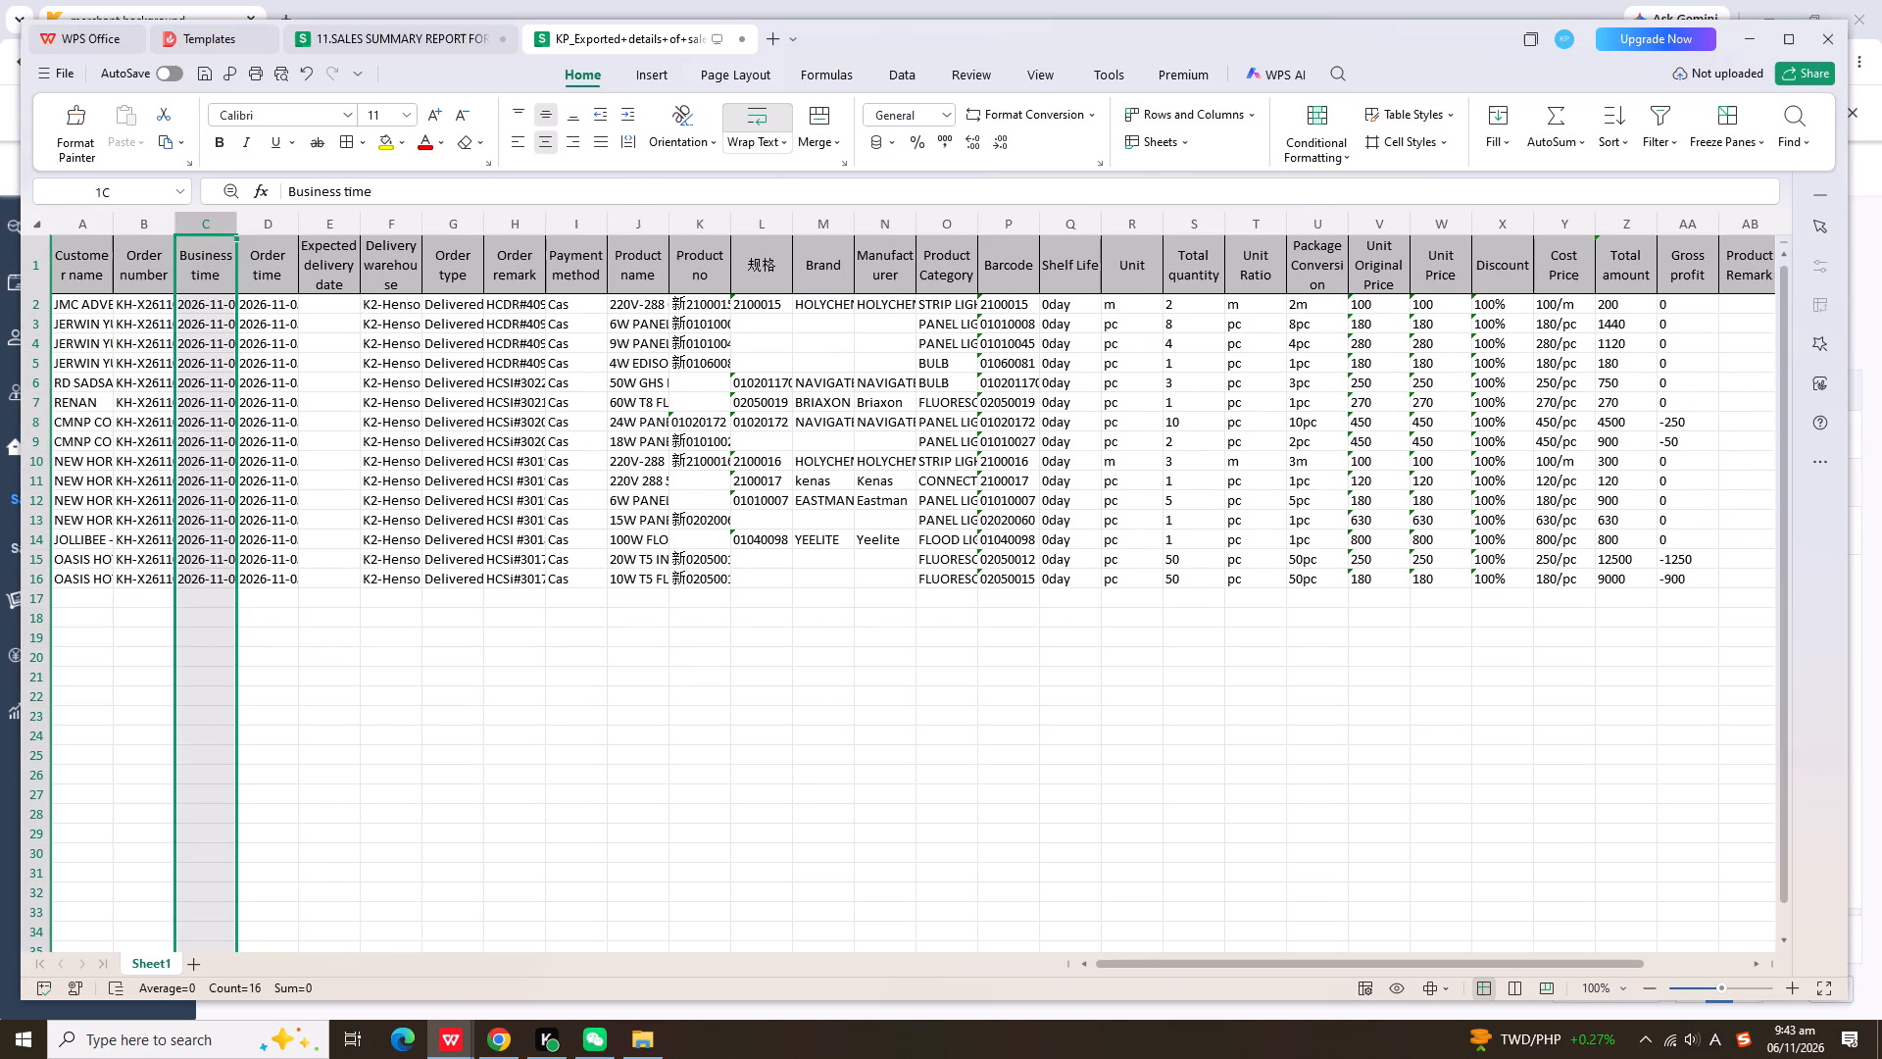
pyautogui.rightClick(219, 230)
pyautogui.click(288, 296)
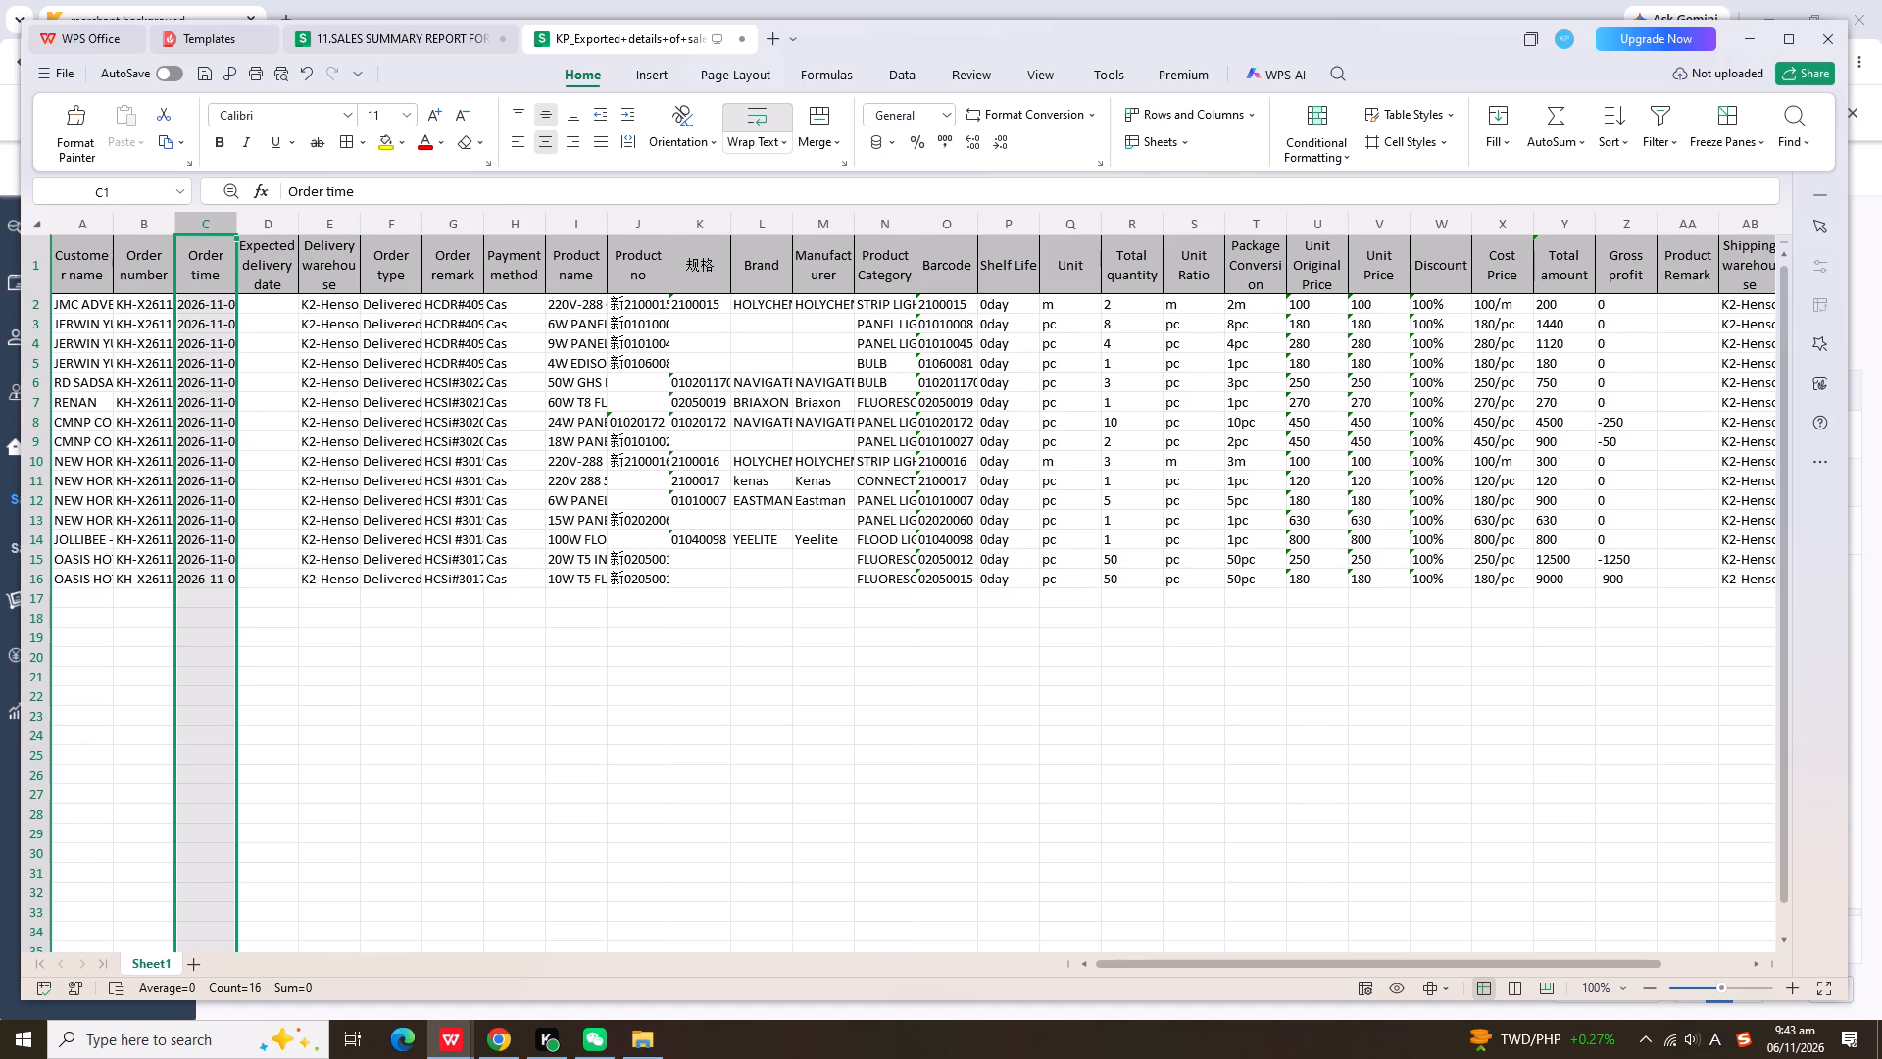
pyautogui.moveTo(273, 227); pyautogui.dragTo(372, 233)
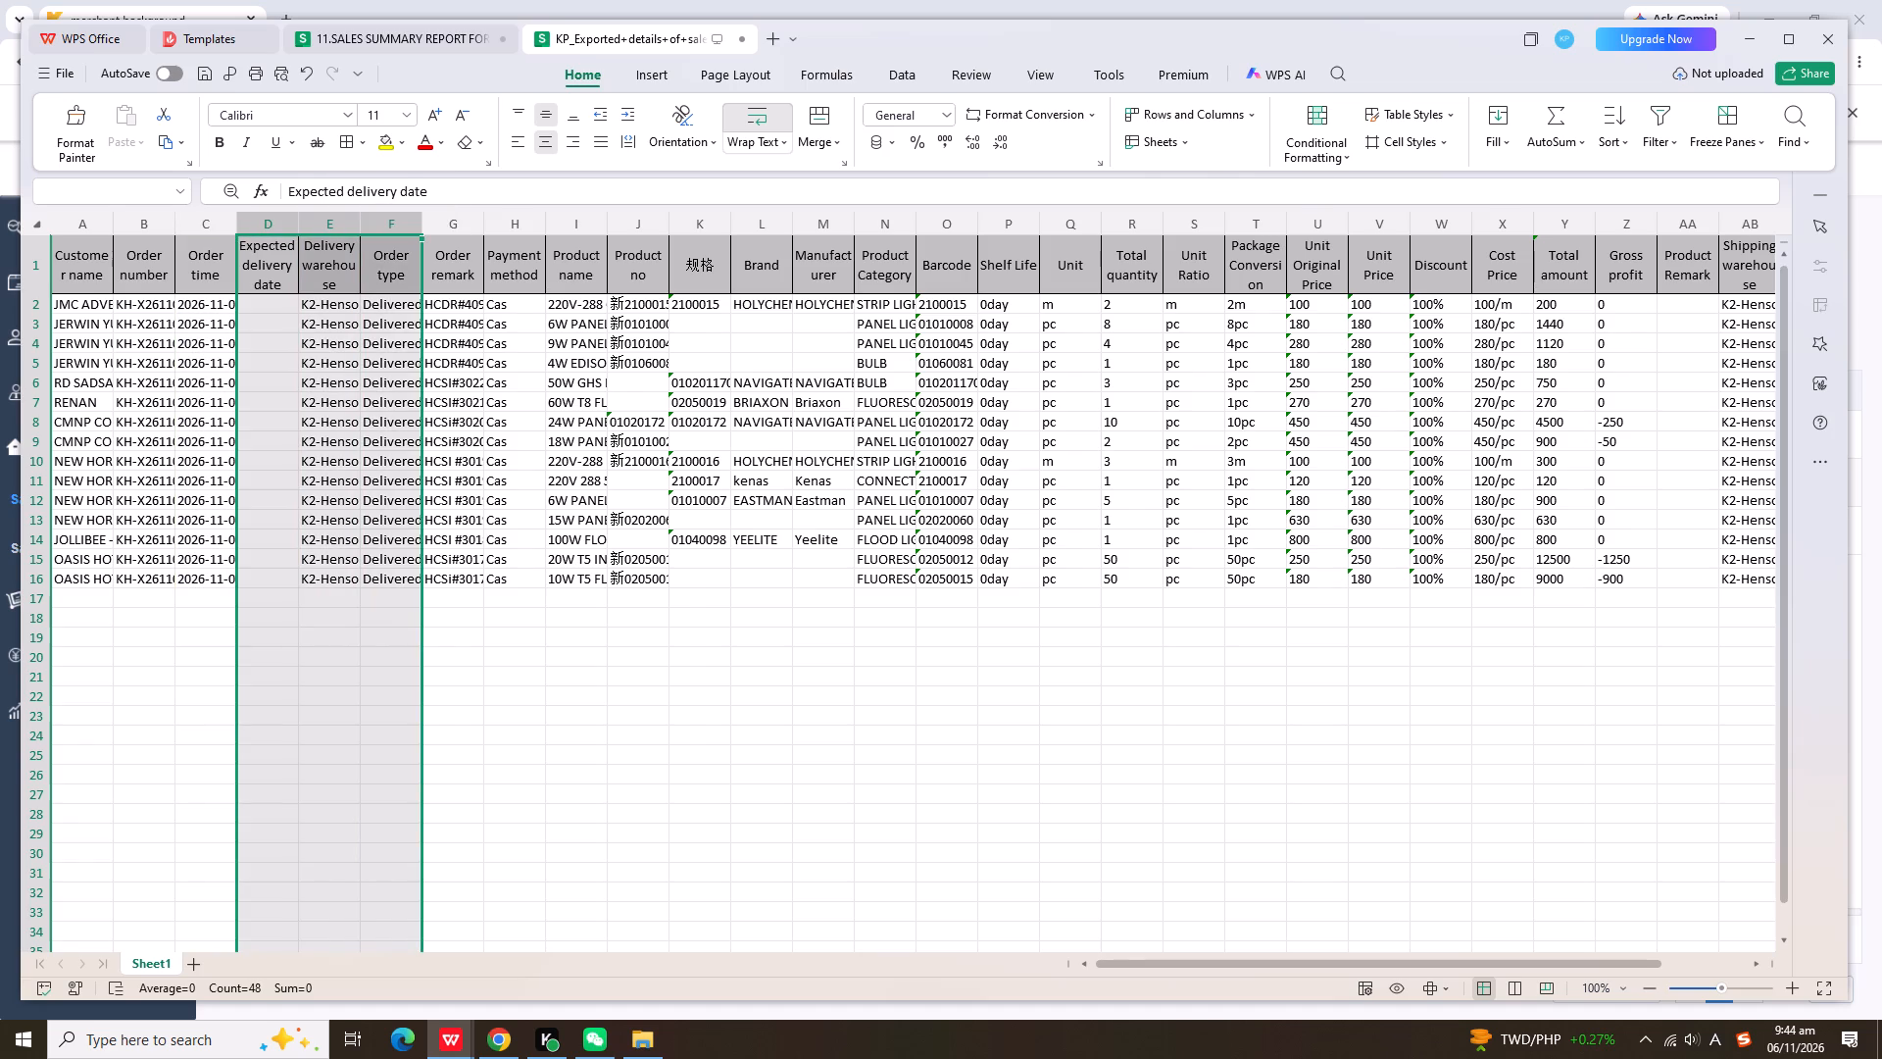
pyautogui.rightClick(372, 233)
pyautogui.click(453, 297)
# Delete the Product no, 規格, Brand, Manufacturer, Product Category and Shelf Life columns from the K2 export.
pyautogui.moveTo(461, 228); pyautogui.dragTo(664, 249)
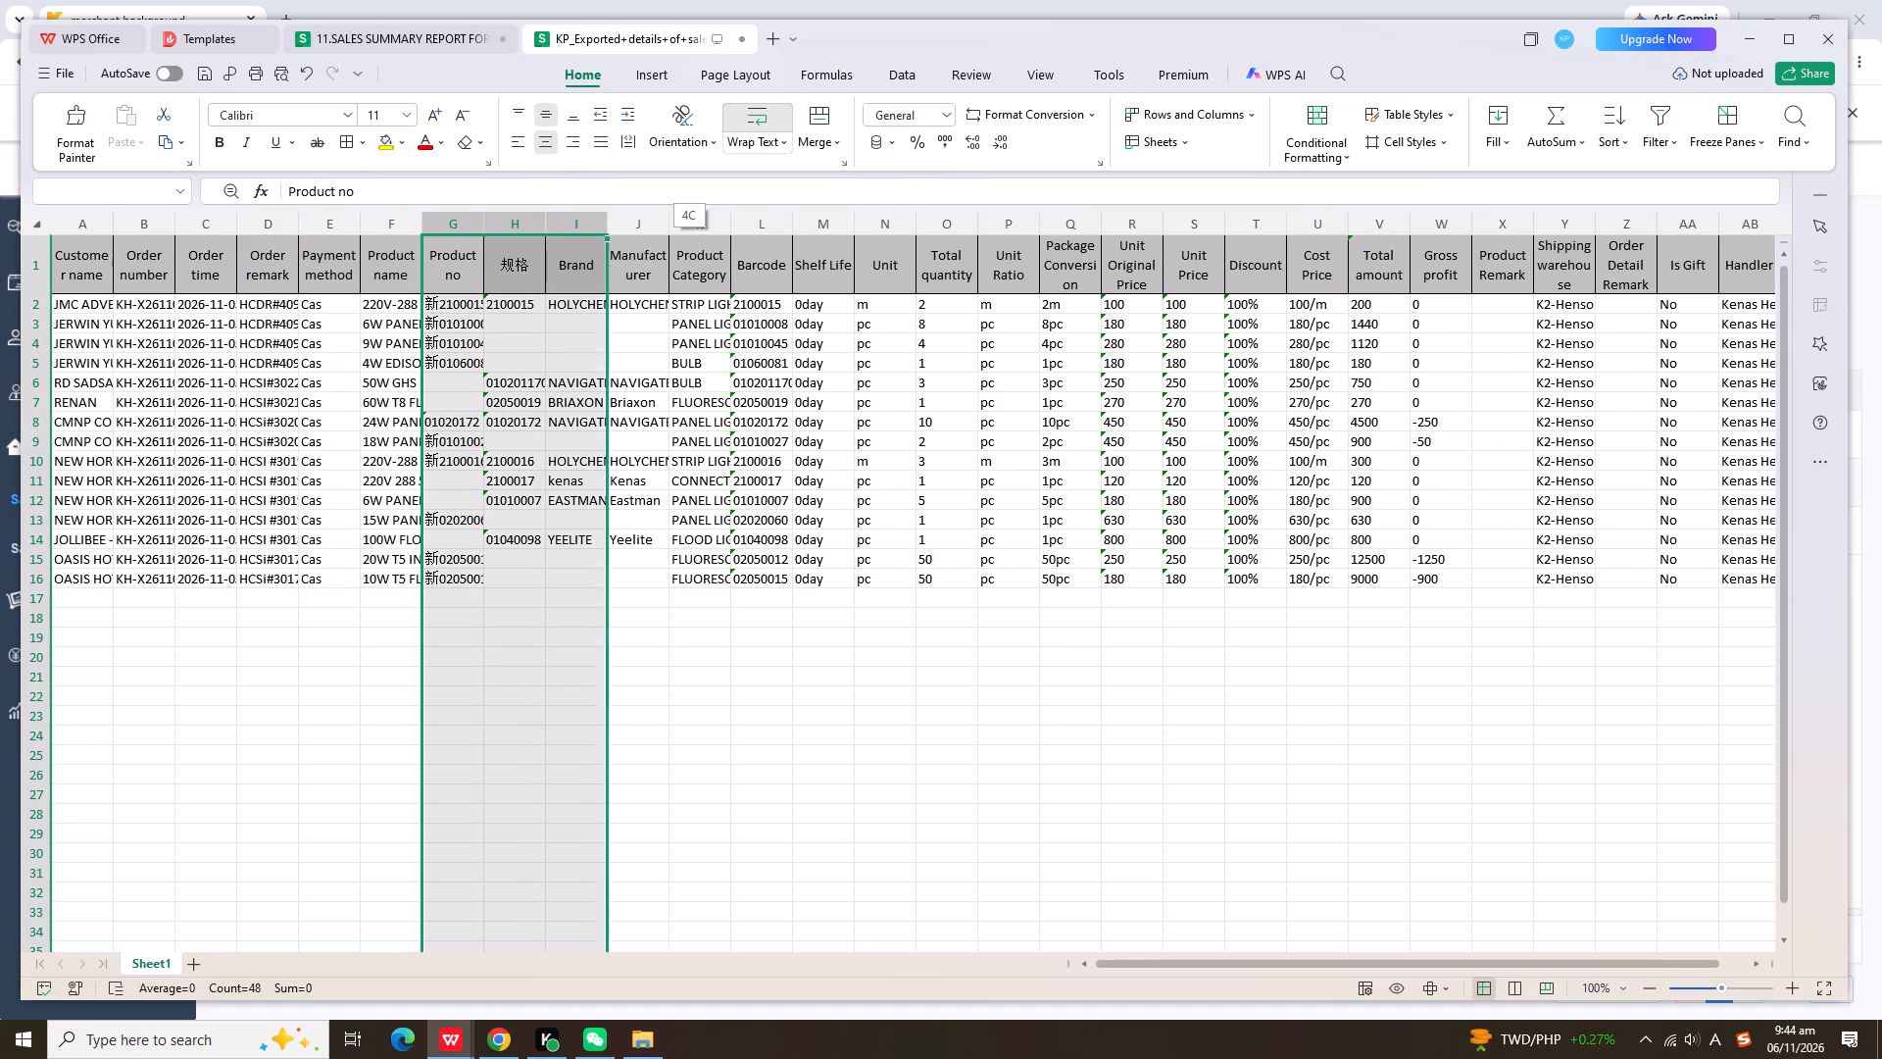
pyautogui.moveTo(664, 249); pyautogui.dragTo(702, 239)
pyautogui.rightClick(701, 230)
pyautogui.click(747, 293)
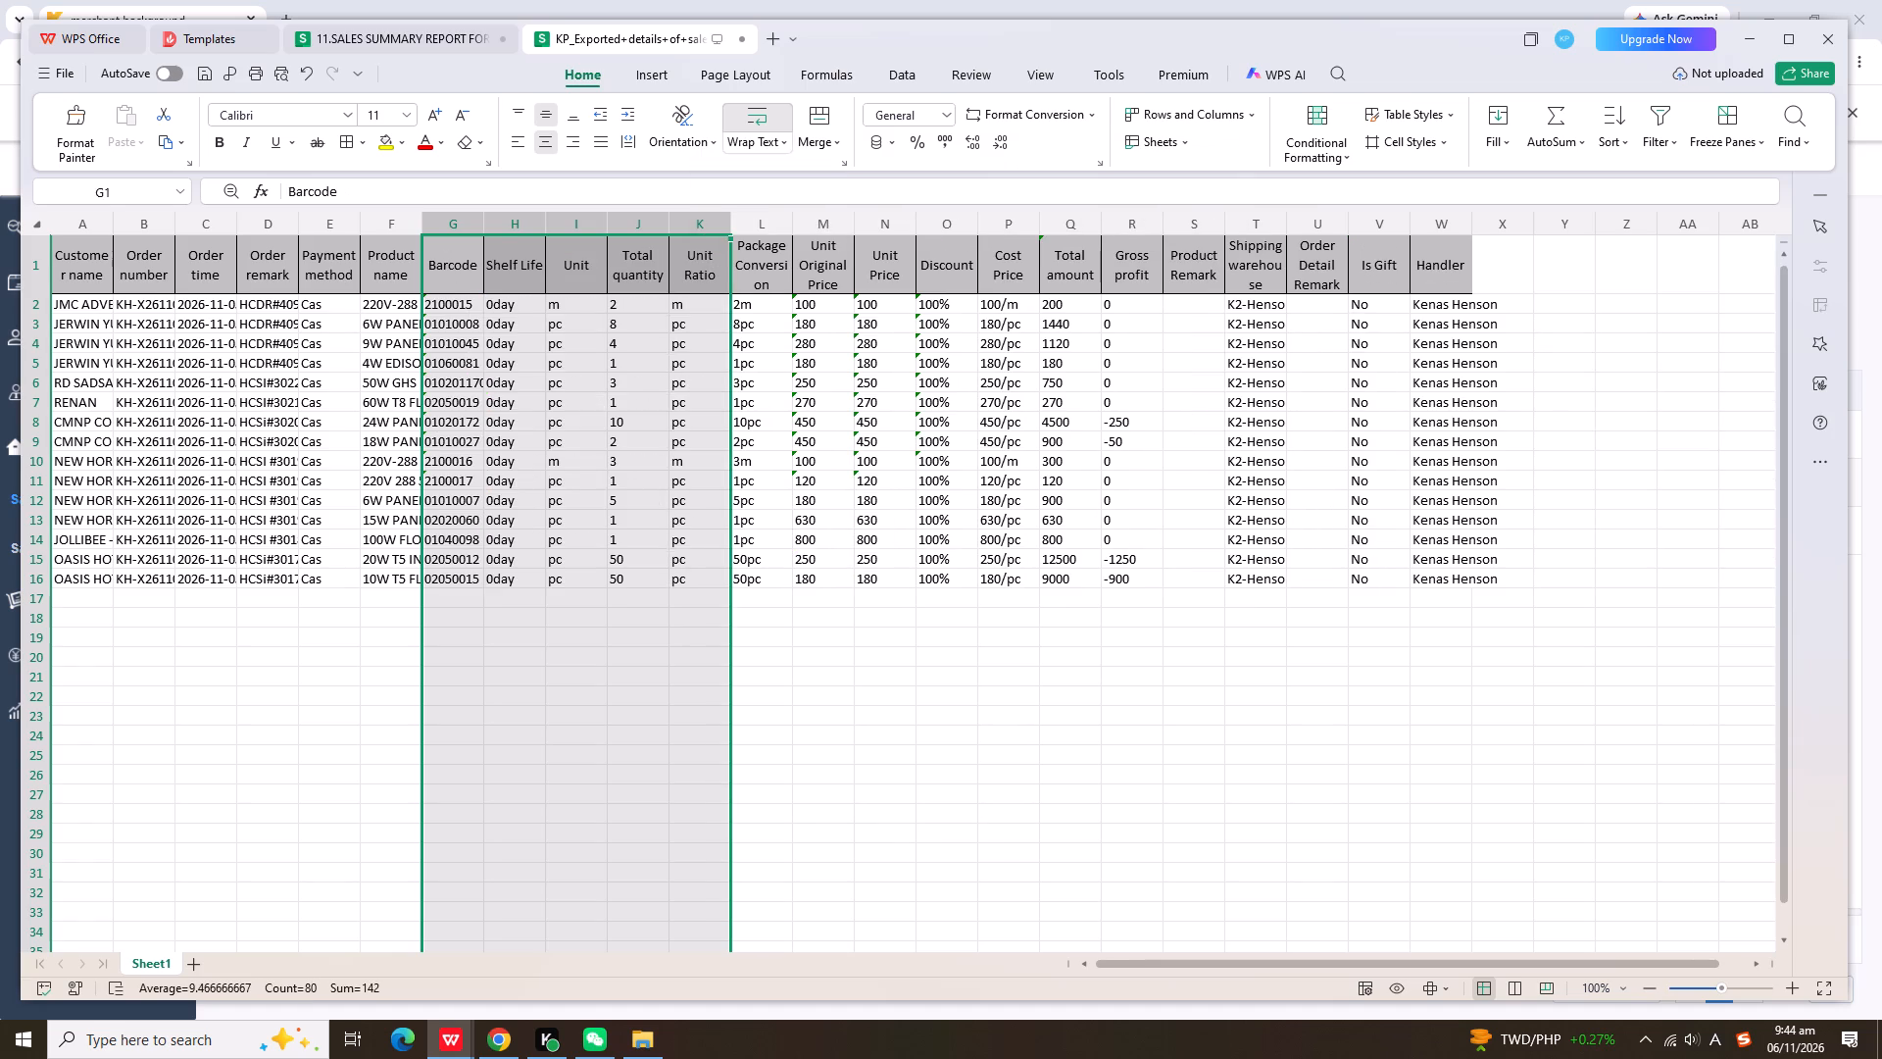
pyautogui.click(528, 227)
pyautogui.rightClick(528, 227)
pyautogui.click(593, 278)
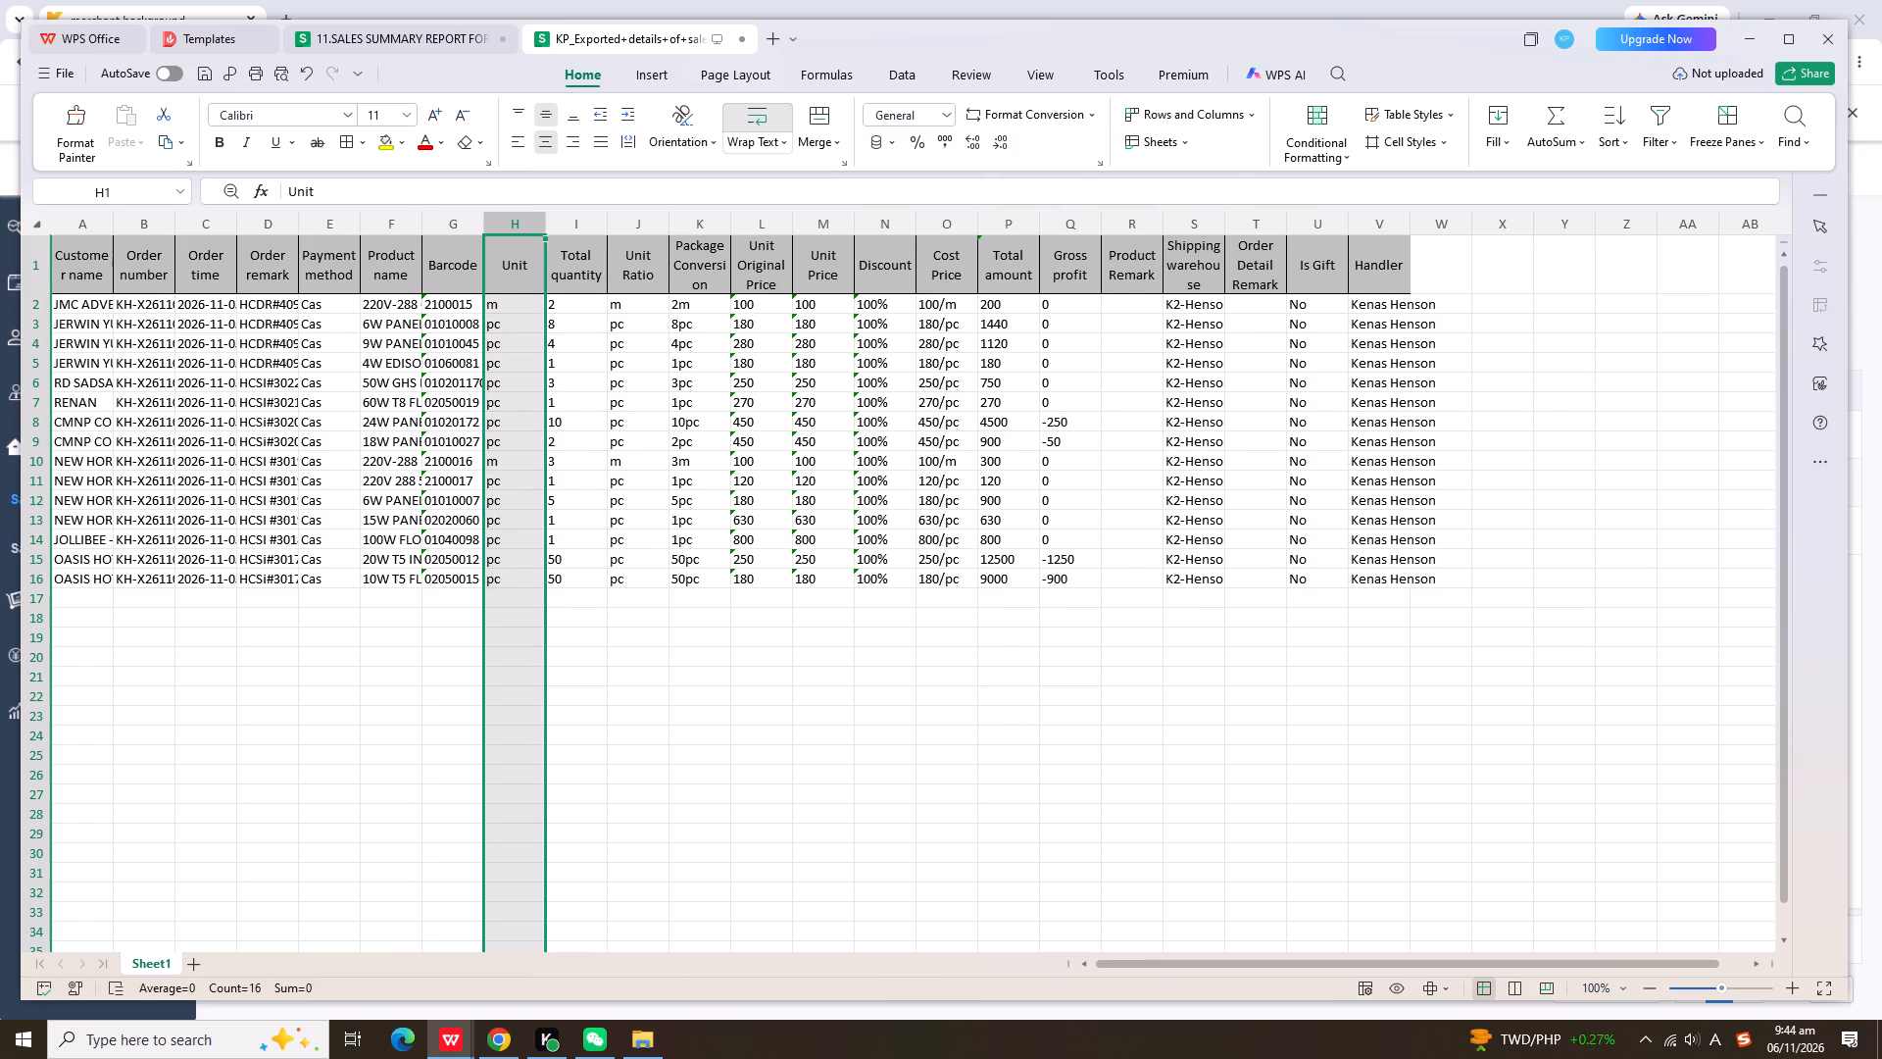
# Delete the Unit Ratio, Package Conversion, Unit Original Price, Discount and Cost Price columns from the K2 export.
pyautogui.moveTo(651, 231); pyautogui.dragTo(756, 231)
pyautogui.rightClick(756, 231)
pyautogui.click(808, 292)
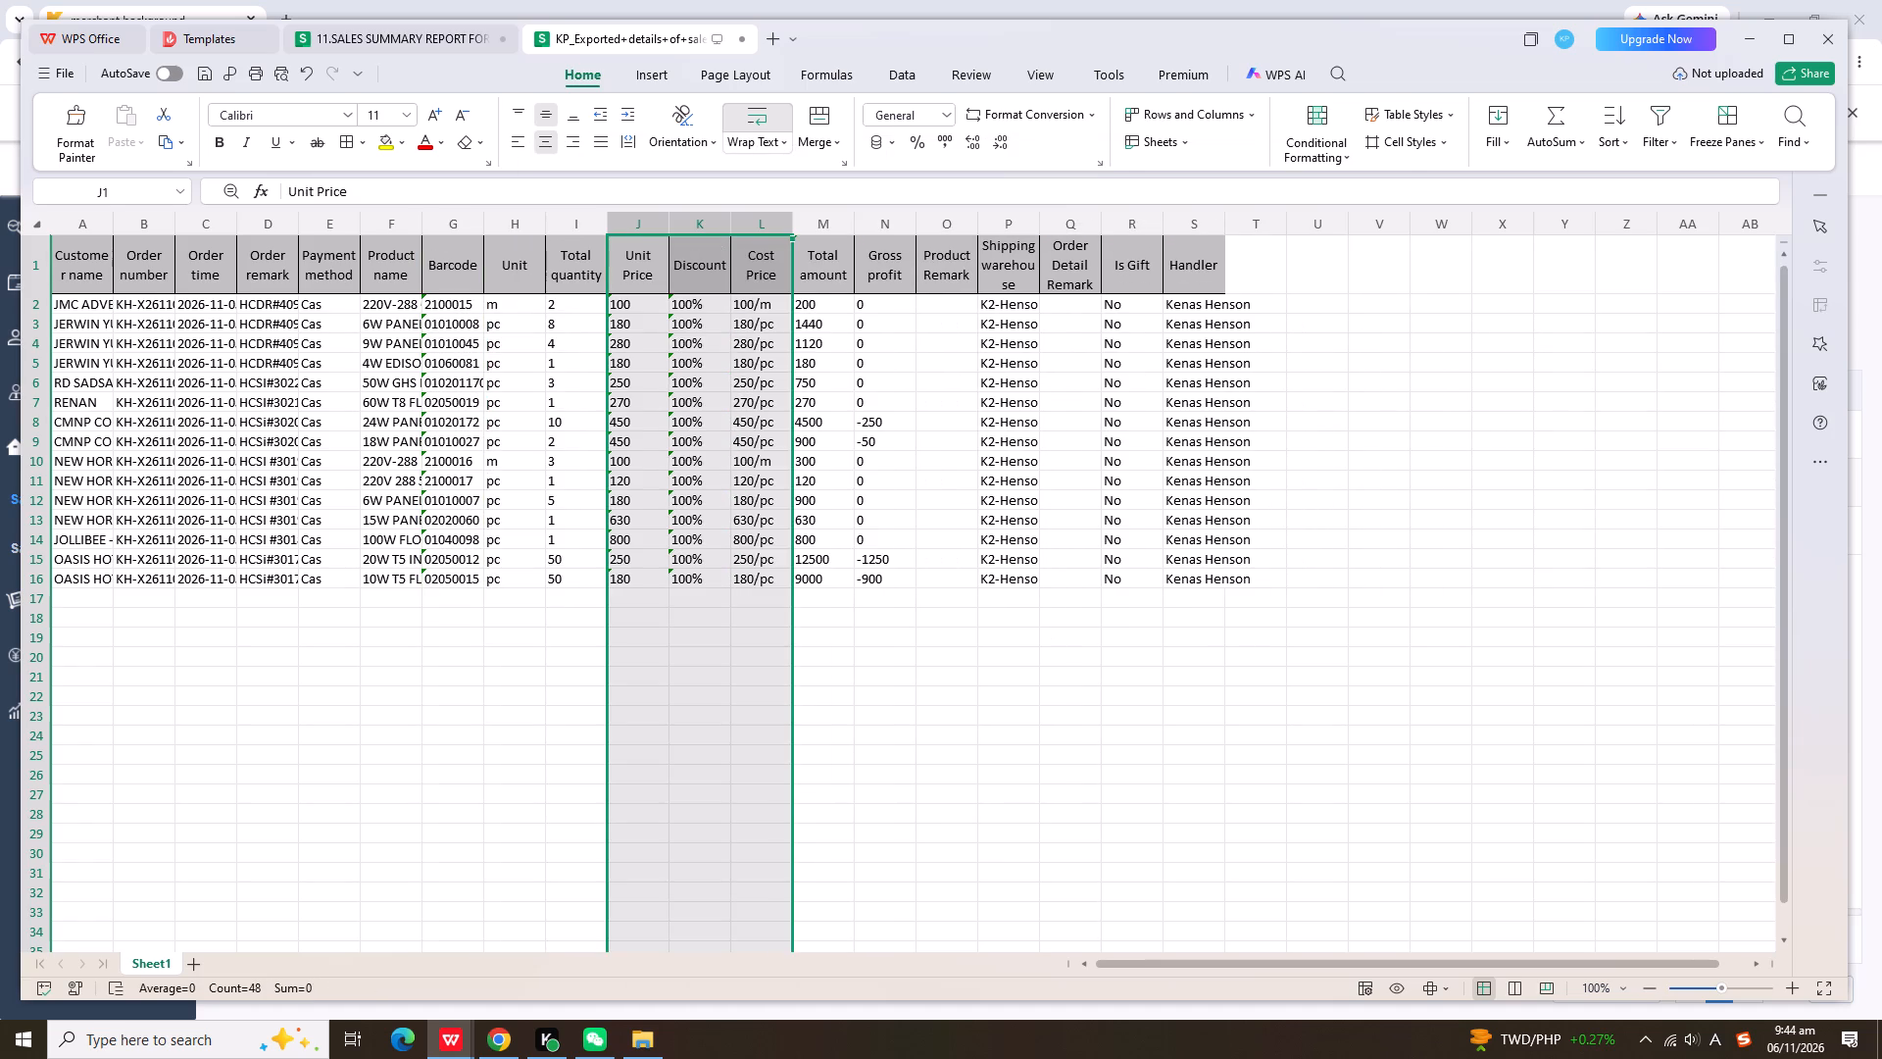
pyautogui.moveTo(720, 222); pyautogui.dragTo(747, 227)
pyautogui.rightClick(747, 227)
pyautogui.click(814, 287)
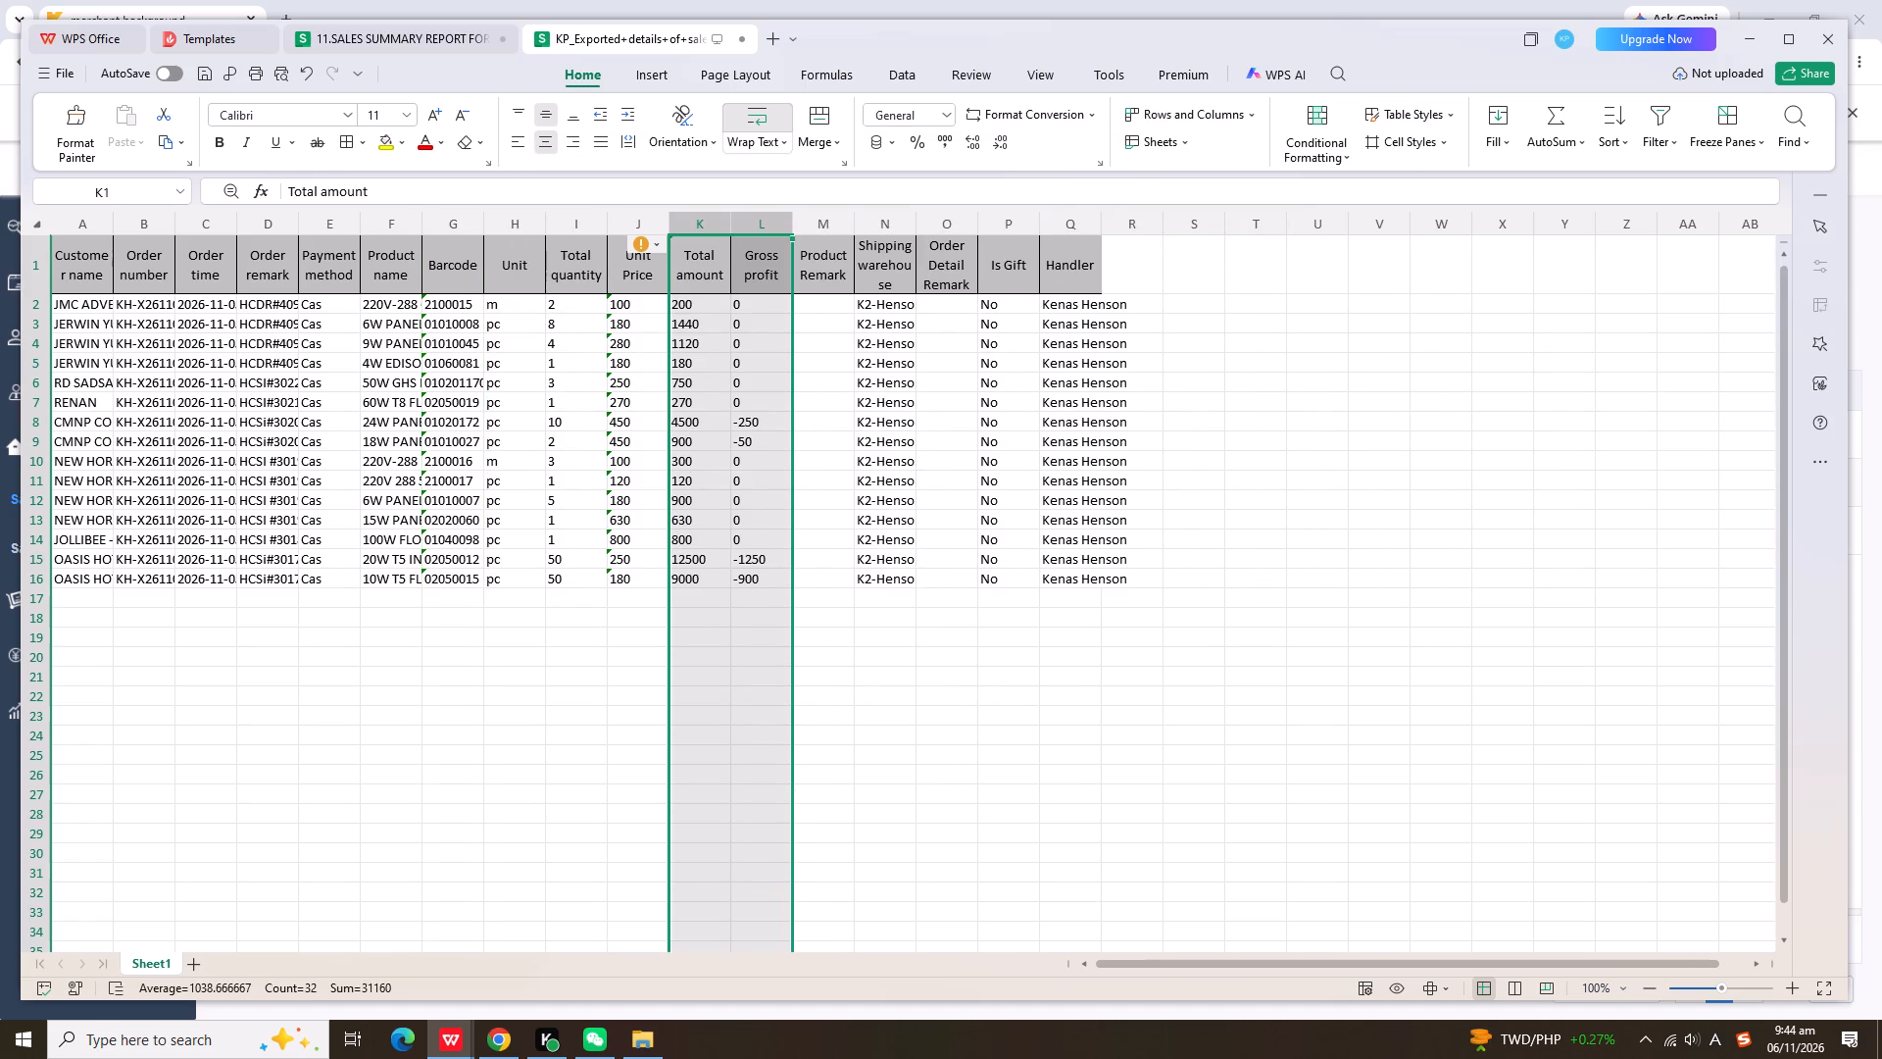
# Copy the Total amount values of rows 2 to 7 over Gross profit, and enter 4200 as Gross profit in row 8.
pyautogui.moveTo(710, 305); pyautogui.dragTo(713, 406)
pyautogui.hotkey('ctrl', 'c')
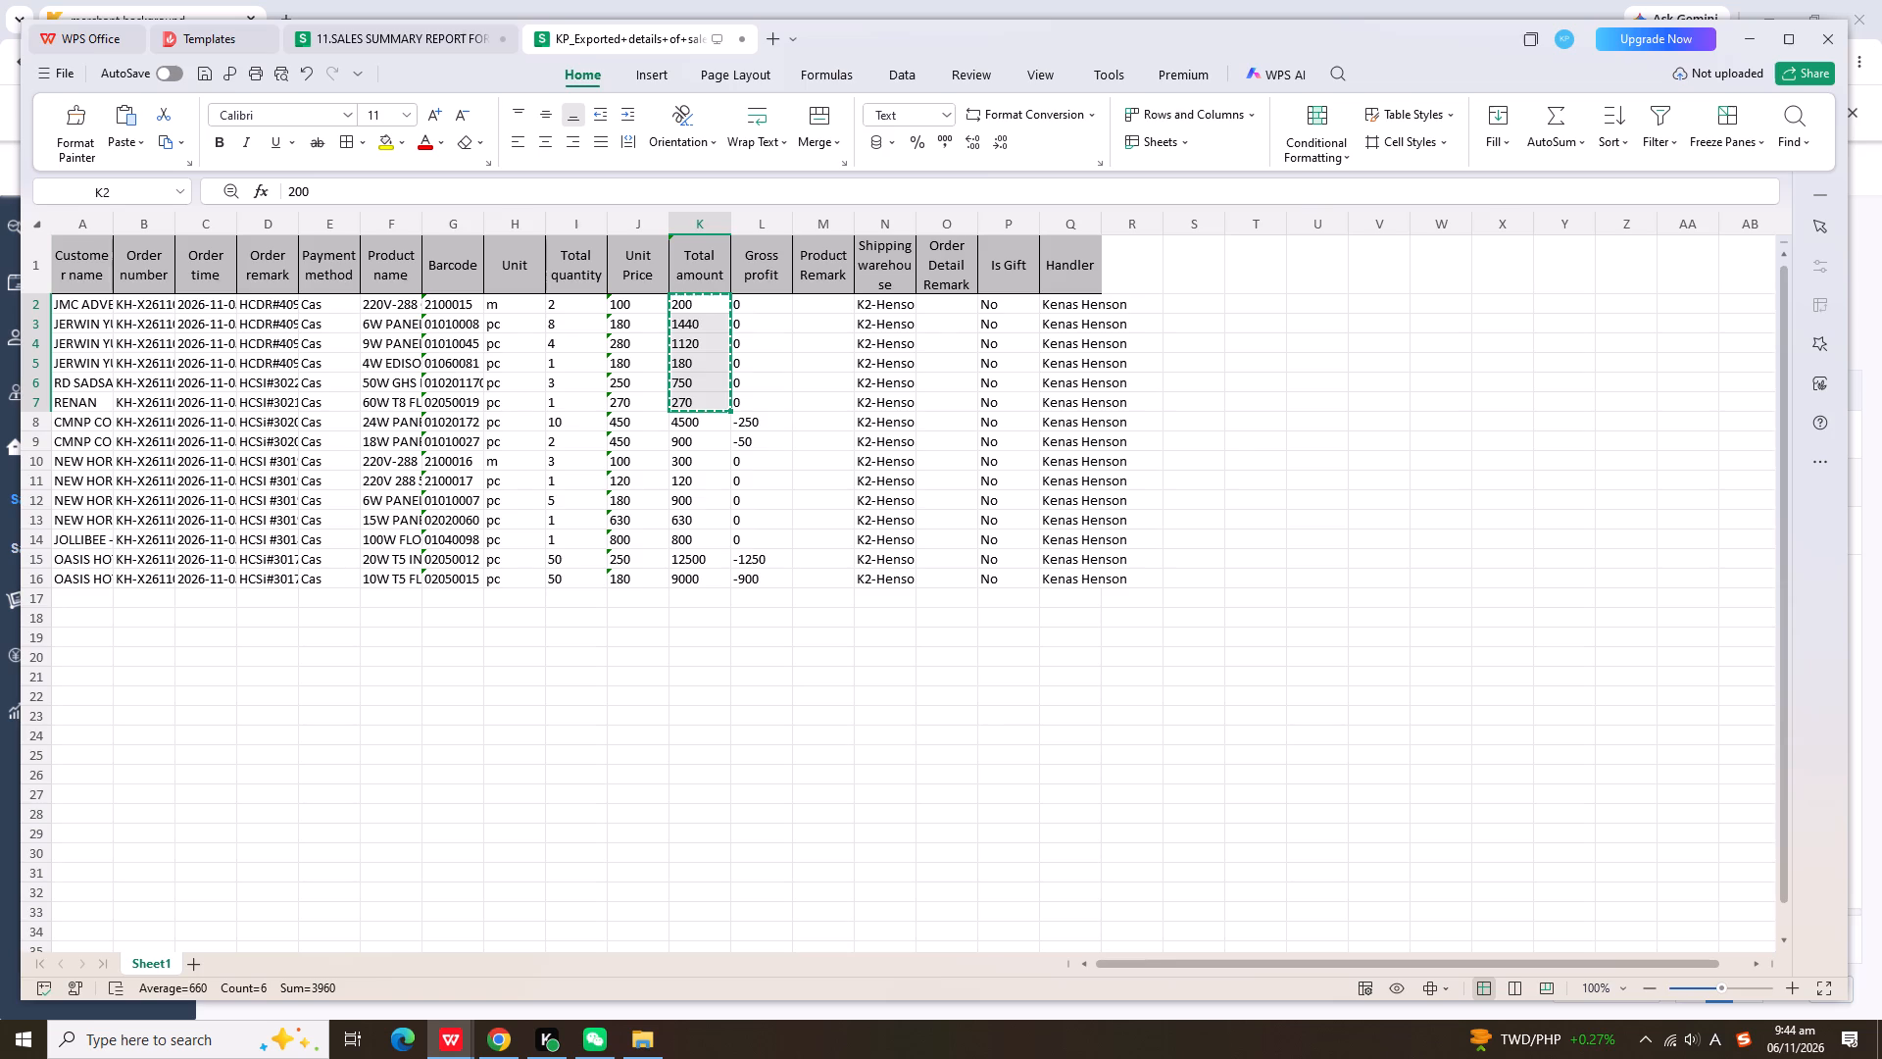
pyautogui.click(770, 309)
pyautogui.hotkey('ctrl', 'v')
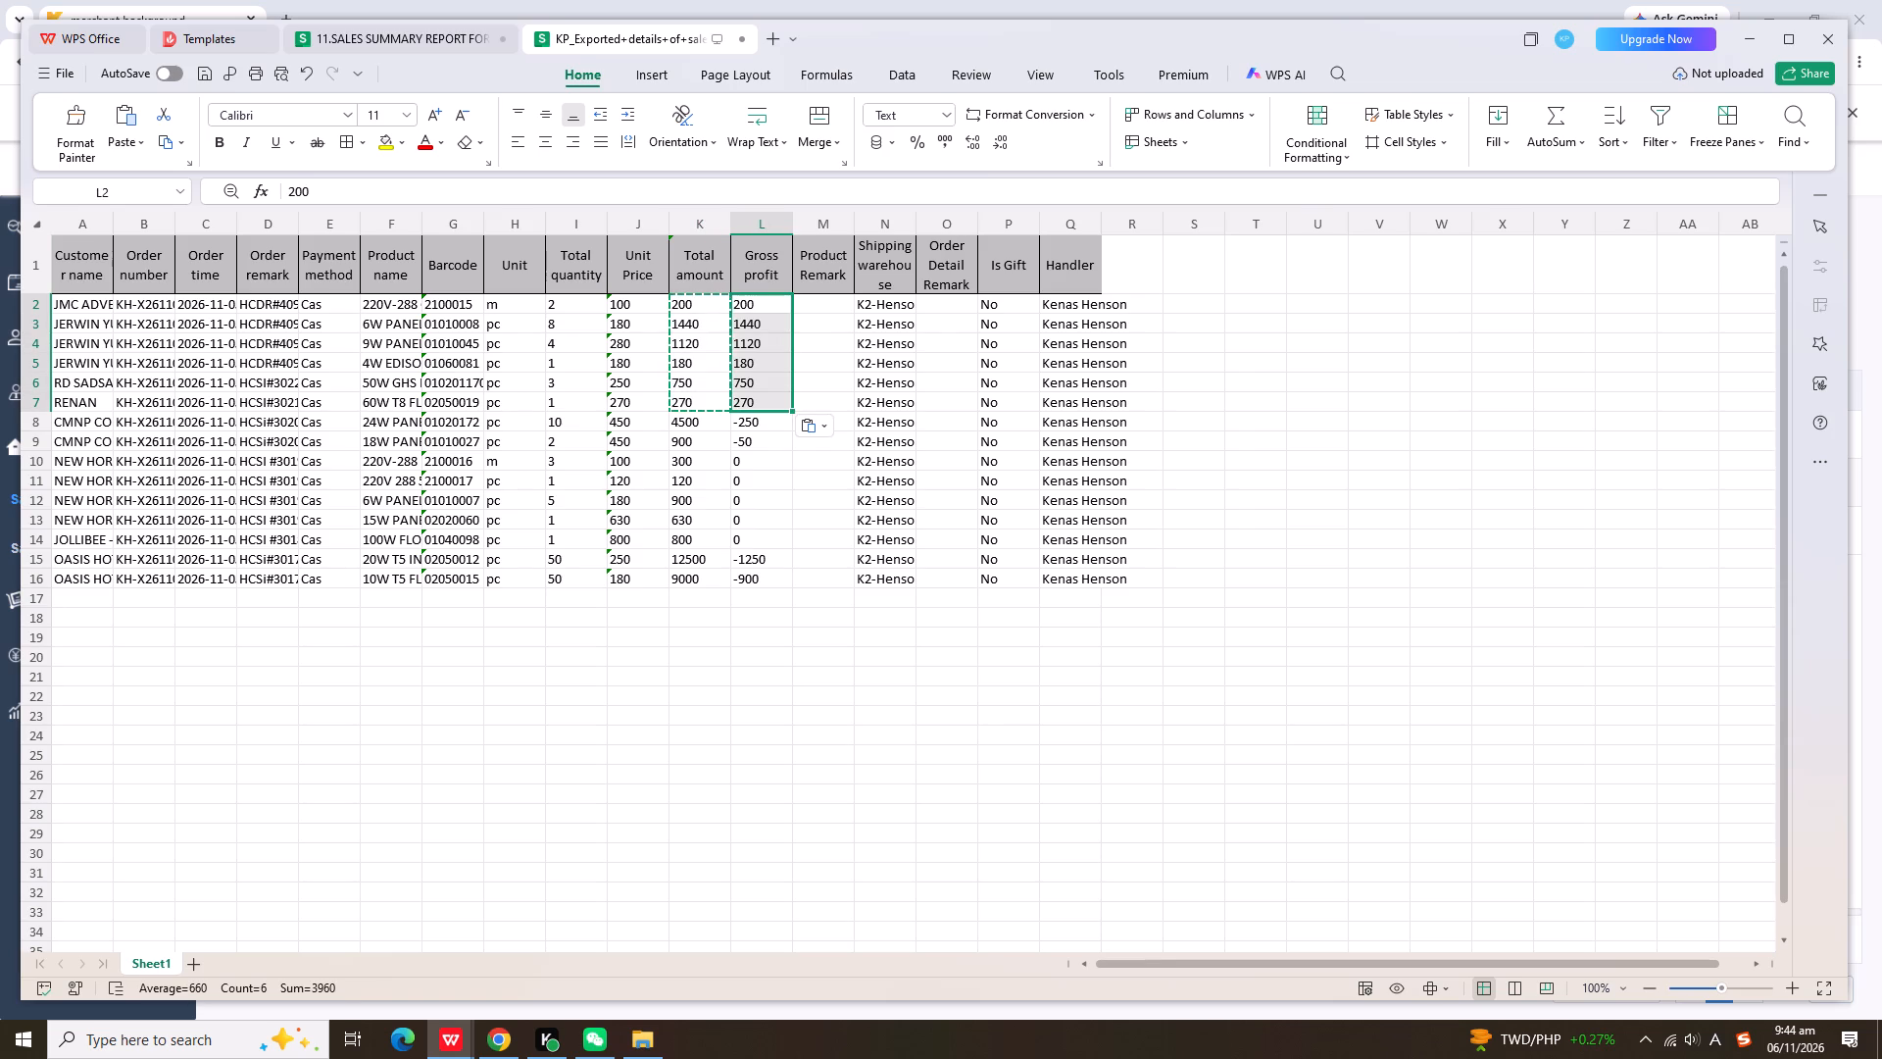
pyautogui.click(779, 426)
pyautogui.write('4200')
pyautogui.press('Return')
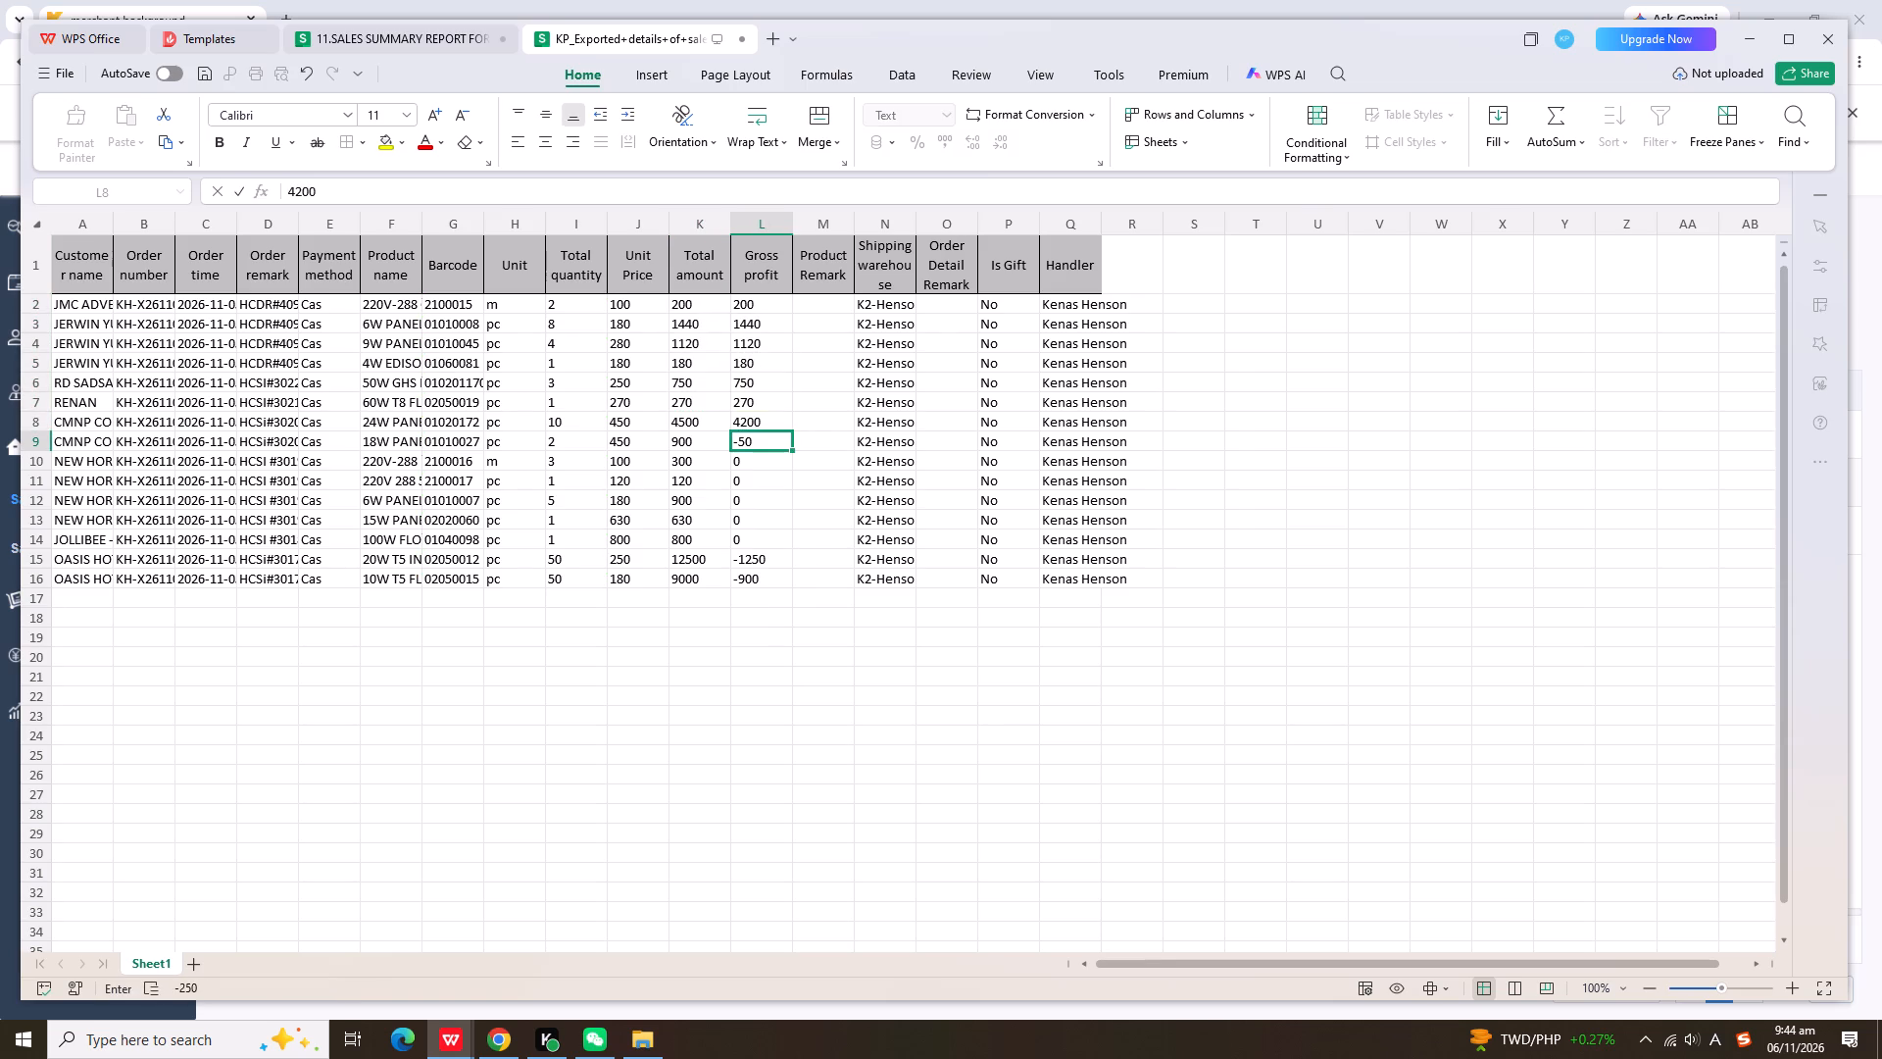
# Copy the Total amount values of rows 9 to 14 over Gross profit, and enter 11250 in row 15 and 8100 in row 16.
pyautogui.moveTo(712, 444); pyautogui.dragTo(712, 544)
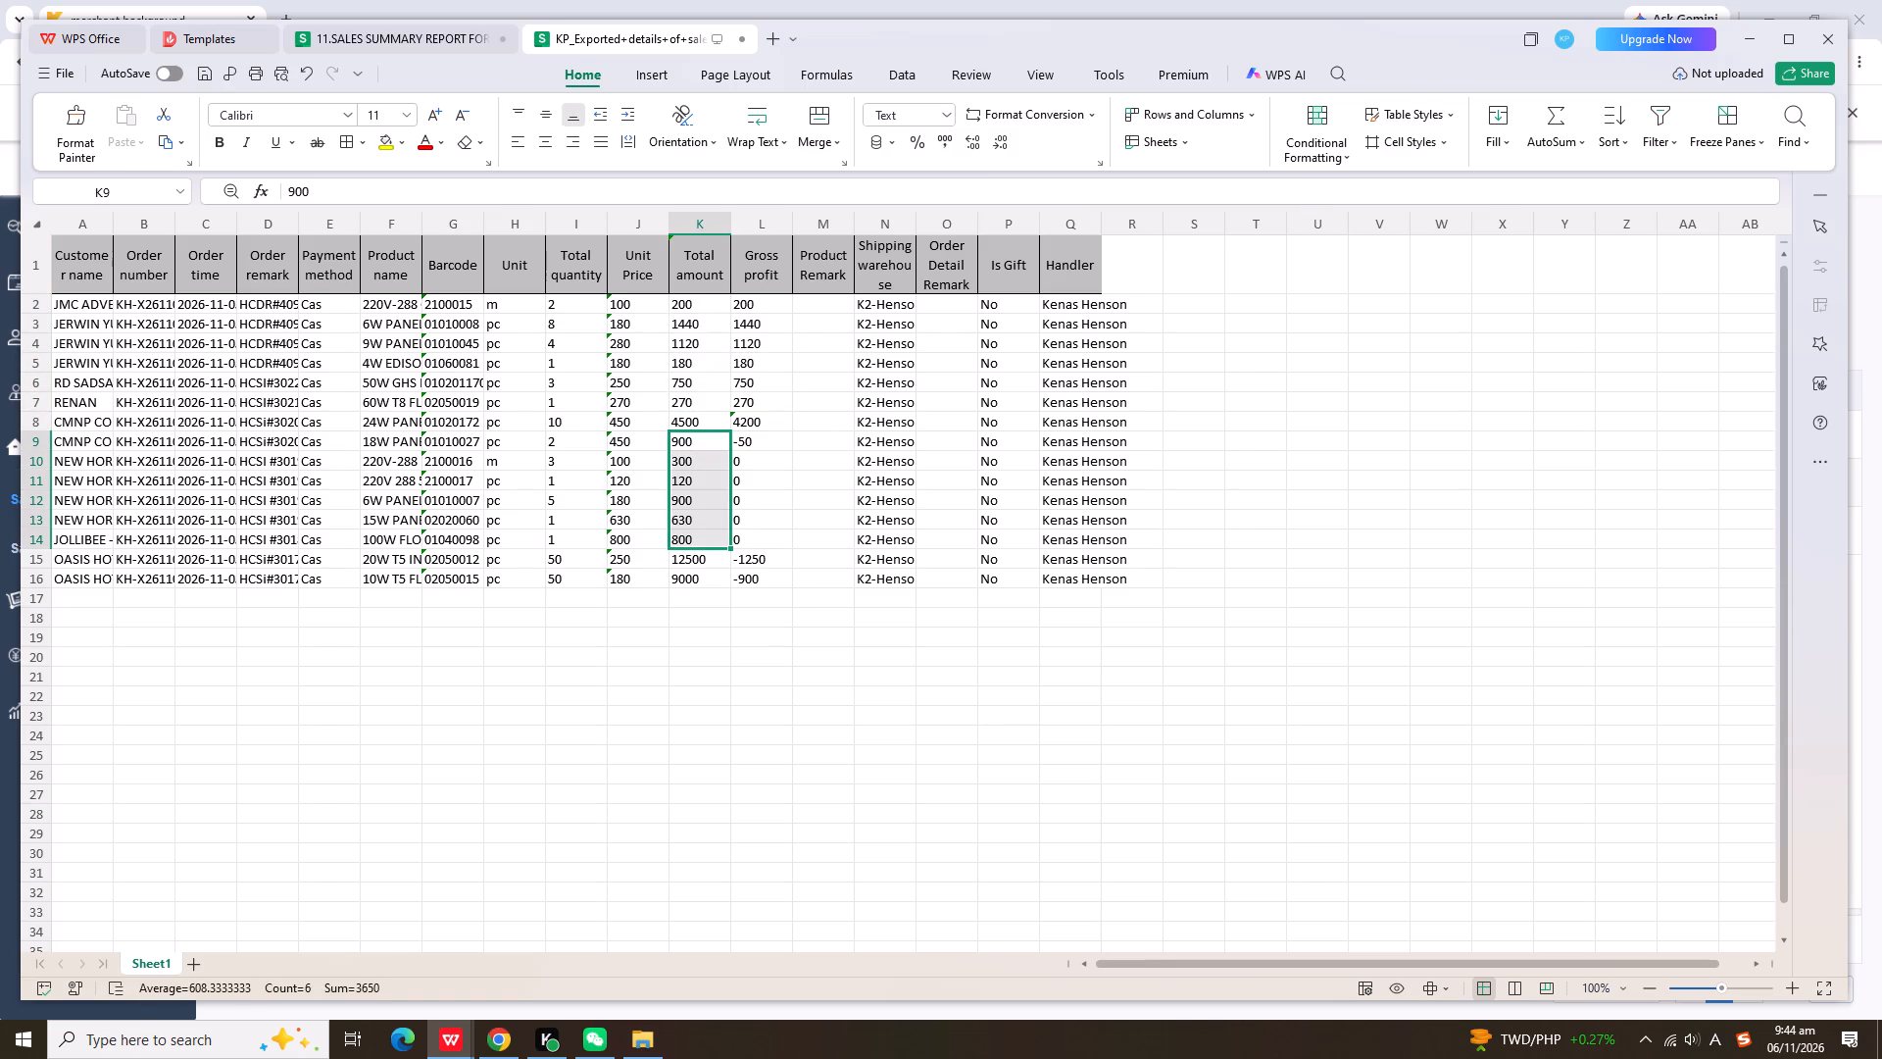
pyautogui.hotkey('ctrl', 'c')
pyautogui.click(765, 445)
pyautogui.hotkey('ctrl', 'v')
pyautogui.click(769, 561)
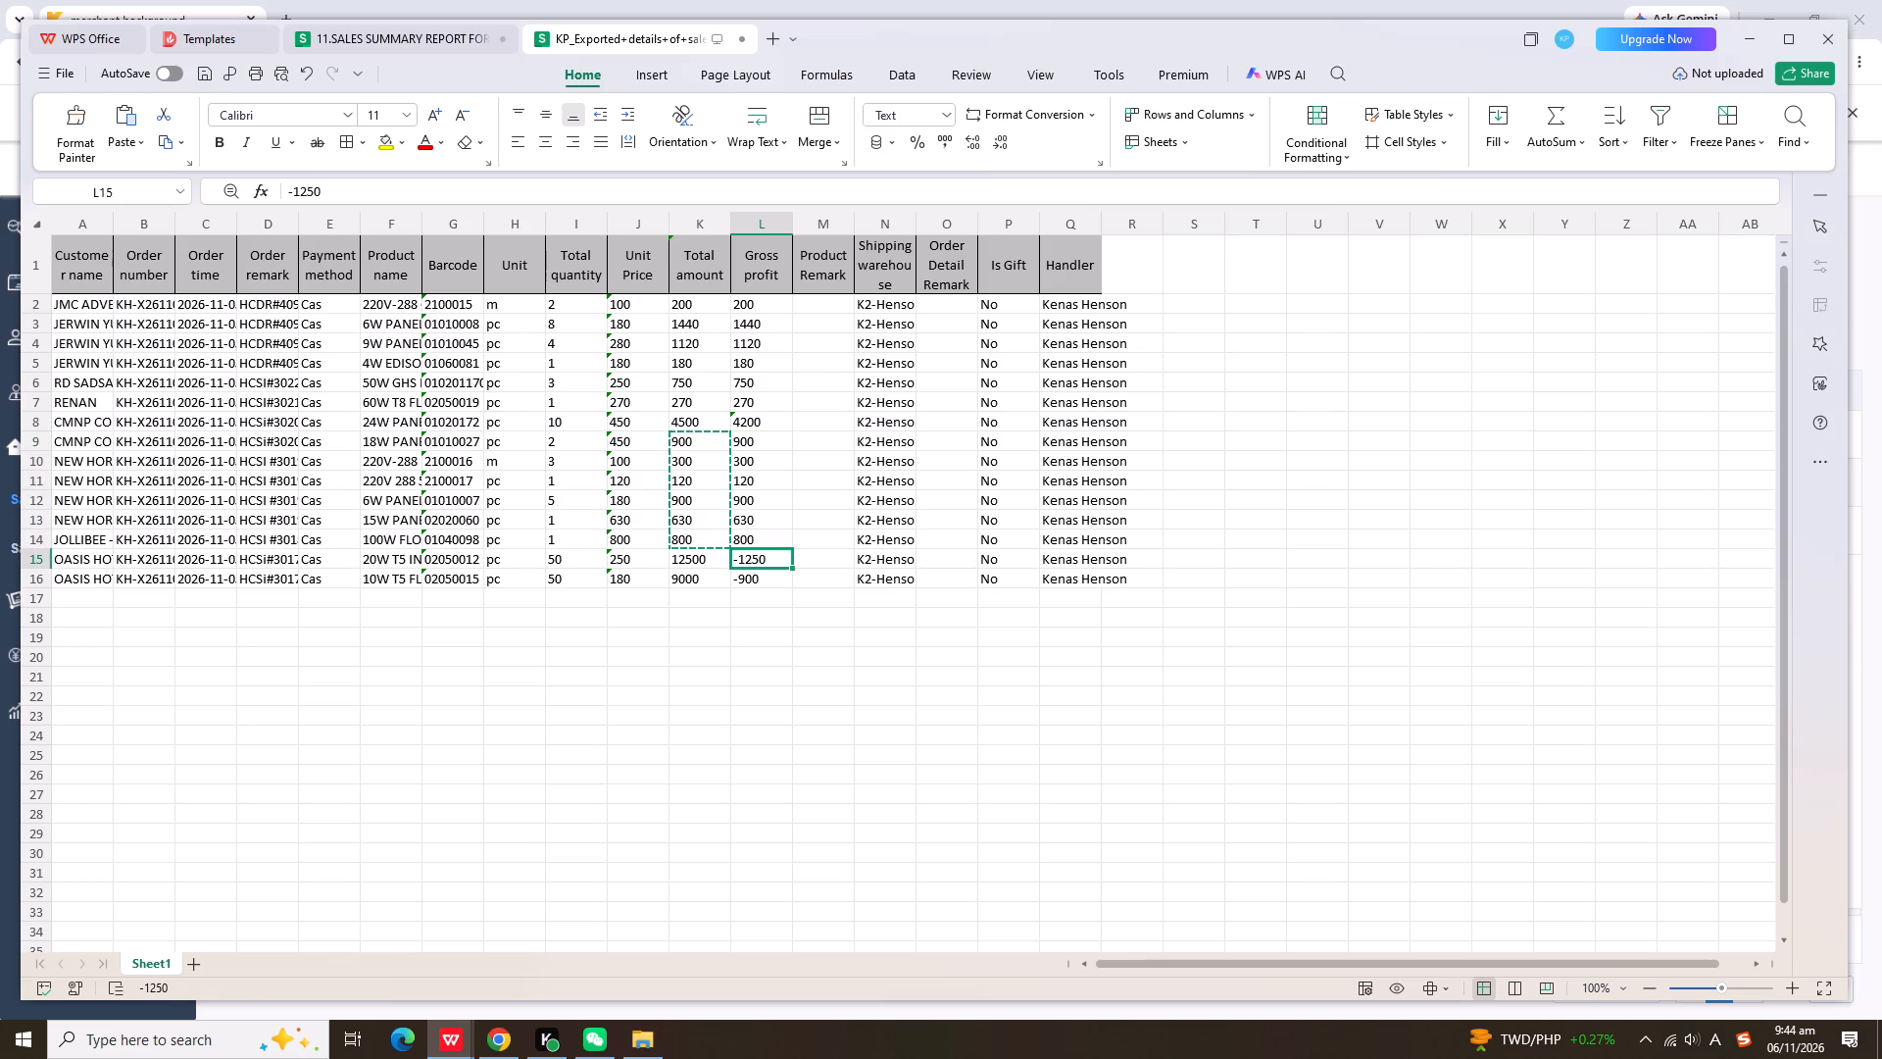
pyautogui.write('11250')
pyautogui.press('Return')
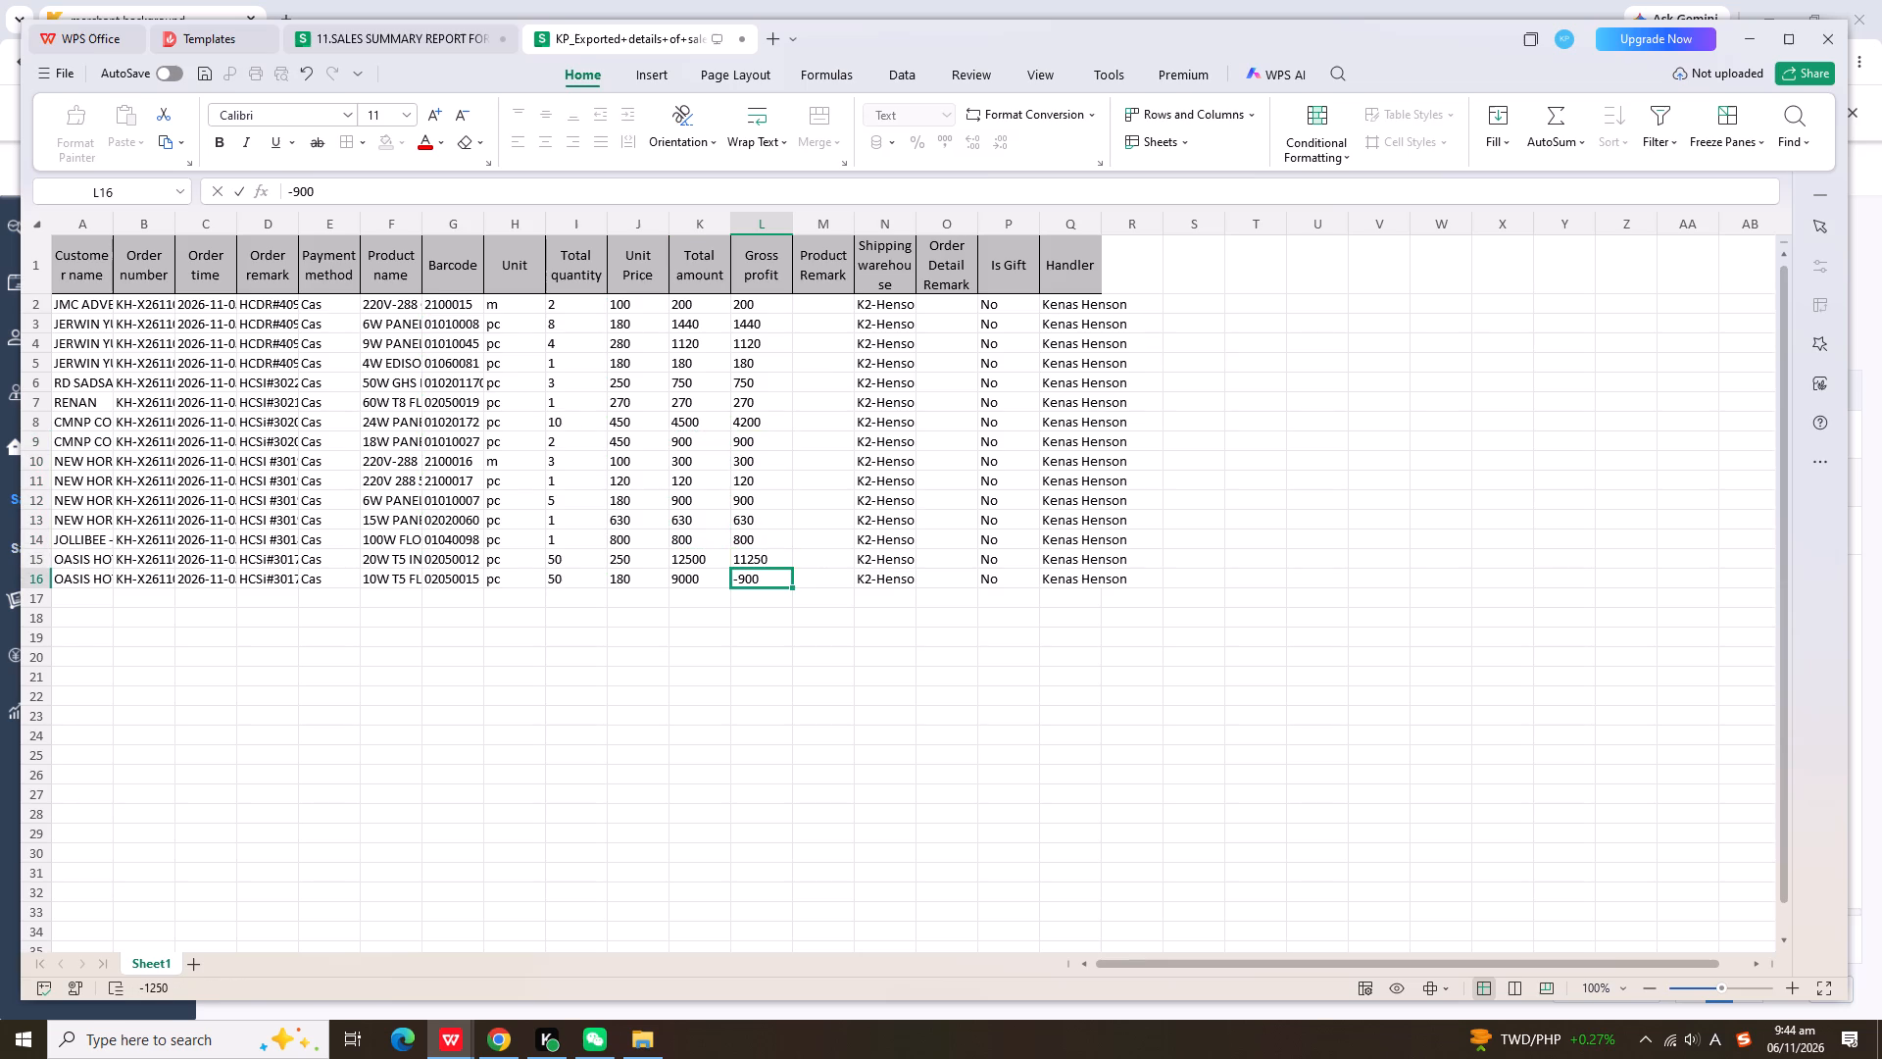
pyautogui.write('8100')
pyautogui.press('Return')
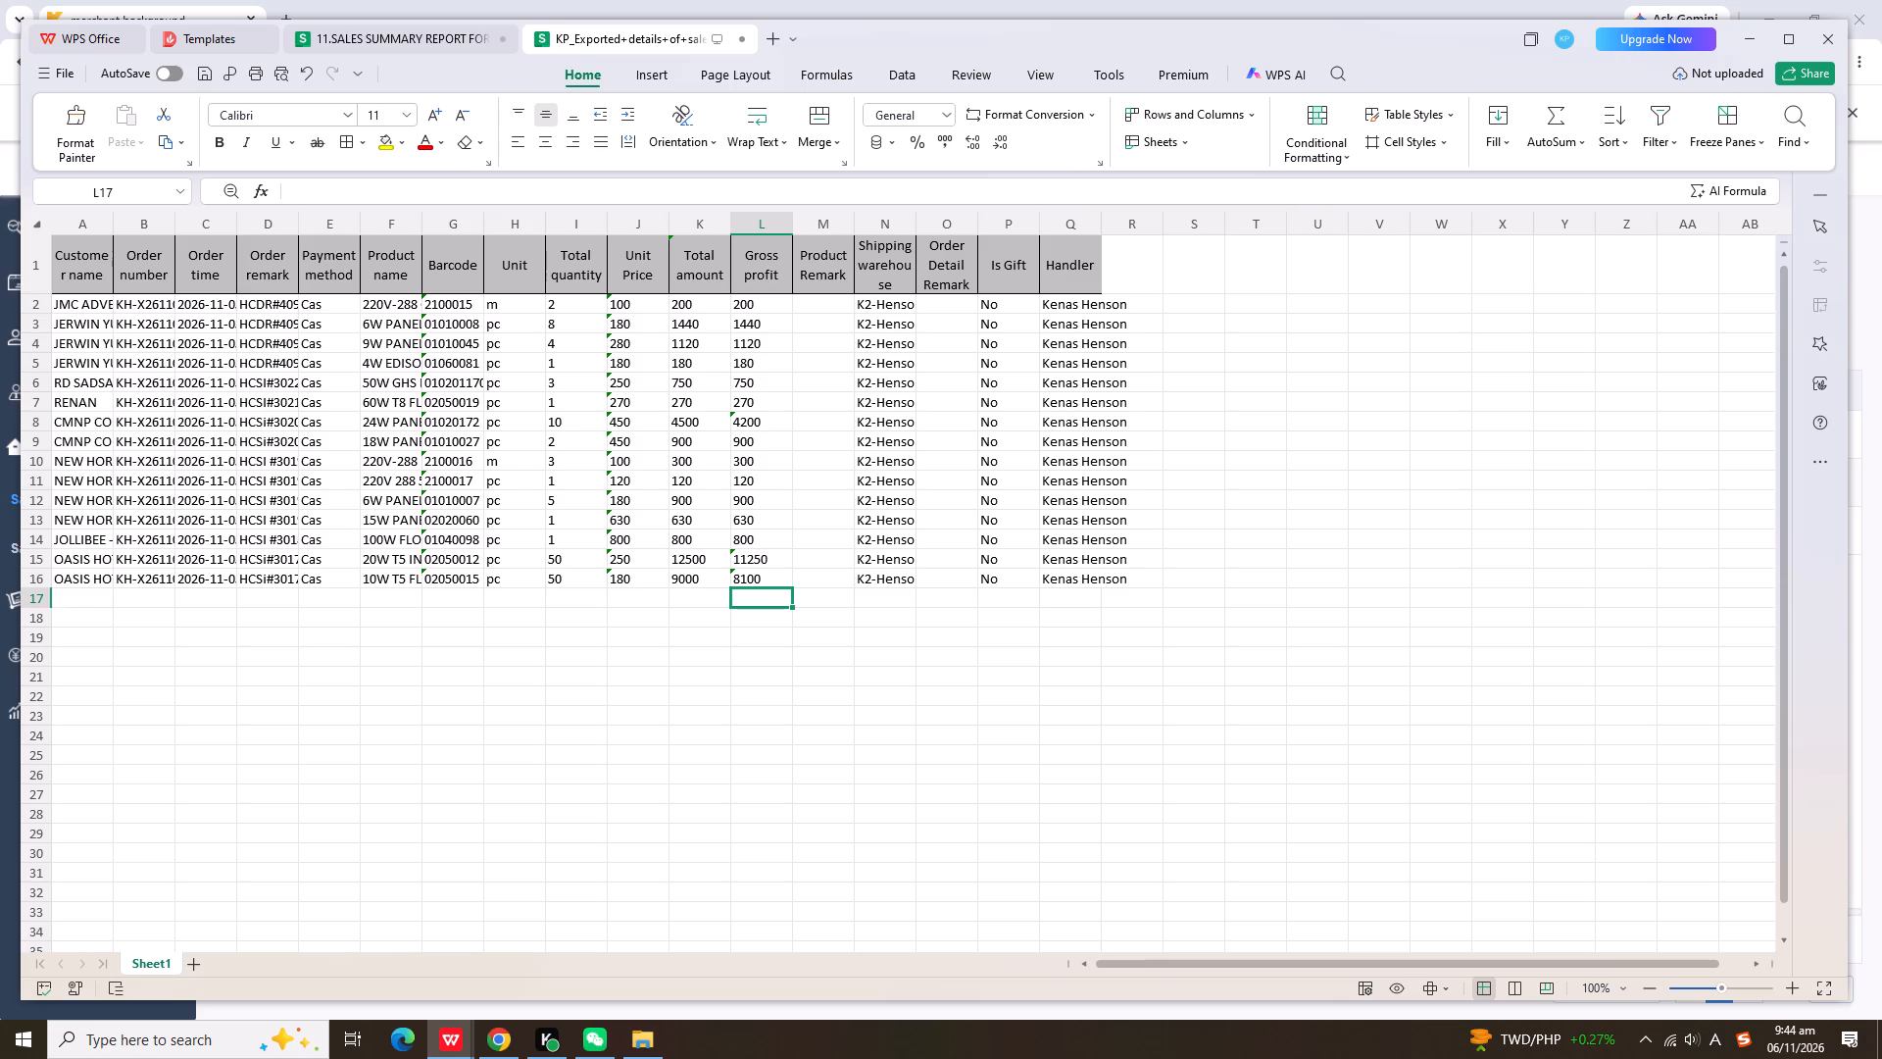
# Copy the Gross profit values L2 to L16 into both the Total amount and TOTAL AMOUNT columns of DAILY SALES REMITTED, starting at row 58.
pyautogui.moveTo(778, 303); pyautogui.dragTo(773, 582)
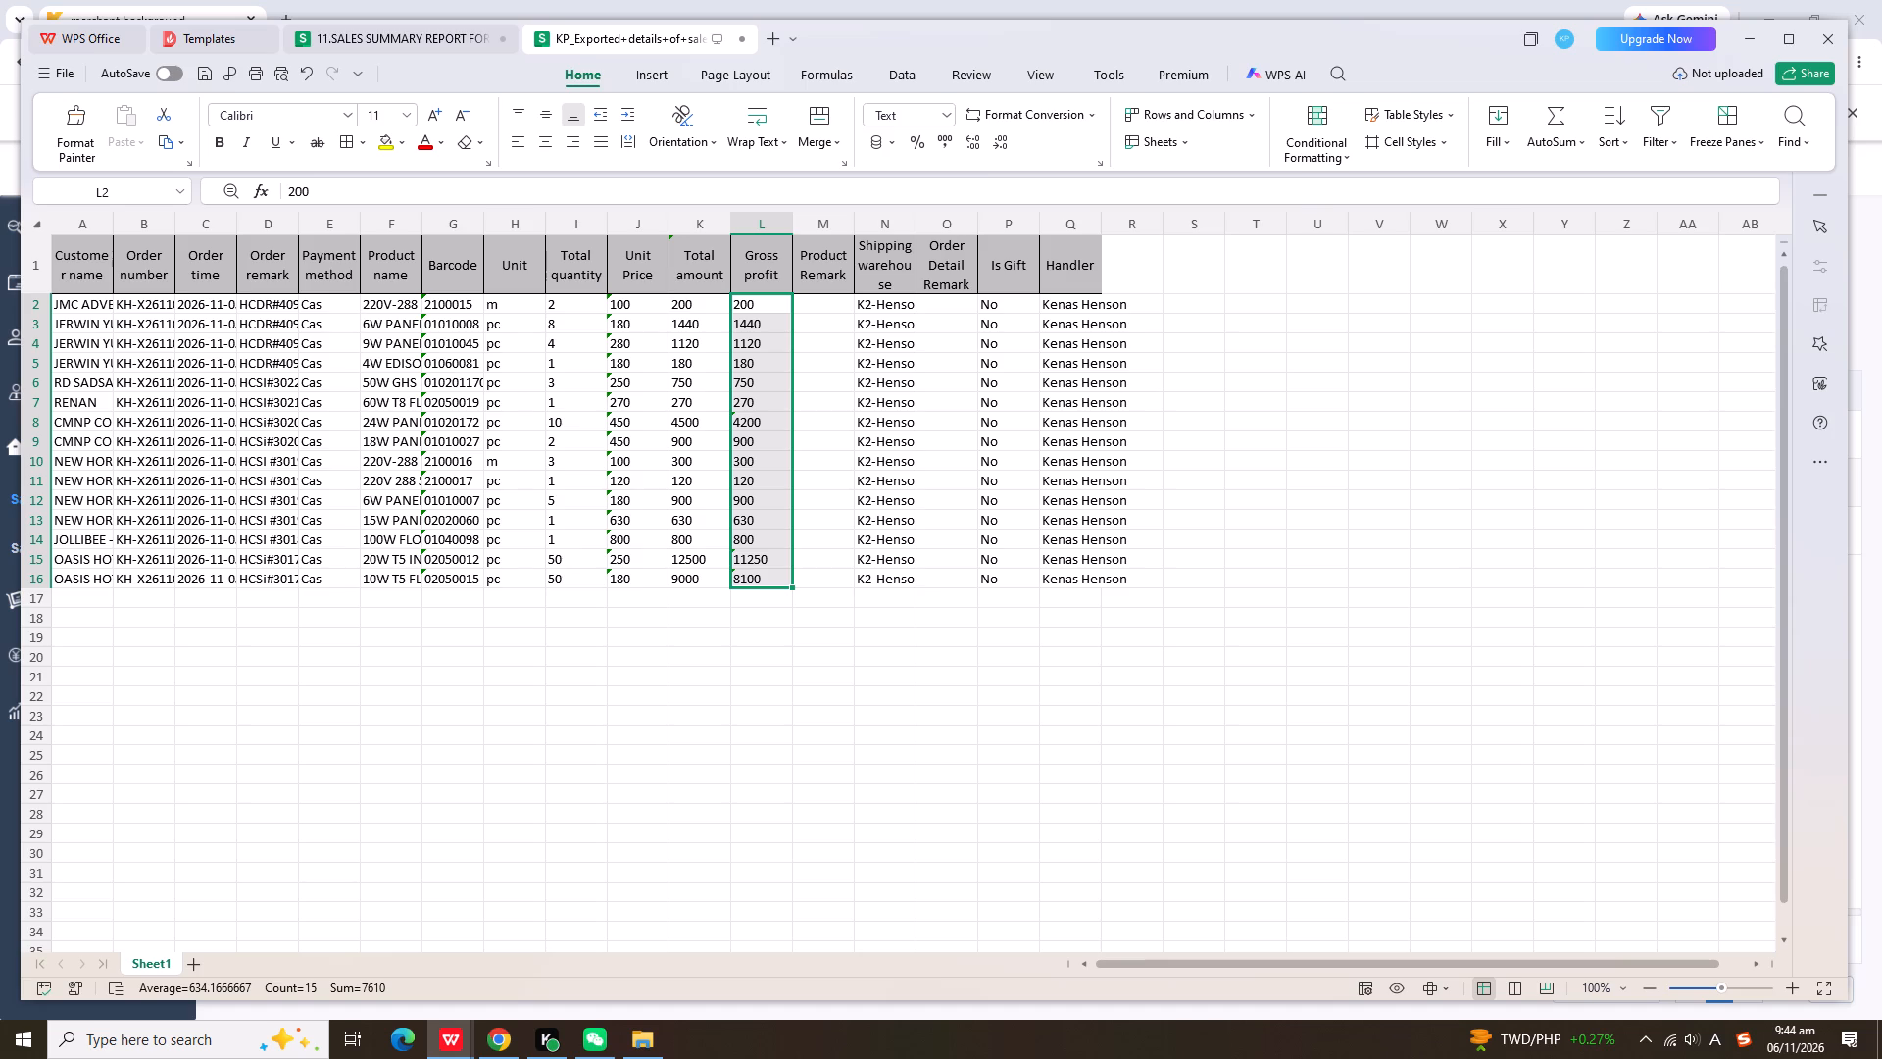
pyautogui.hotkey('ctrl', 'c')
pyautogui.click(374, 39)
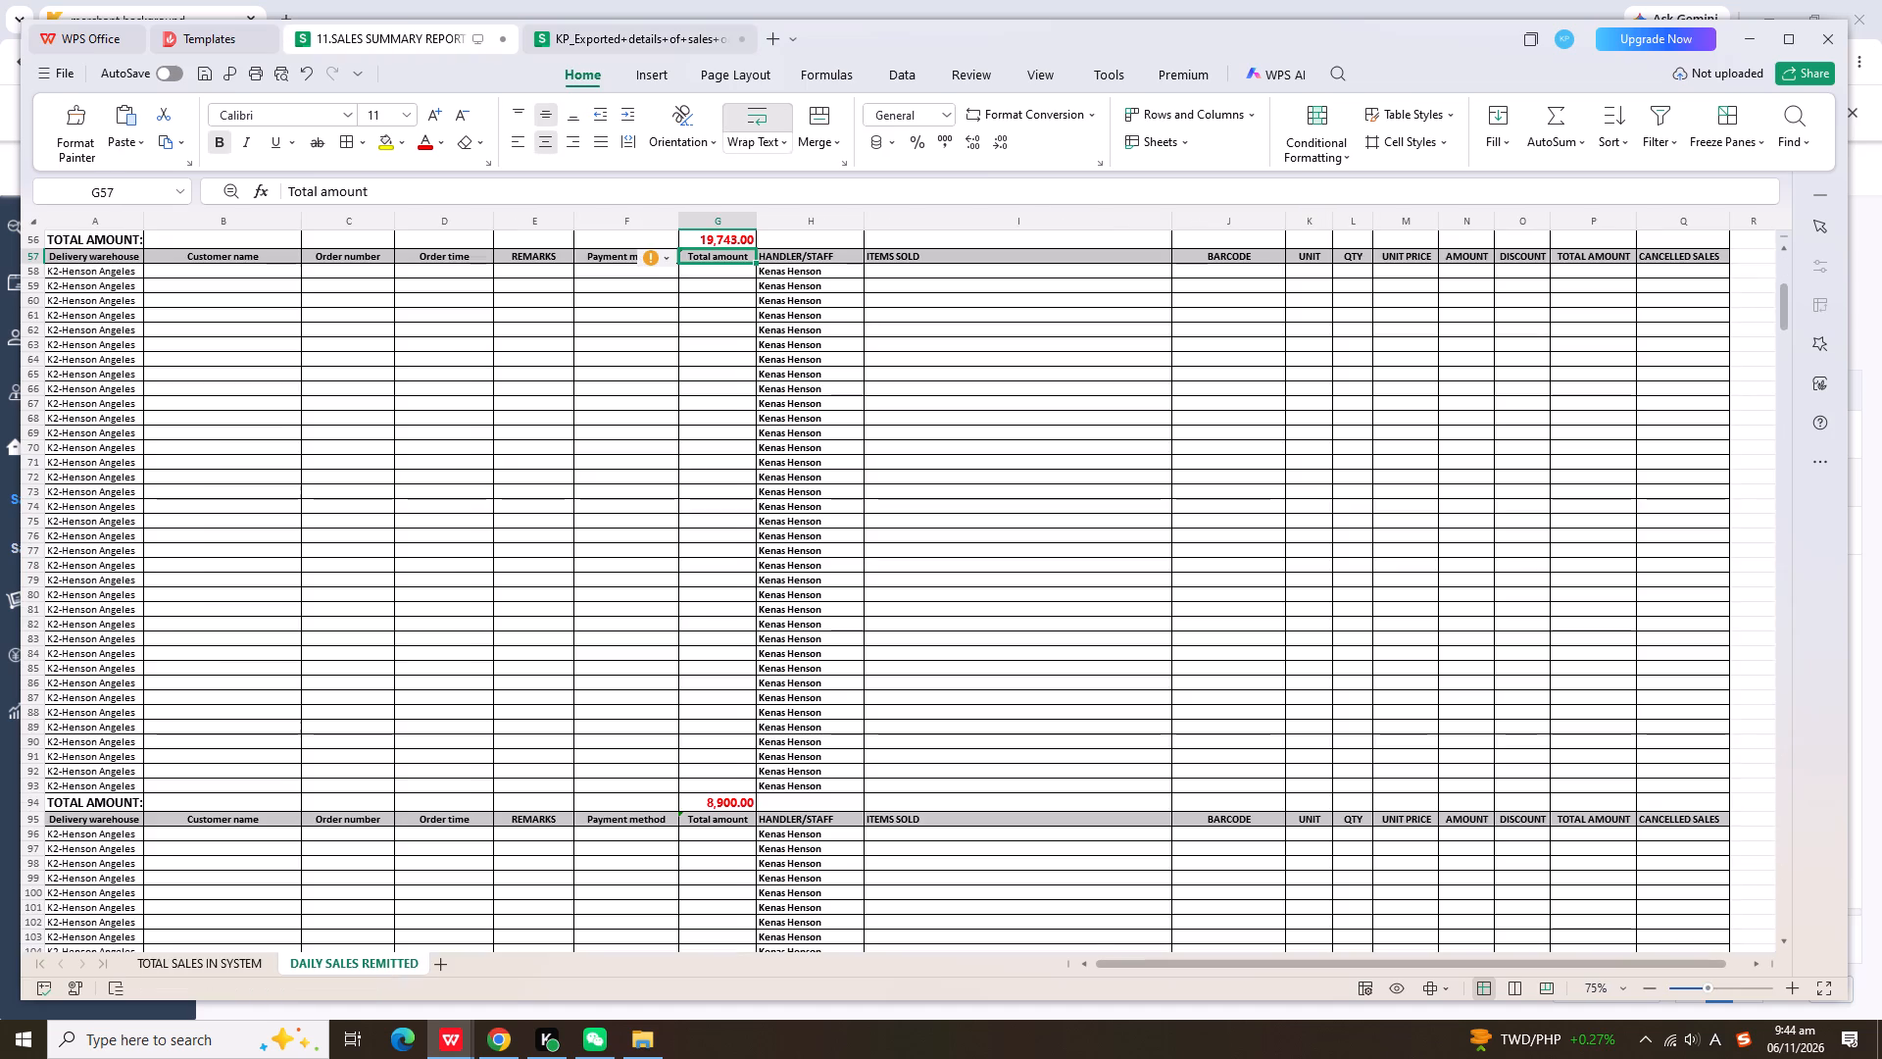
pyautogui.click(703, 273)
pyautogui.hotkey('ctrl', 'v')
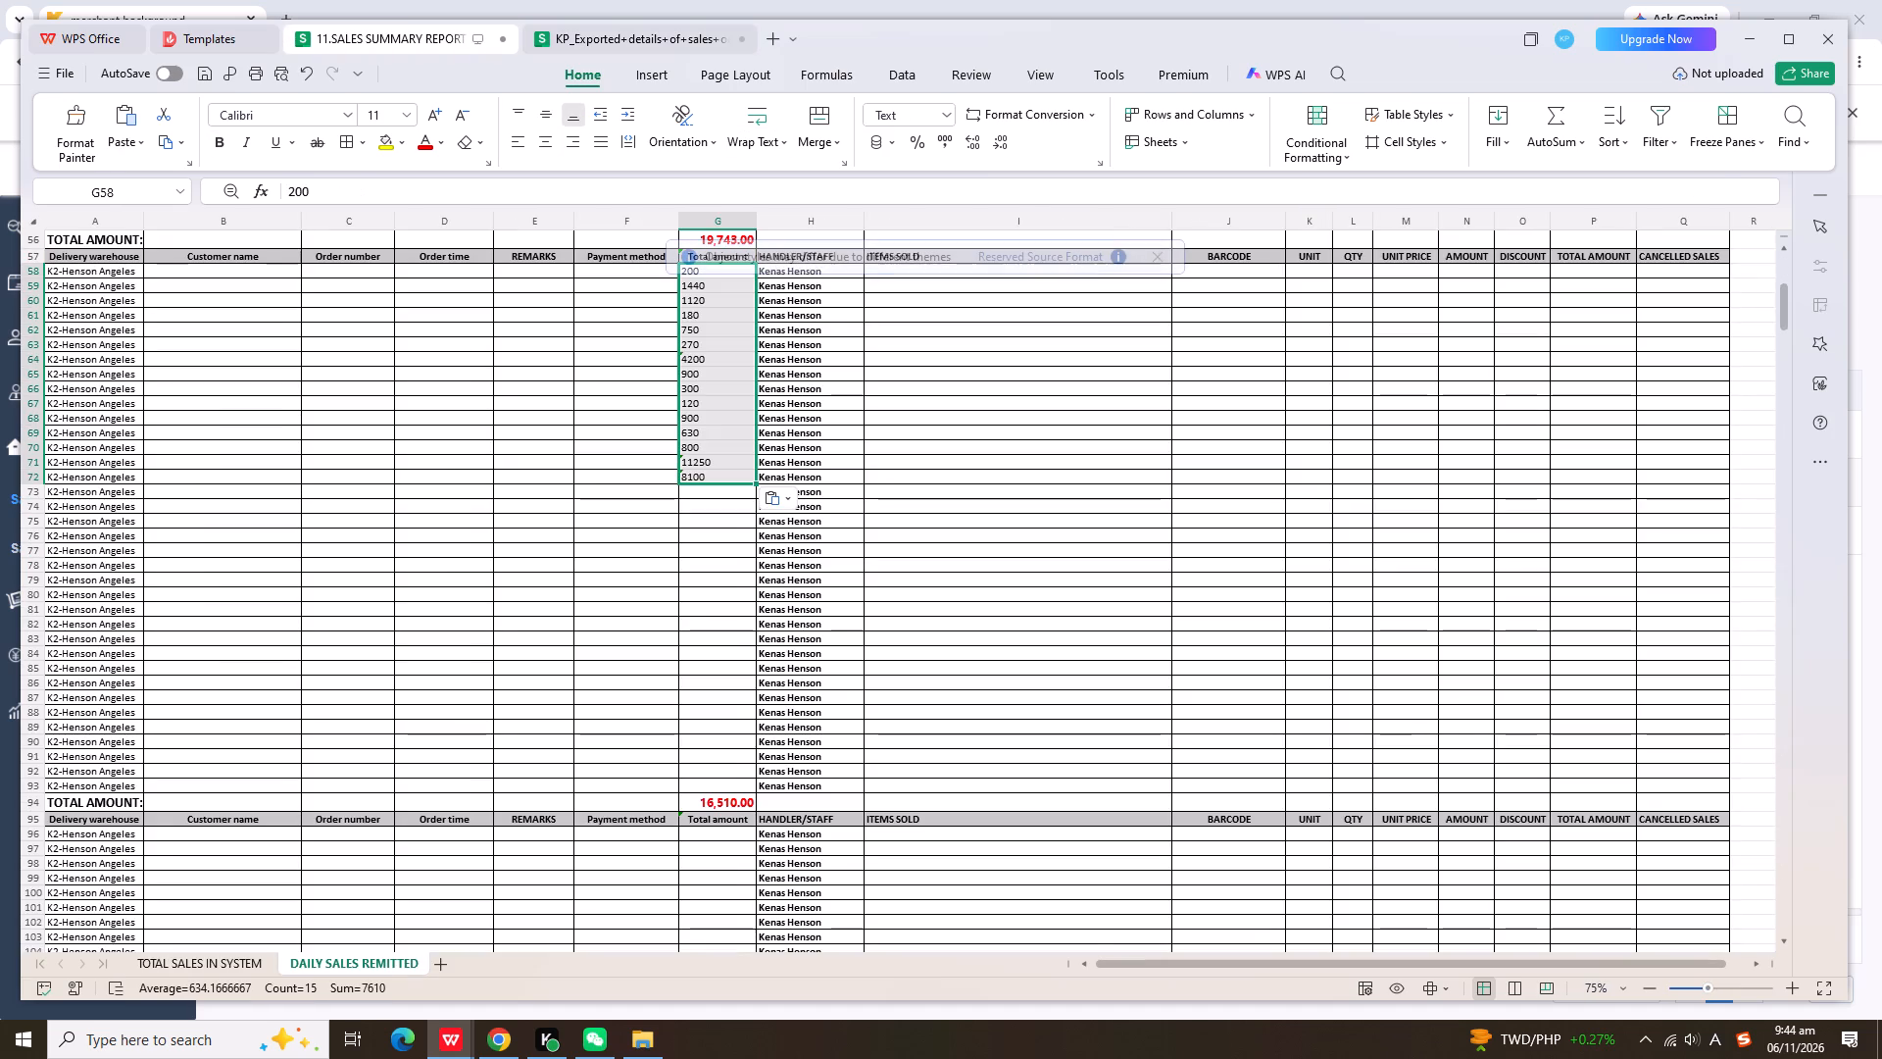
pyautogui.click(1561, 265)
pyautogui.hotkey('ctrl', 'v')
# Copy the customer name through payment method data, A2 to E16, from the K2 export into DAILY SALES REMITTED starting at B58.
pyautogui.click(625, 34)
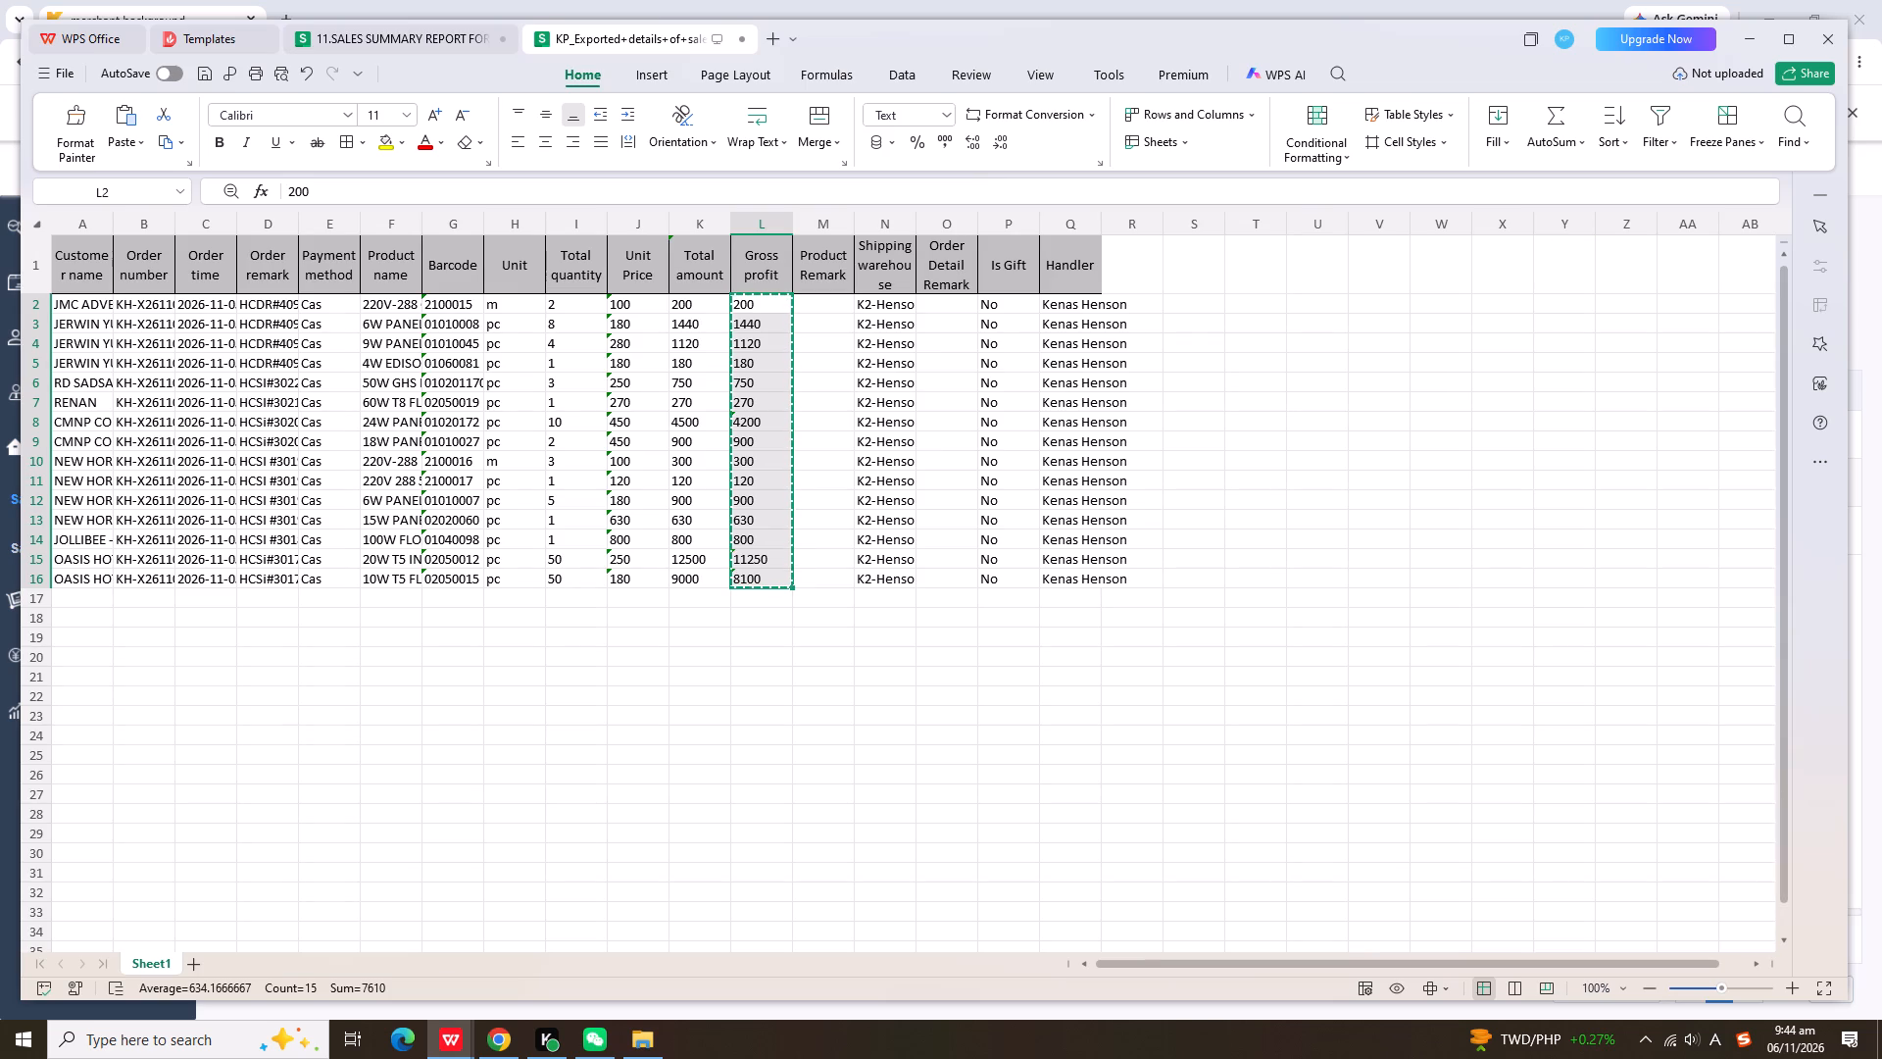
pyautogui.moveTo(74, 303); pyautogui.dragTo(322, 579)
pyautogui.hotkey('ctrl', 'c')
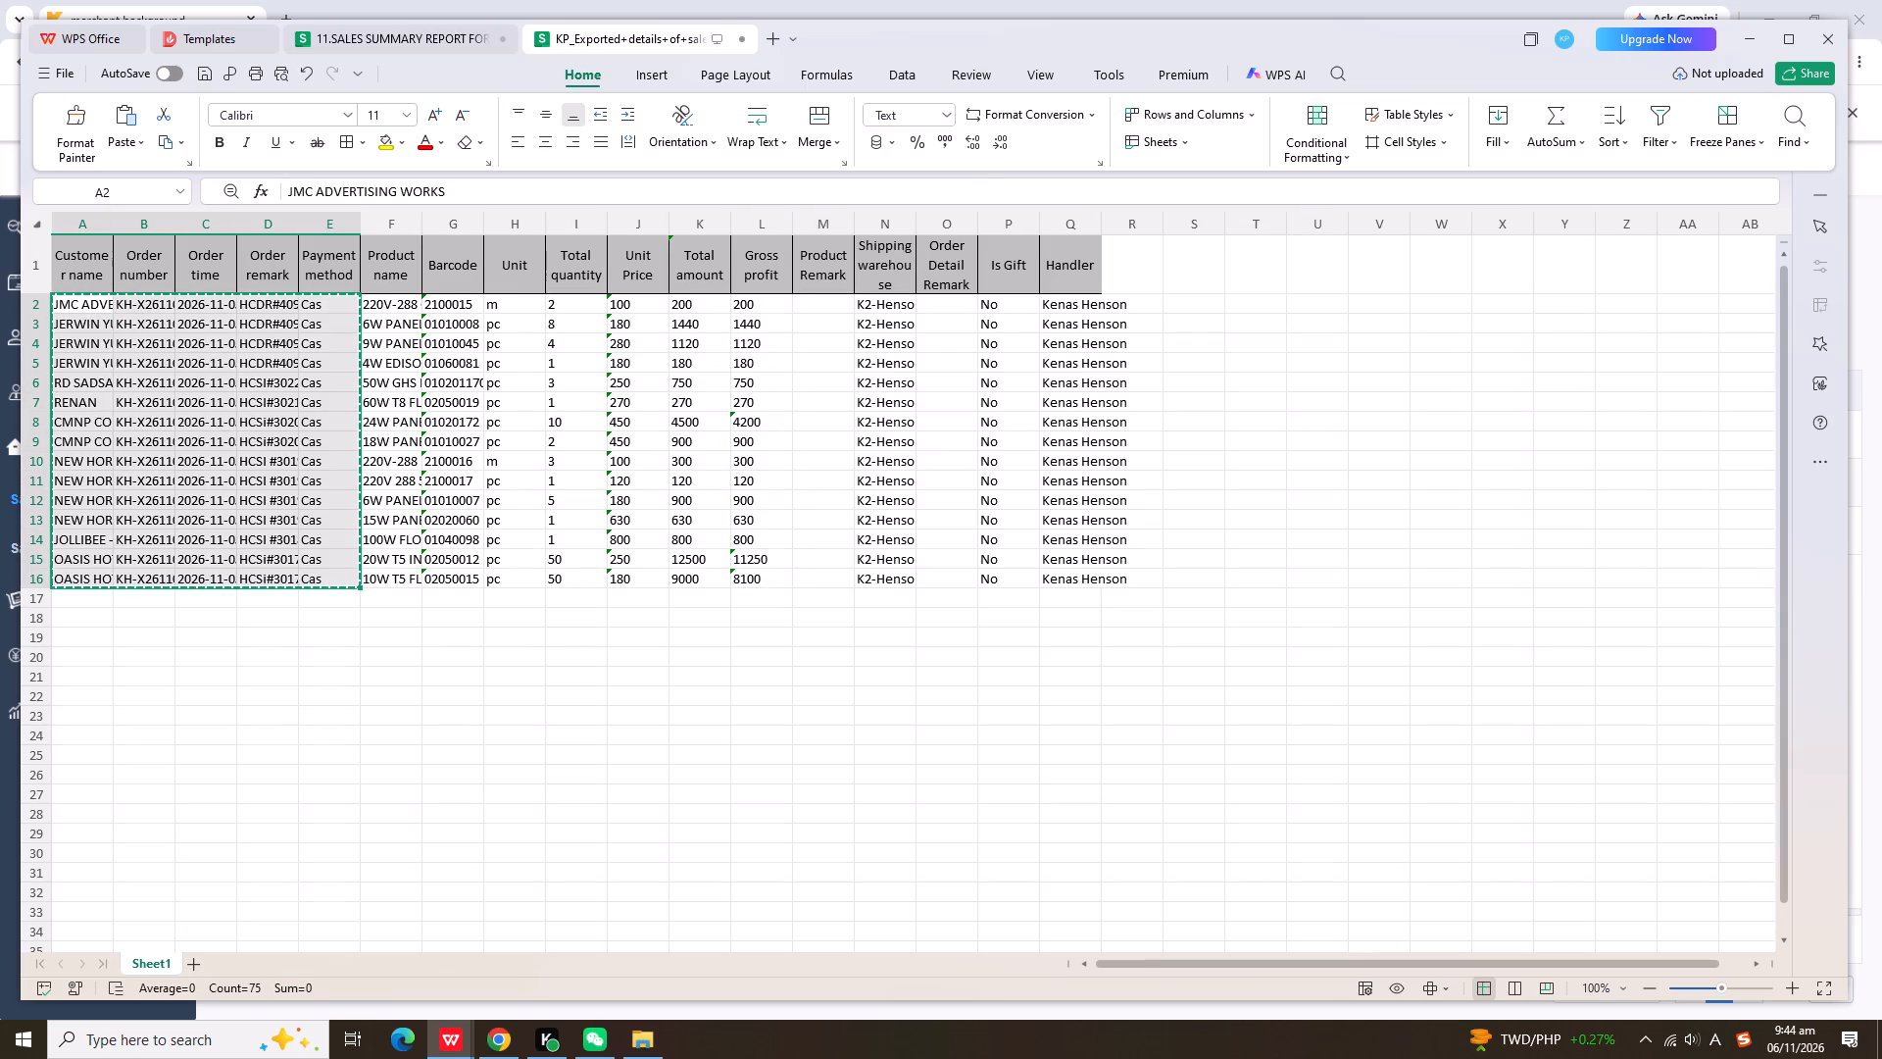
pyautogui.click(380, 42)
pyautogui.click(291, 271)
pyautogui.hotkey('ctrl', 'v')
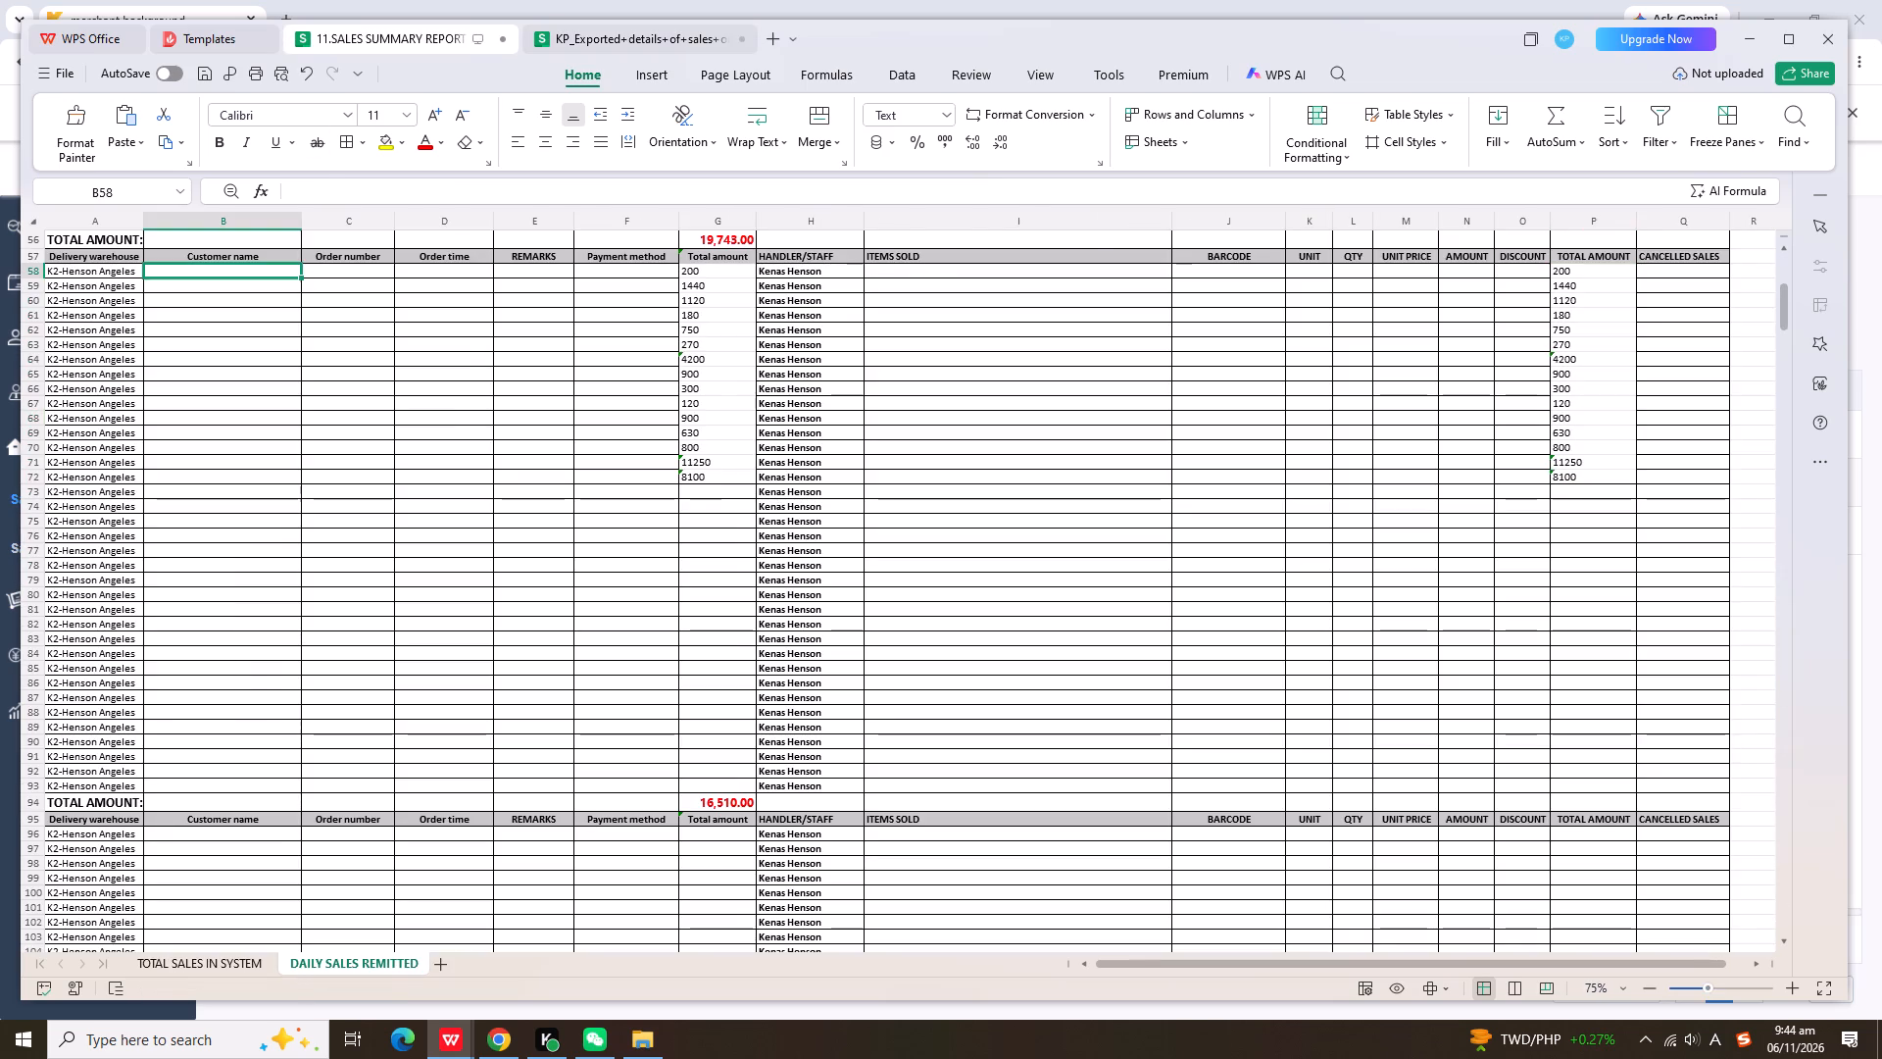
# Copy the product name through Total amount data, F2 to K16, from the K2 export into DAILY SALES REMITTED starting at I58.
pyautogui.click(596, 41)
pyautogui.moveTo(394, 299); pyautogui.dragTo(688, 579)
pyautogui.hotkey('ctrl', 'c')
pyautogui.click(438, 41)
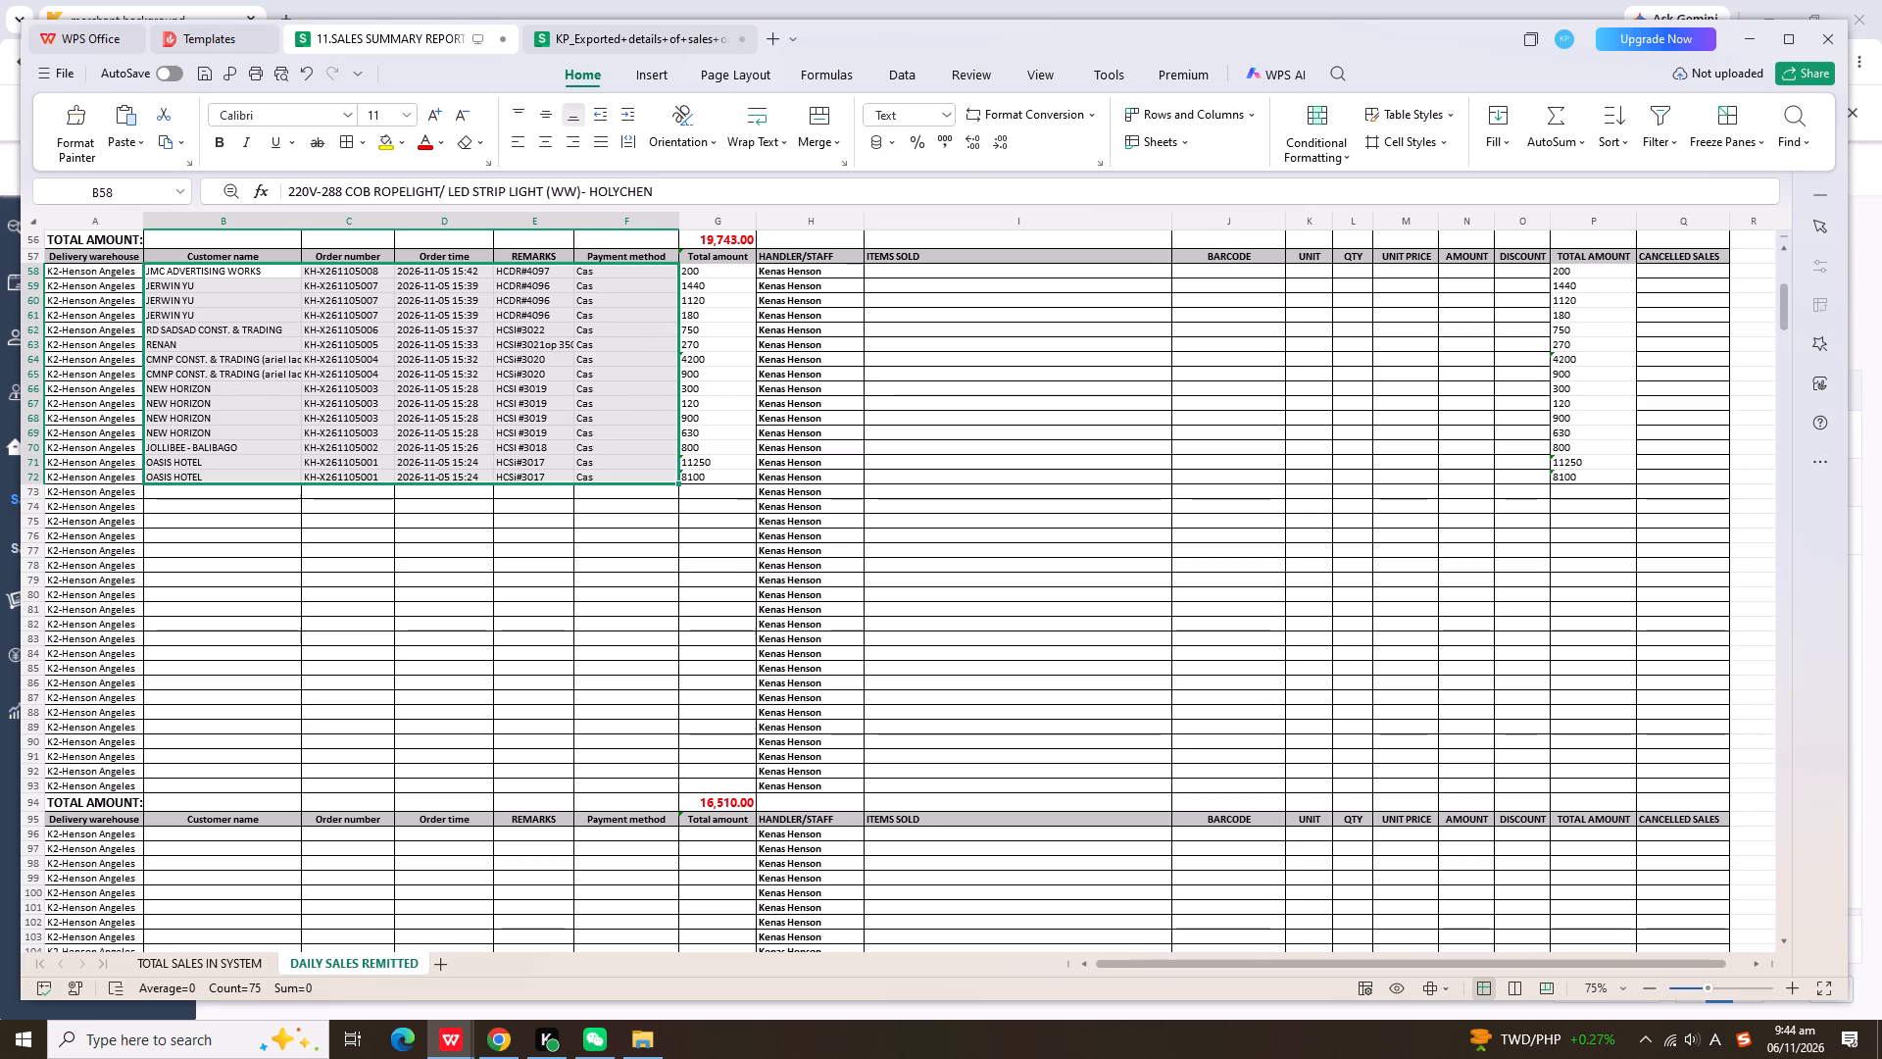
pyautogui.click(1042, 269)
pyautogui.hotkey('ctrl', 'v')
# Apply borders to the pasted K2 sales data, B58 to P72.
pyautogui.moveTo(285, 266); pyautogui.dragTo(1557, 479)
pyautogui.click(344, 141)
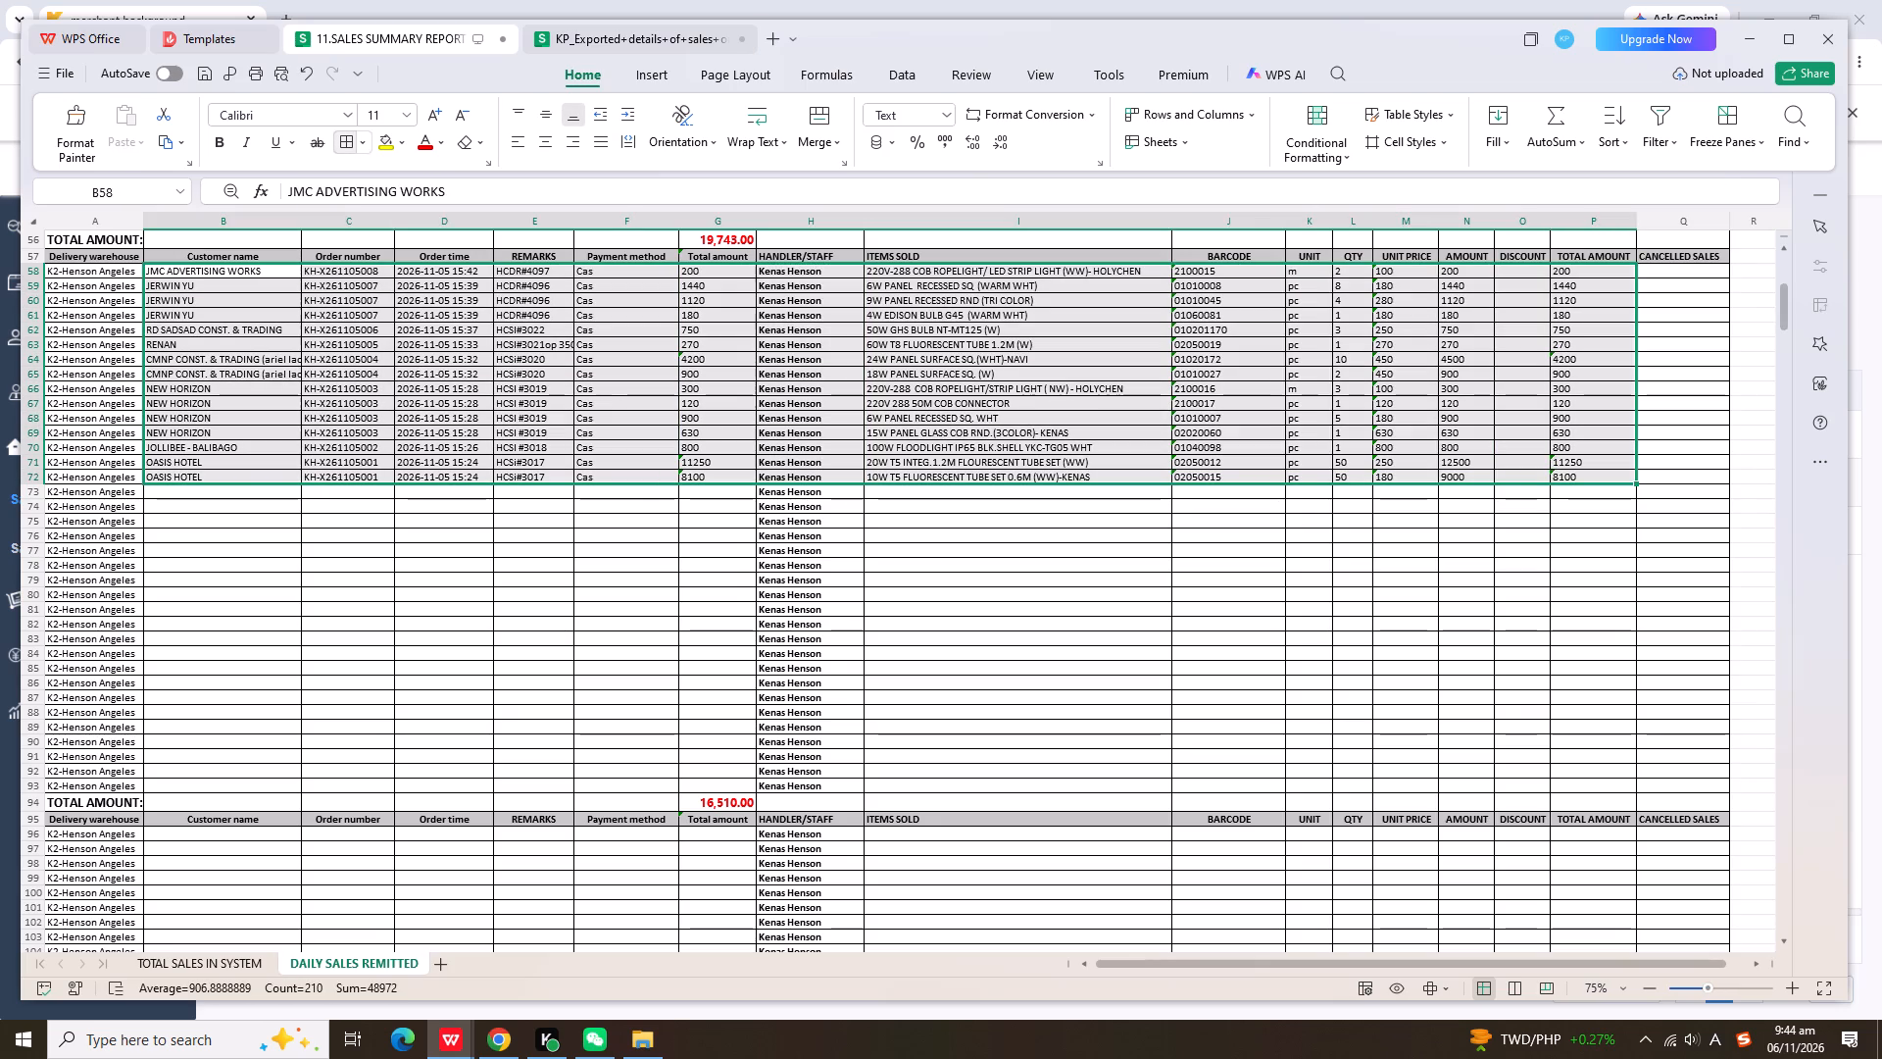
# Delete the unused rows 74 to 93 beneath the K2 sales entries.
pyautogui.moveTo(31, 509); pyautogui.dragTo(45, 760)
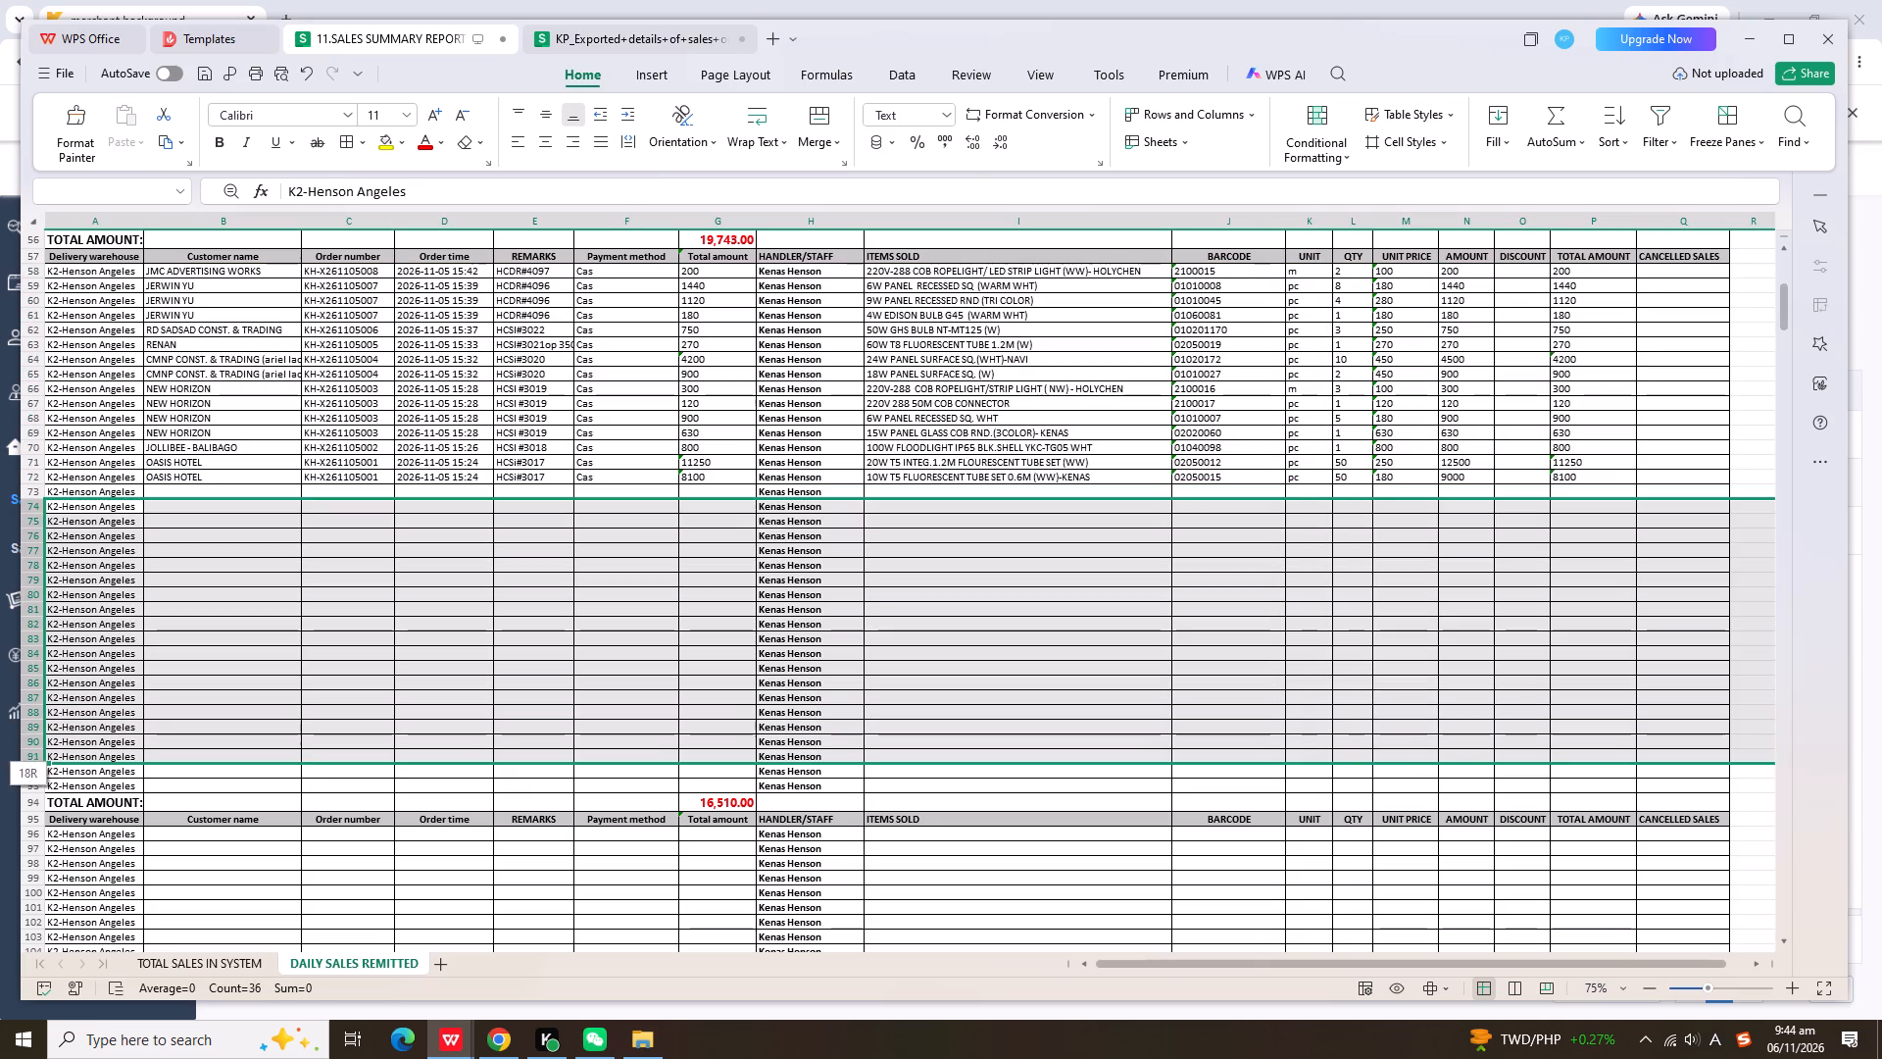
pyautogui.moveTo(45, 760); pyautogui.dragTo(43, 783)
pyautogui.rightClick(43, 783)
pyautogui.click(133, 356)
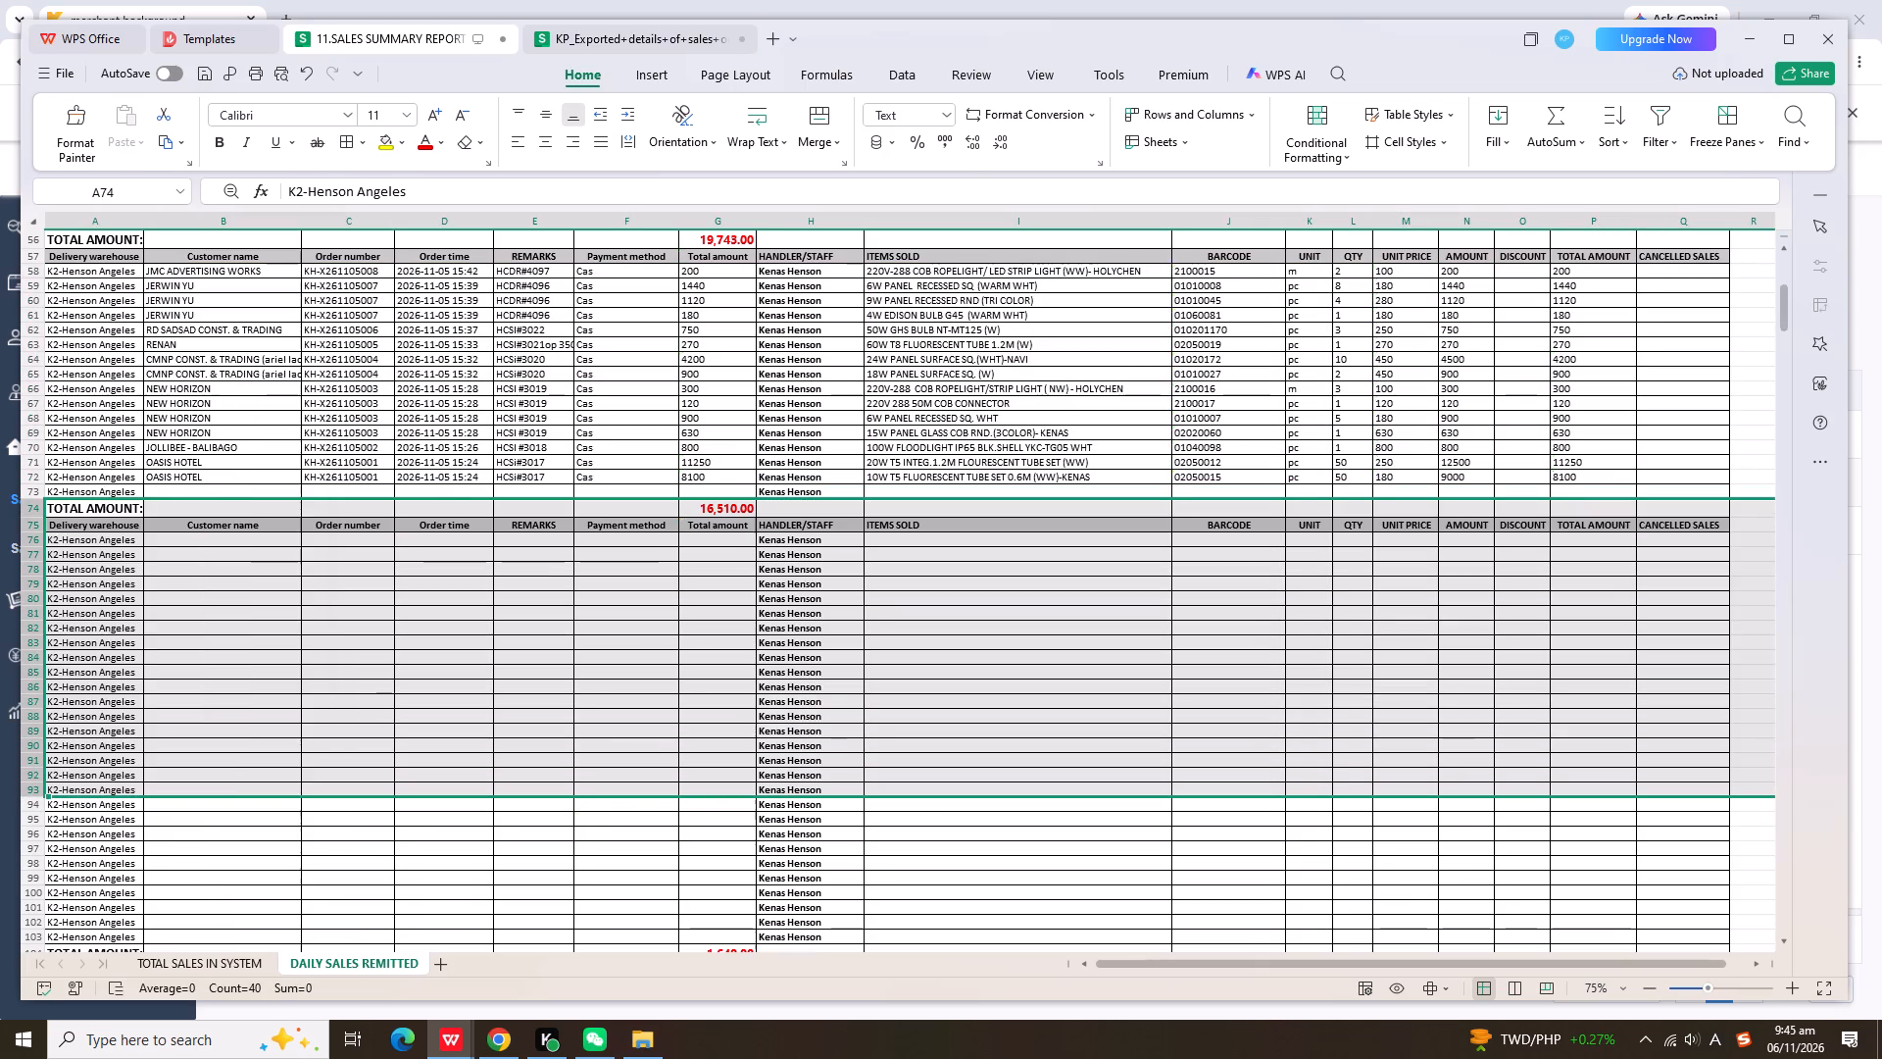
# Replace the extra amounts added after the SUM in the TOTAL AMOUNT formula, G74, with 4200+11250+8100.
pyautogui.click(739, 510)
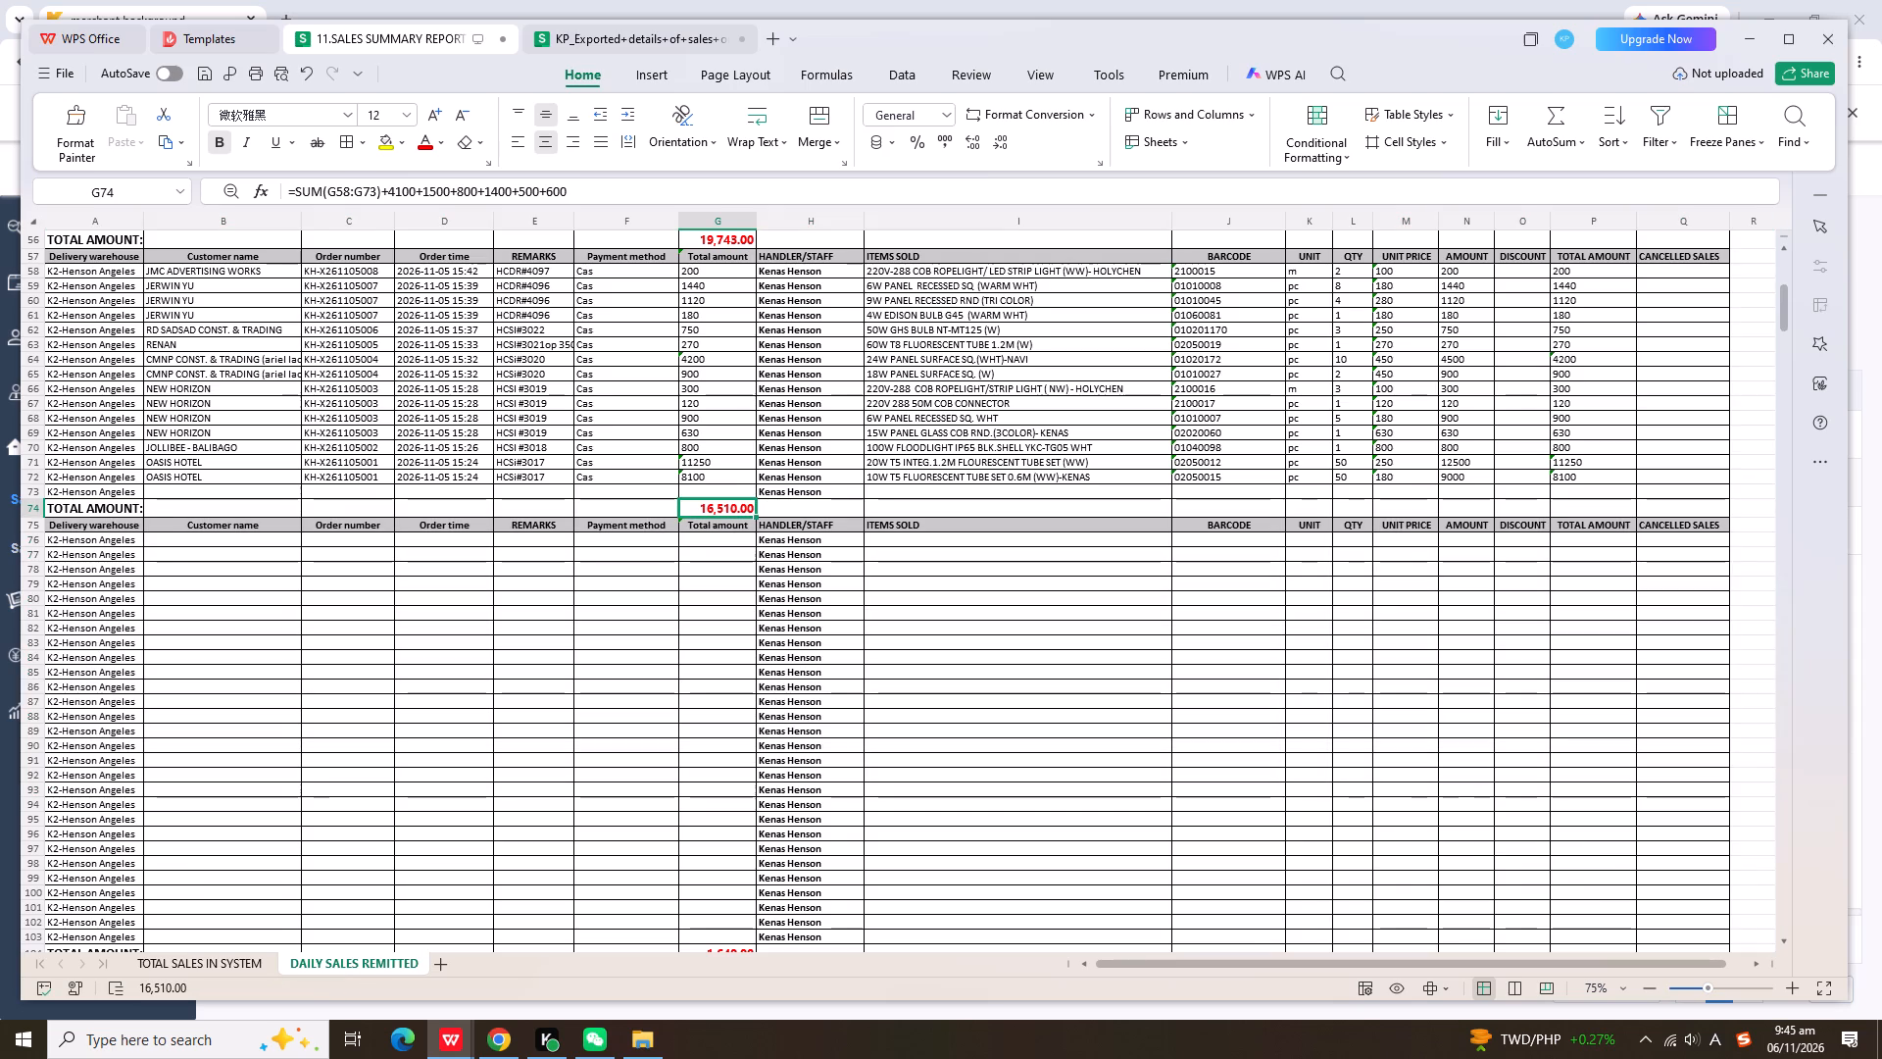
pyautogui.moveTo(581, 191); pyautogui.dragTo(385, 188)
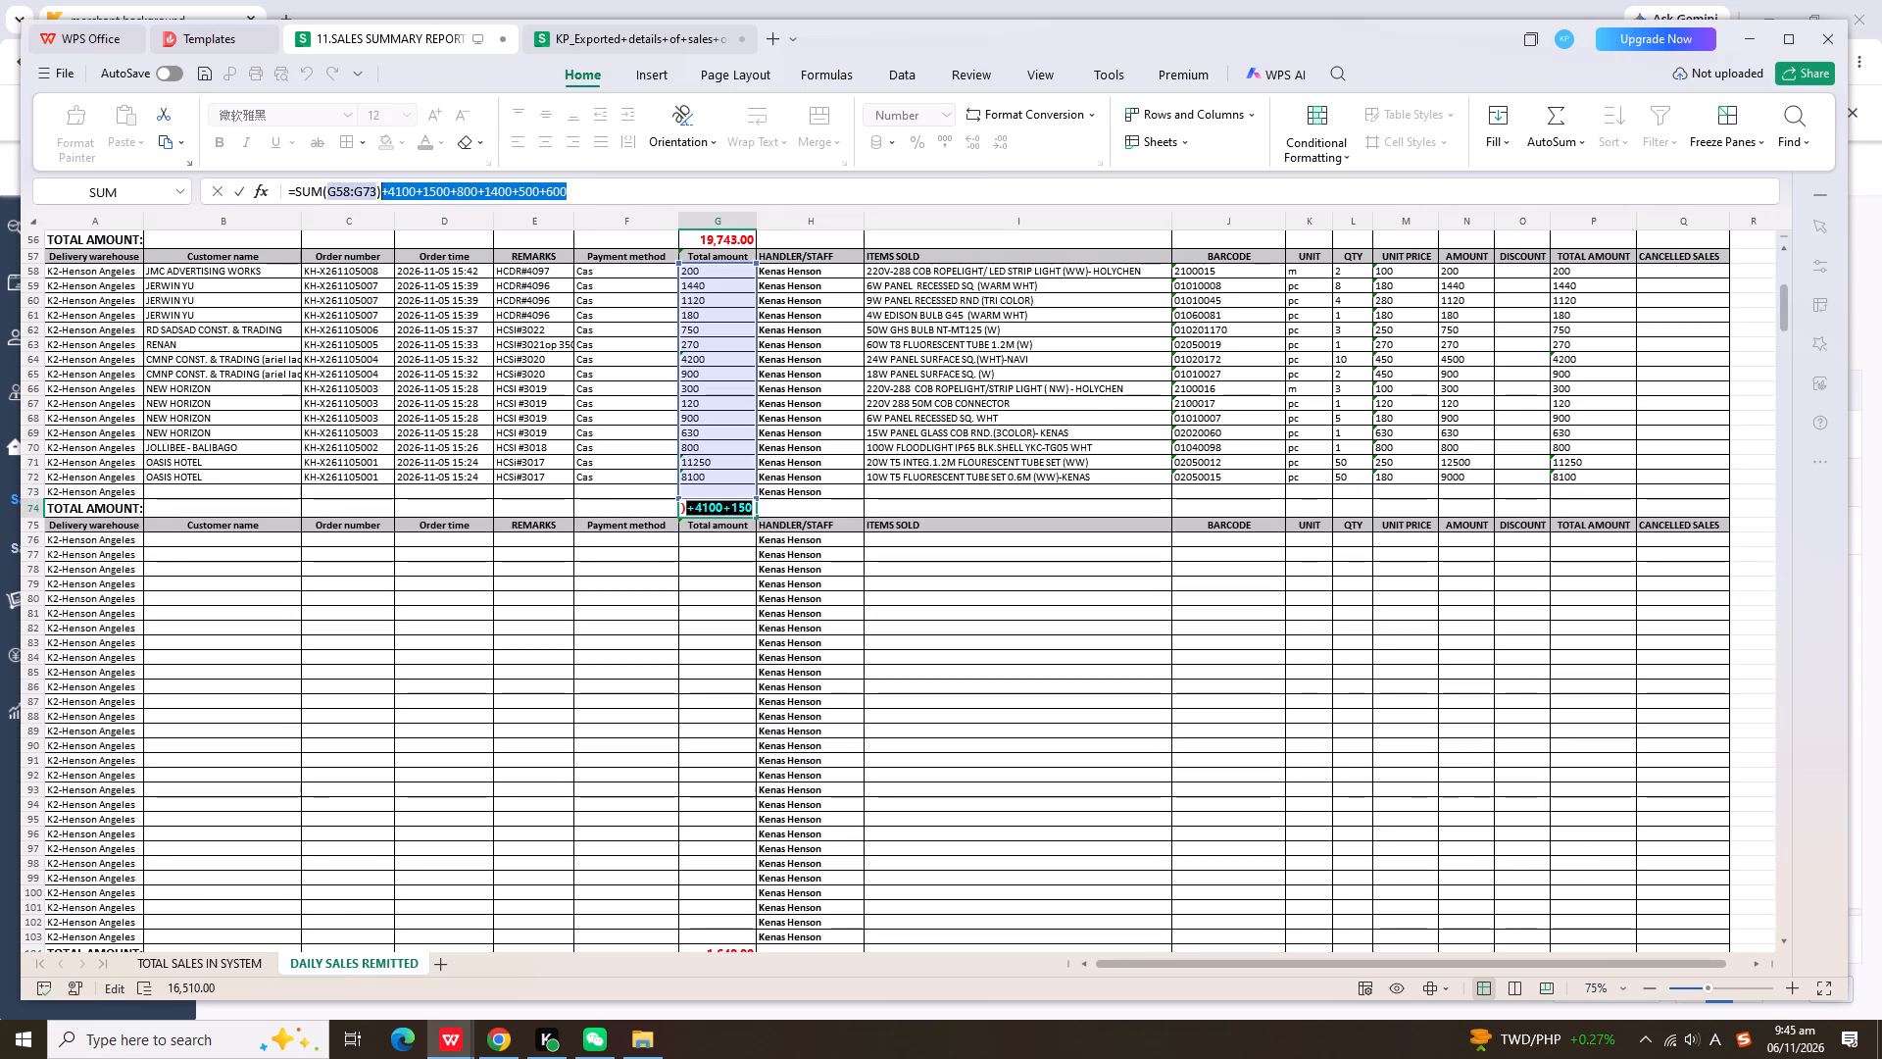
pyautogui.moveTo(385, 188); pyautogui.dragTo(399, 188)
pyautogui.press('BackSpace')
pyautogui.press('BackSpace')
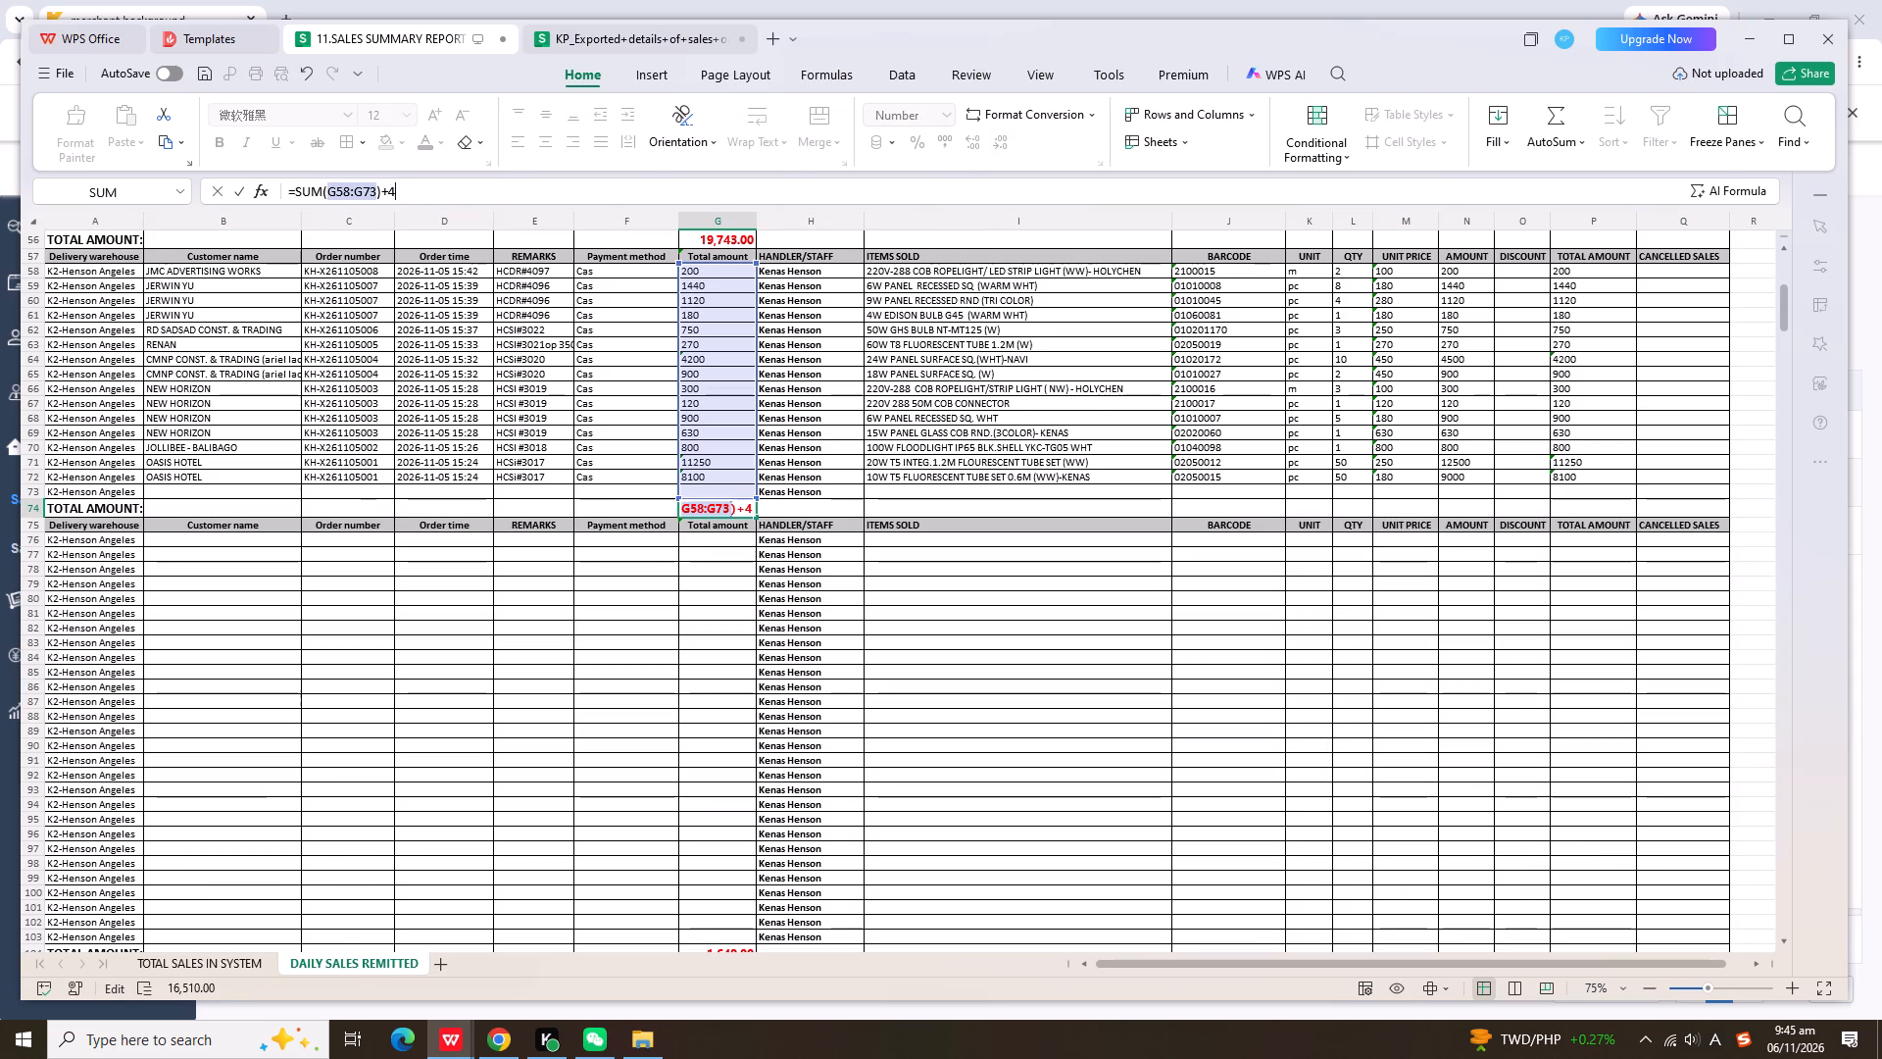
pyautogui.write('200+')
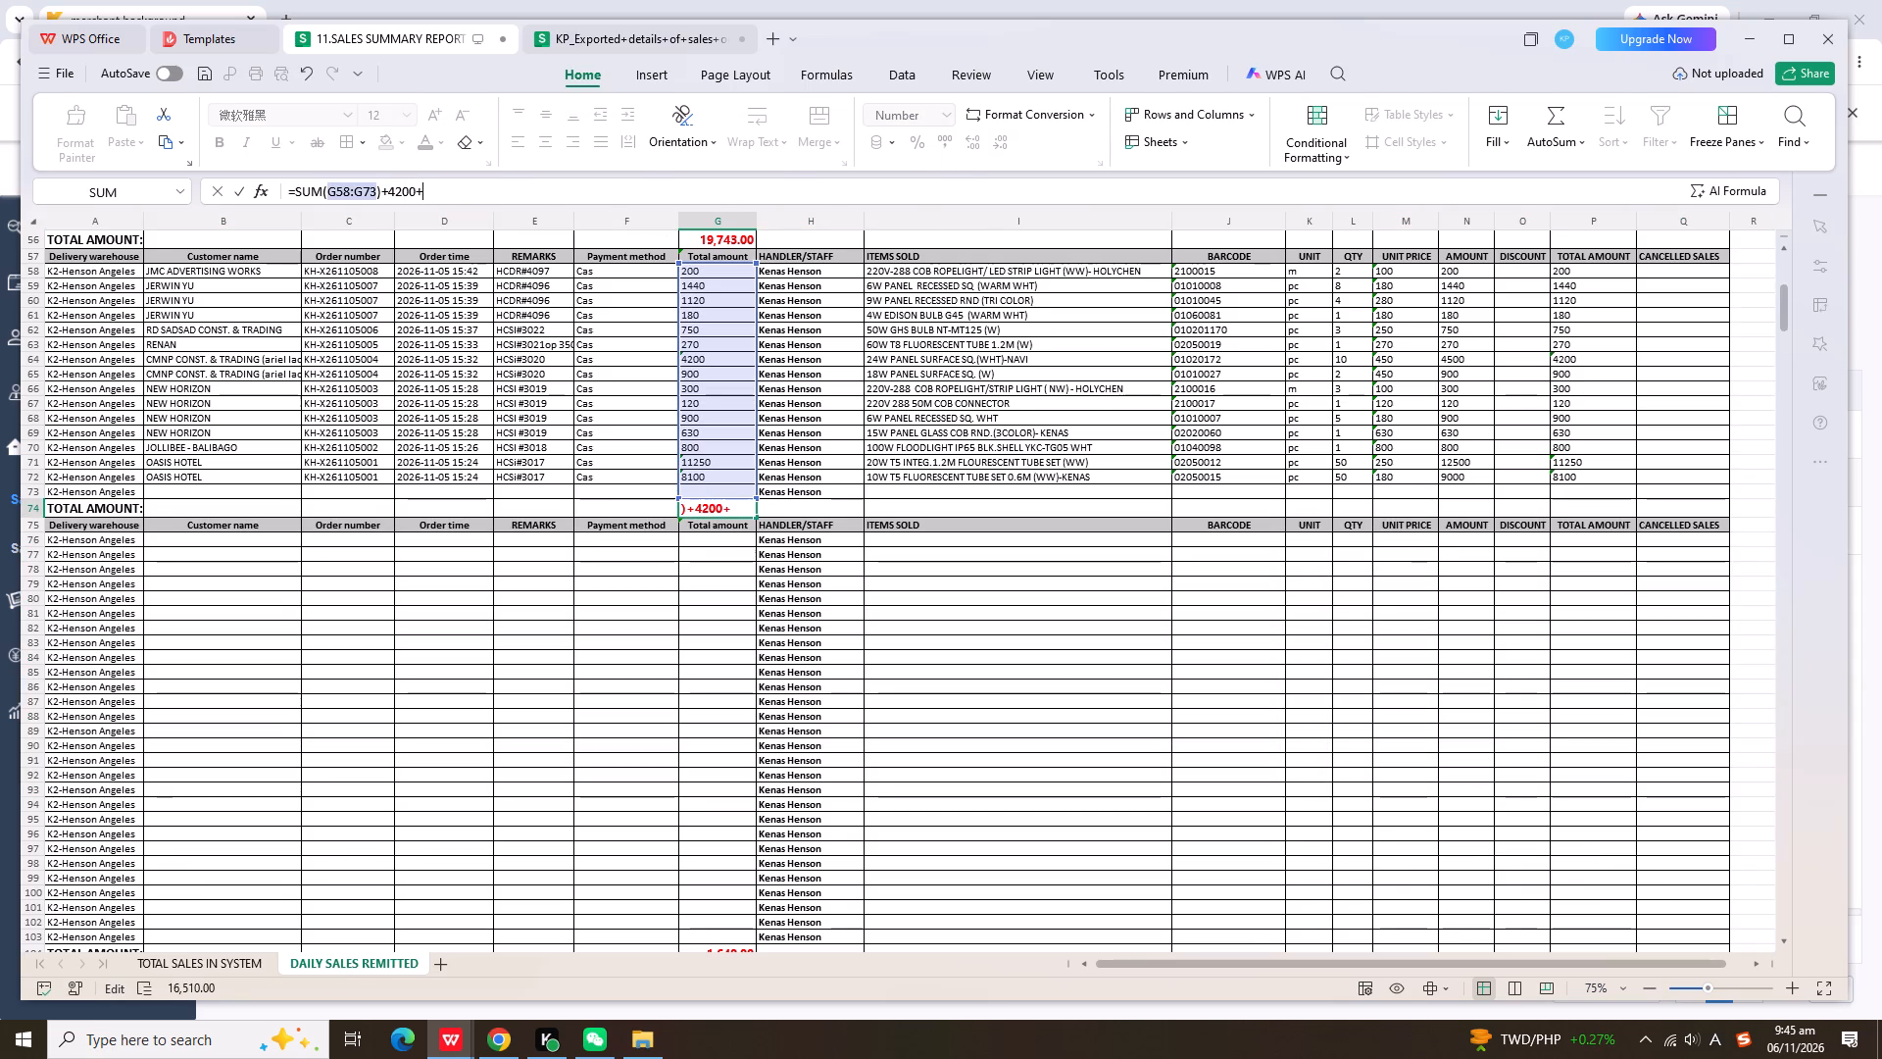
pyautogui.write('11250+')
pyautogui.write('8100')
pyautogui.press('Return')
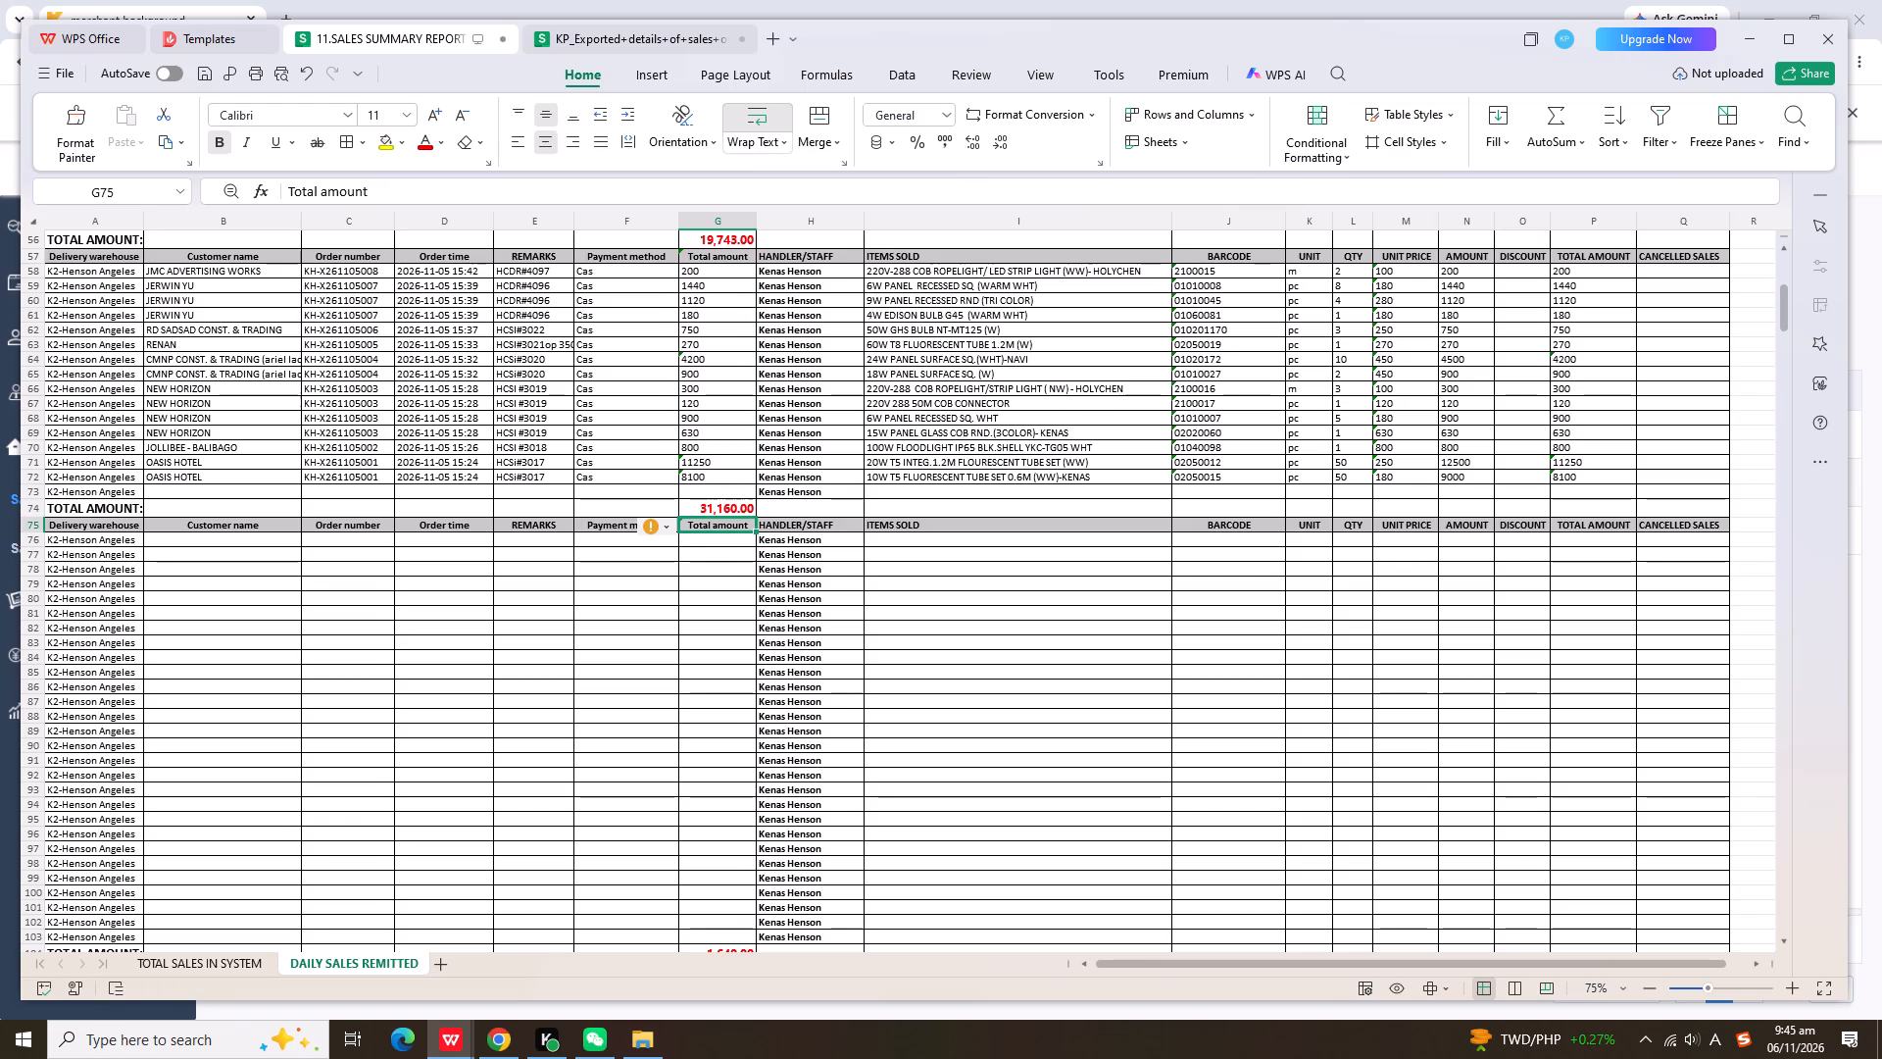
# Check the 05/11/2026 row in TOTAL SALES IN SYSTEM, save the K2 report and close the open workbooks.
pyautogui.click(232, 972)
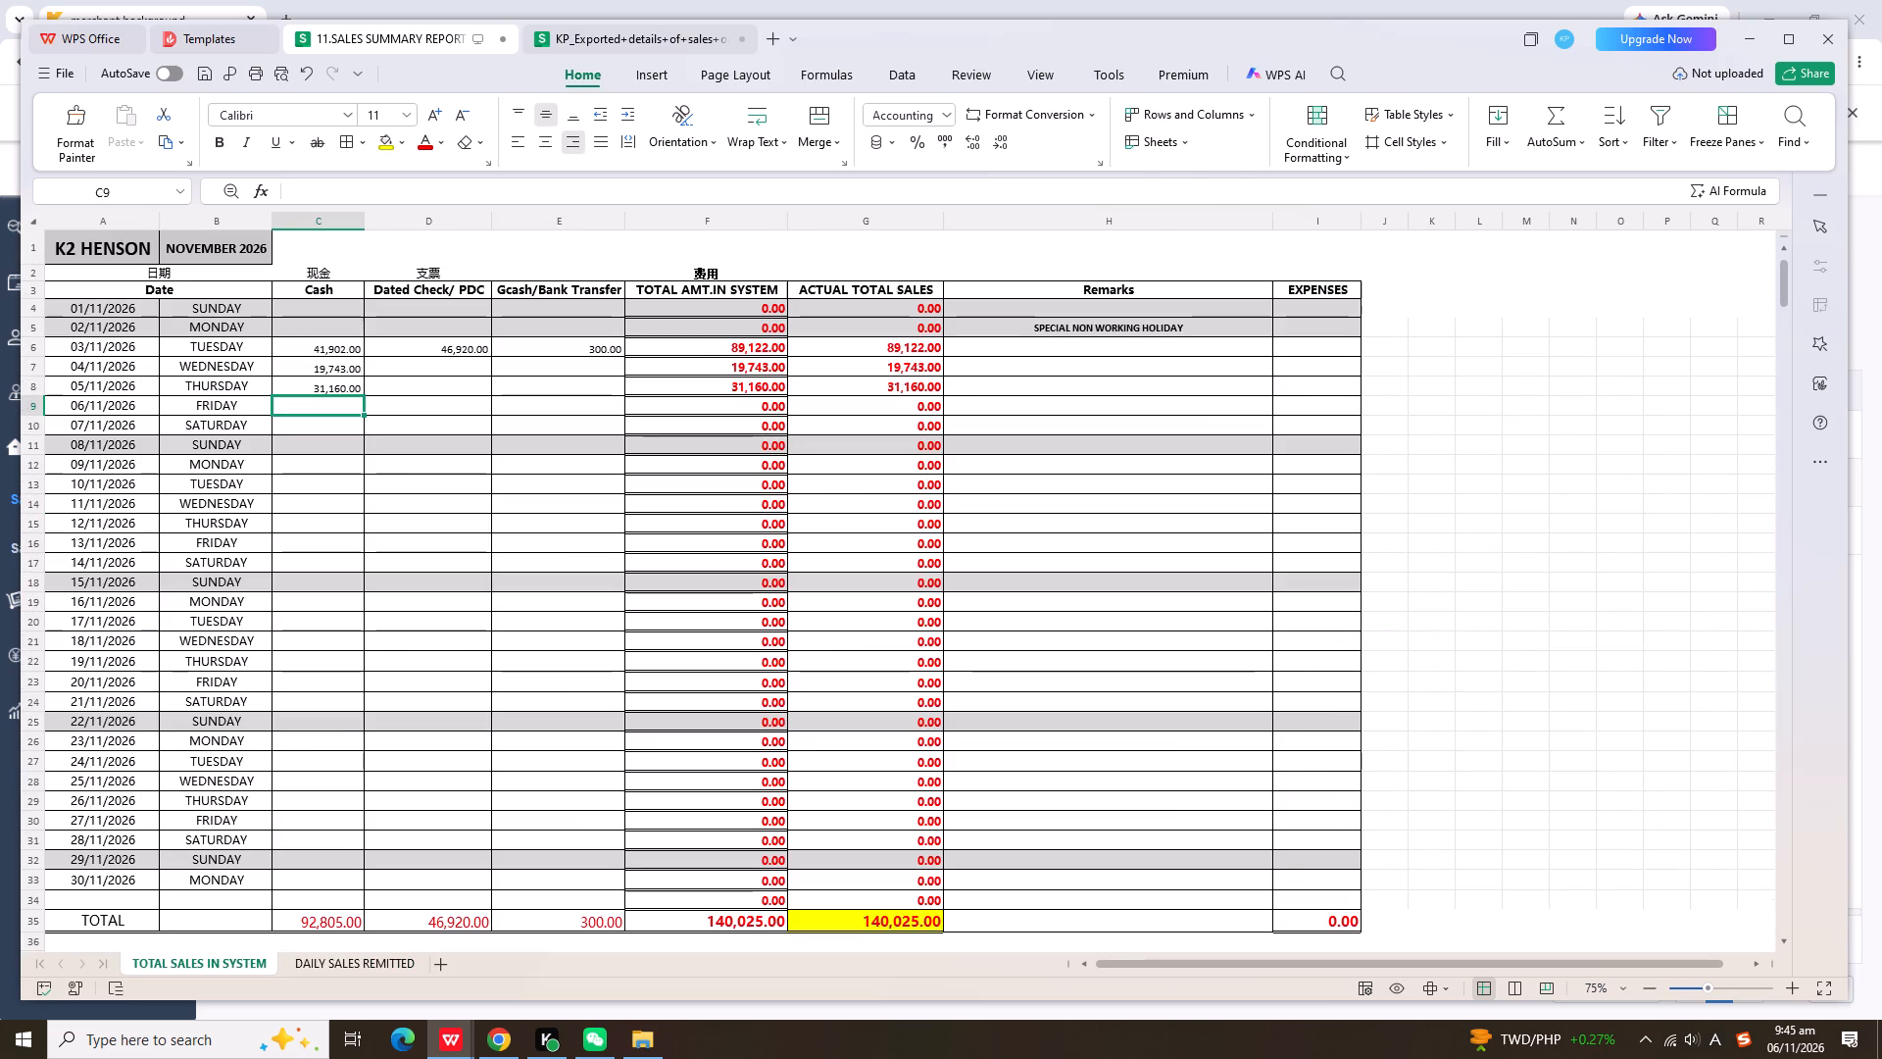
pyautogui.hotkey('ctrl', 's')
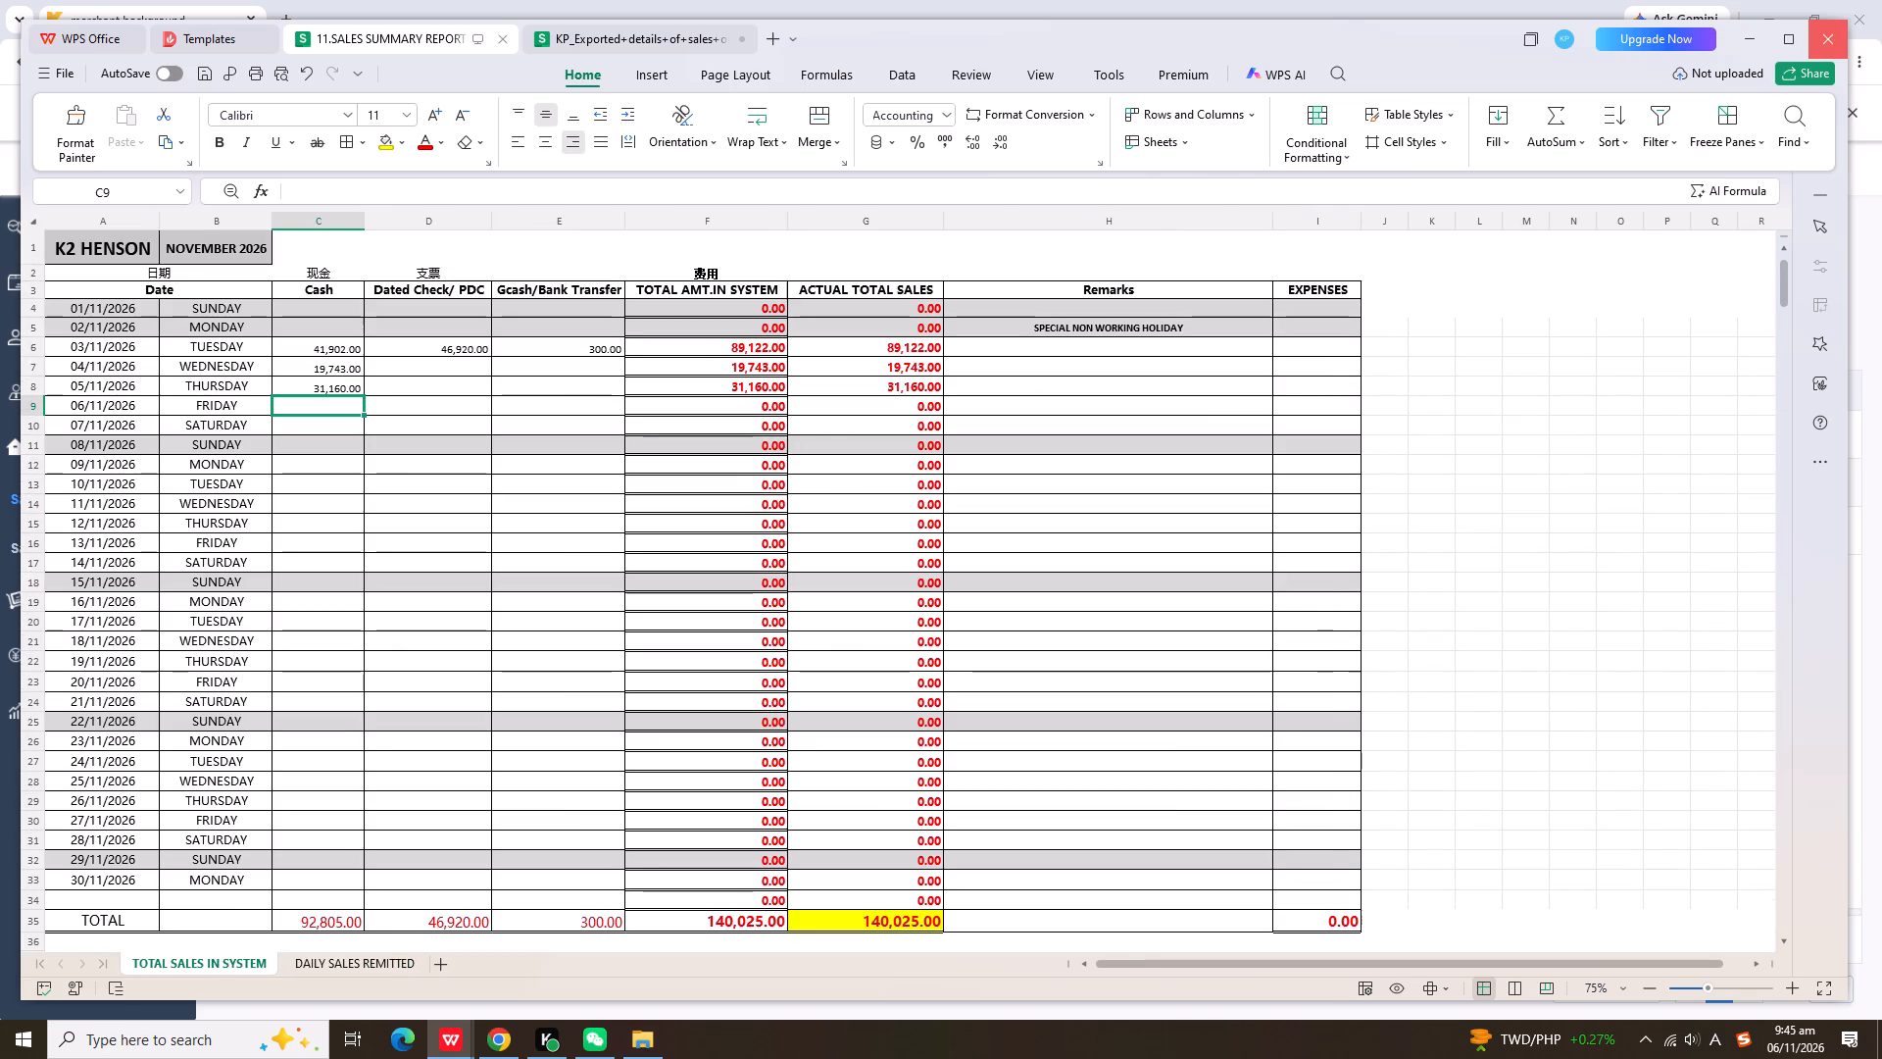
pyautogui.click(1831, 44)
pyautogui.click(997, 535)
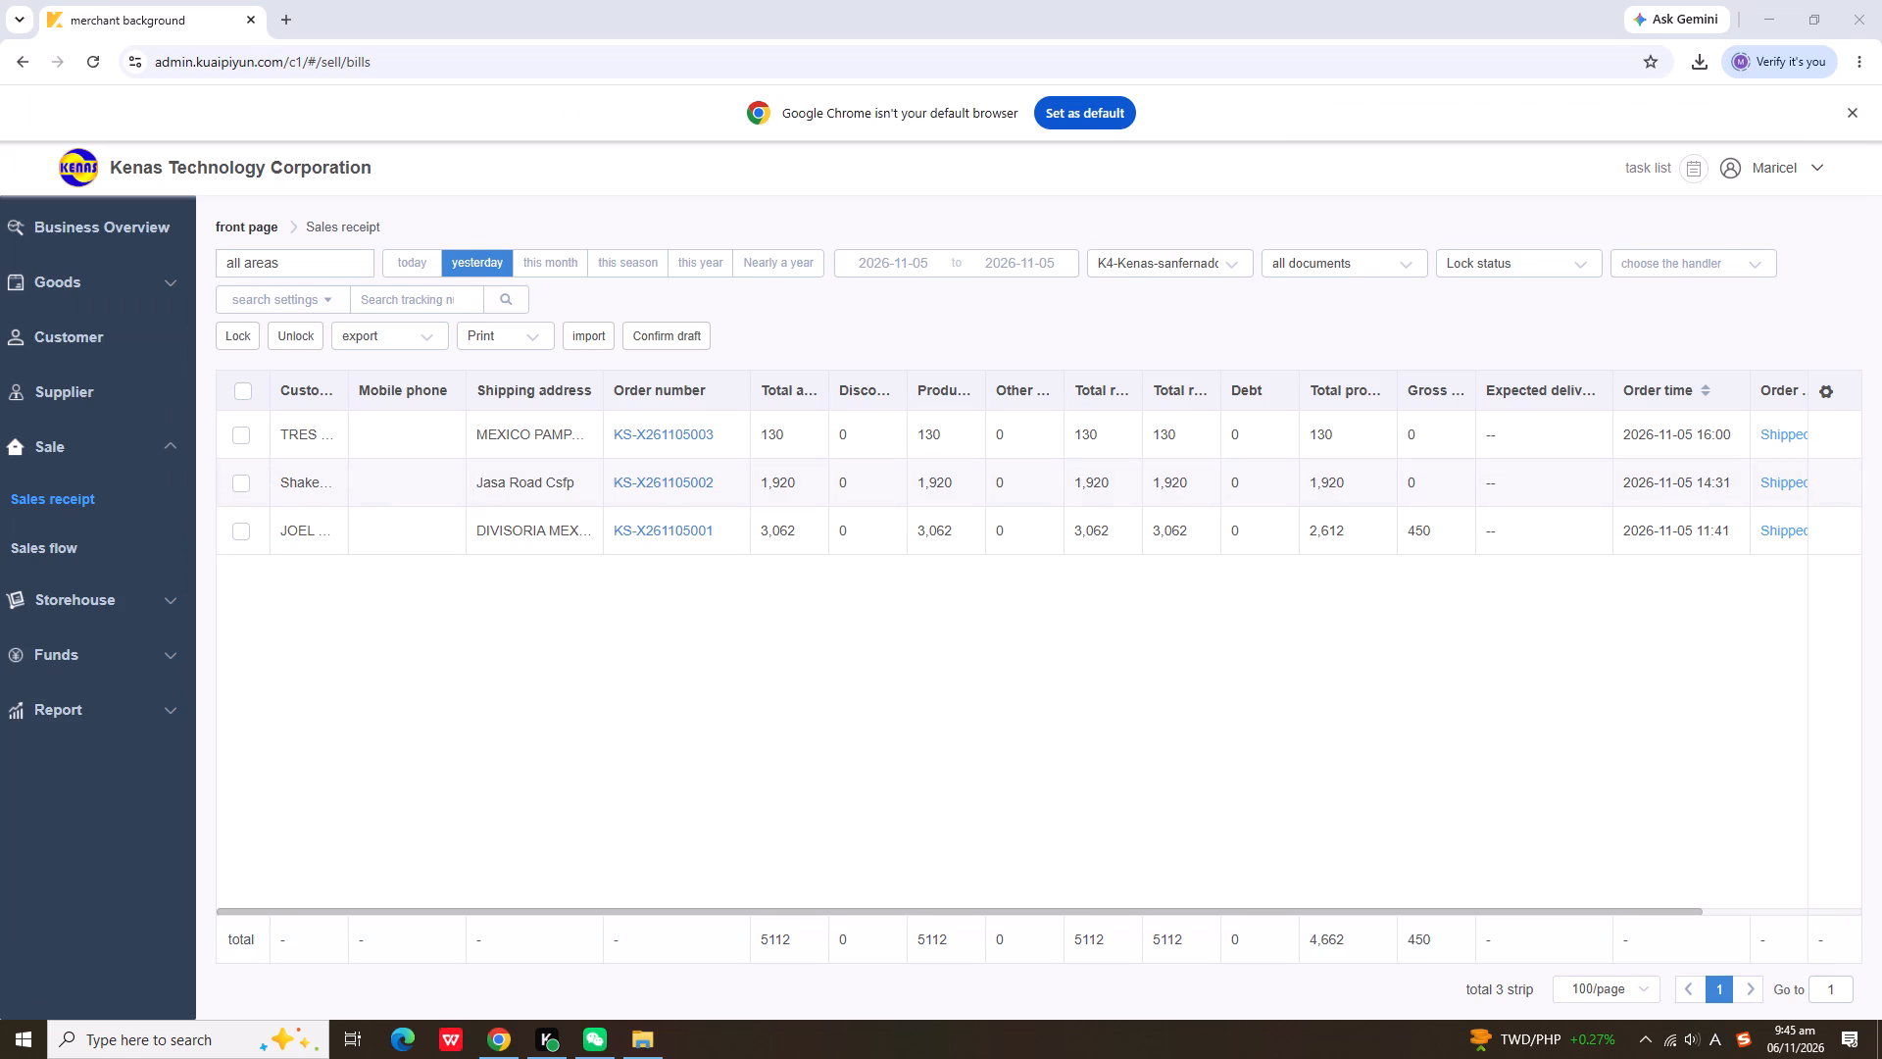
# Open the November 2026 sales summary report from the K3 BULACAN 2026 folder.
pyautogui.click(649, 1042)
pyautogui.click(576, 167)
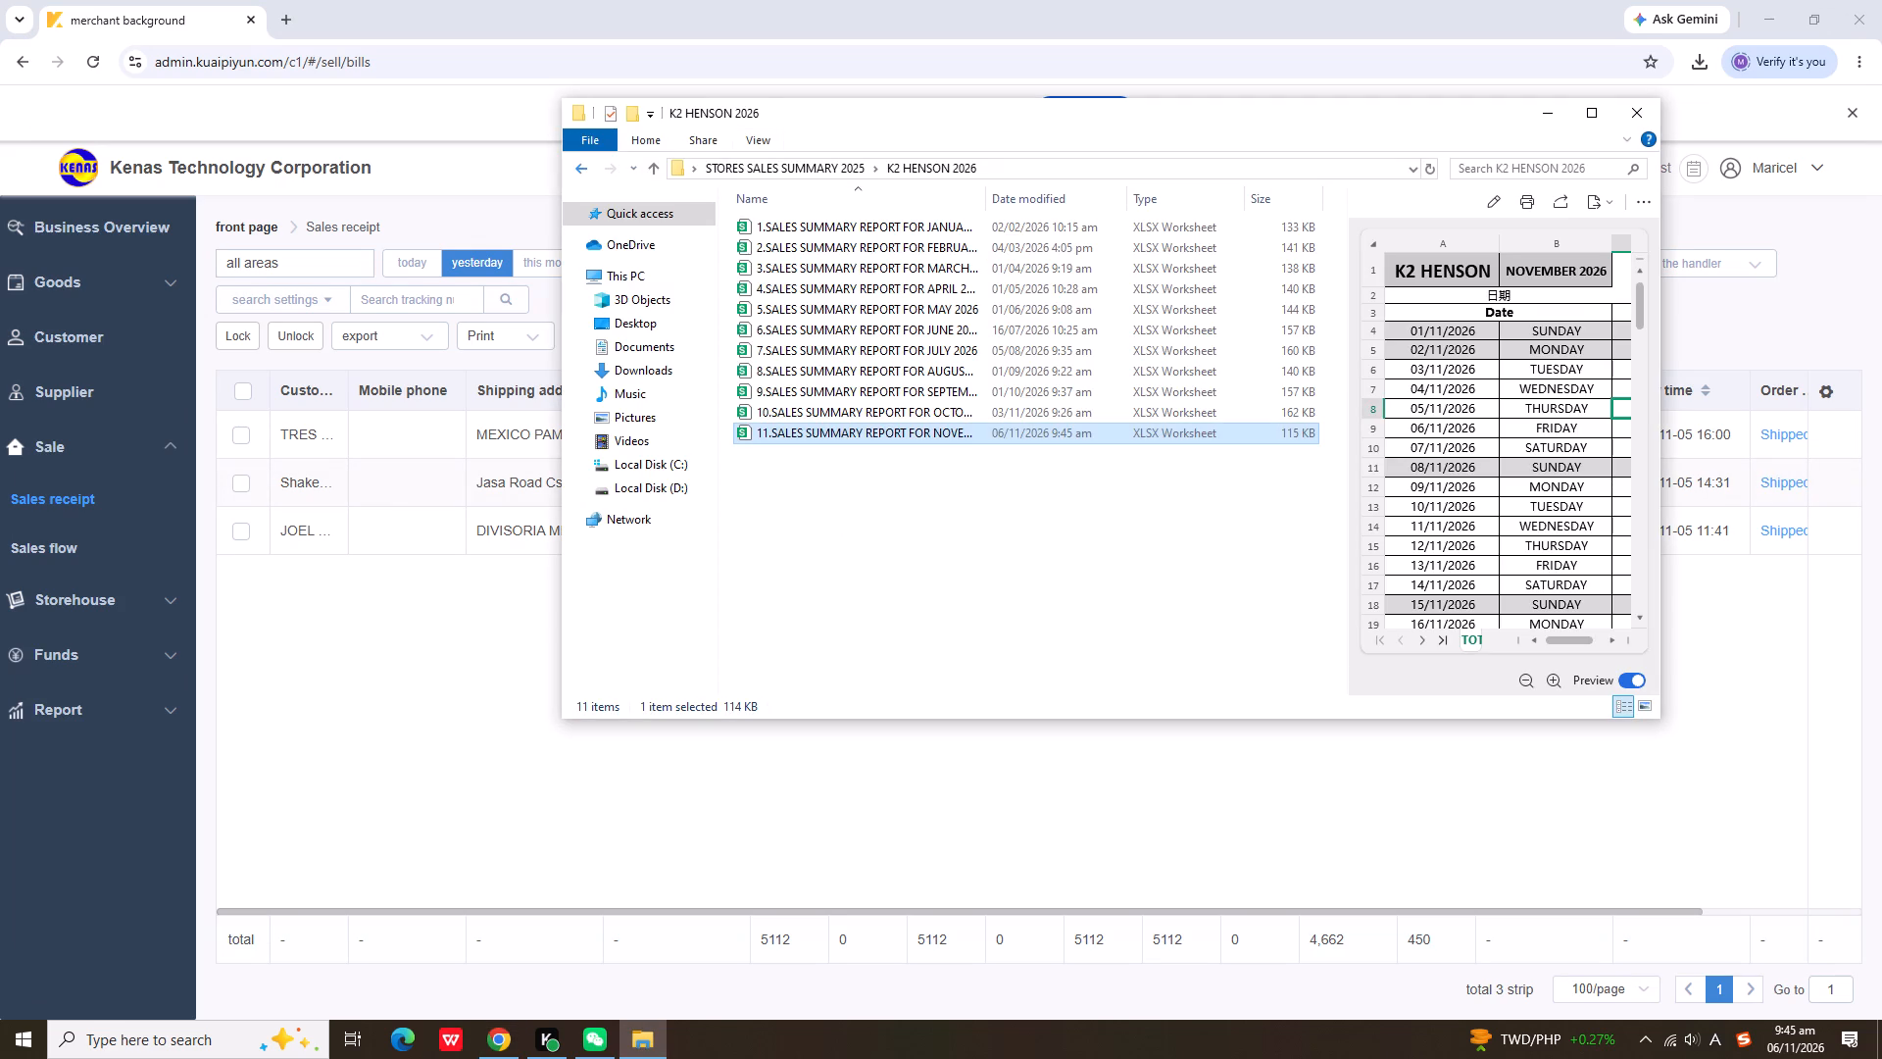
pyautogui.doubleClick(817, 269)
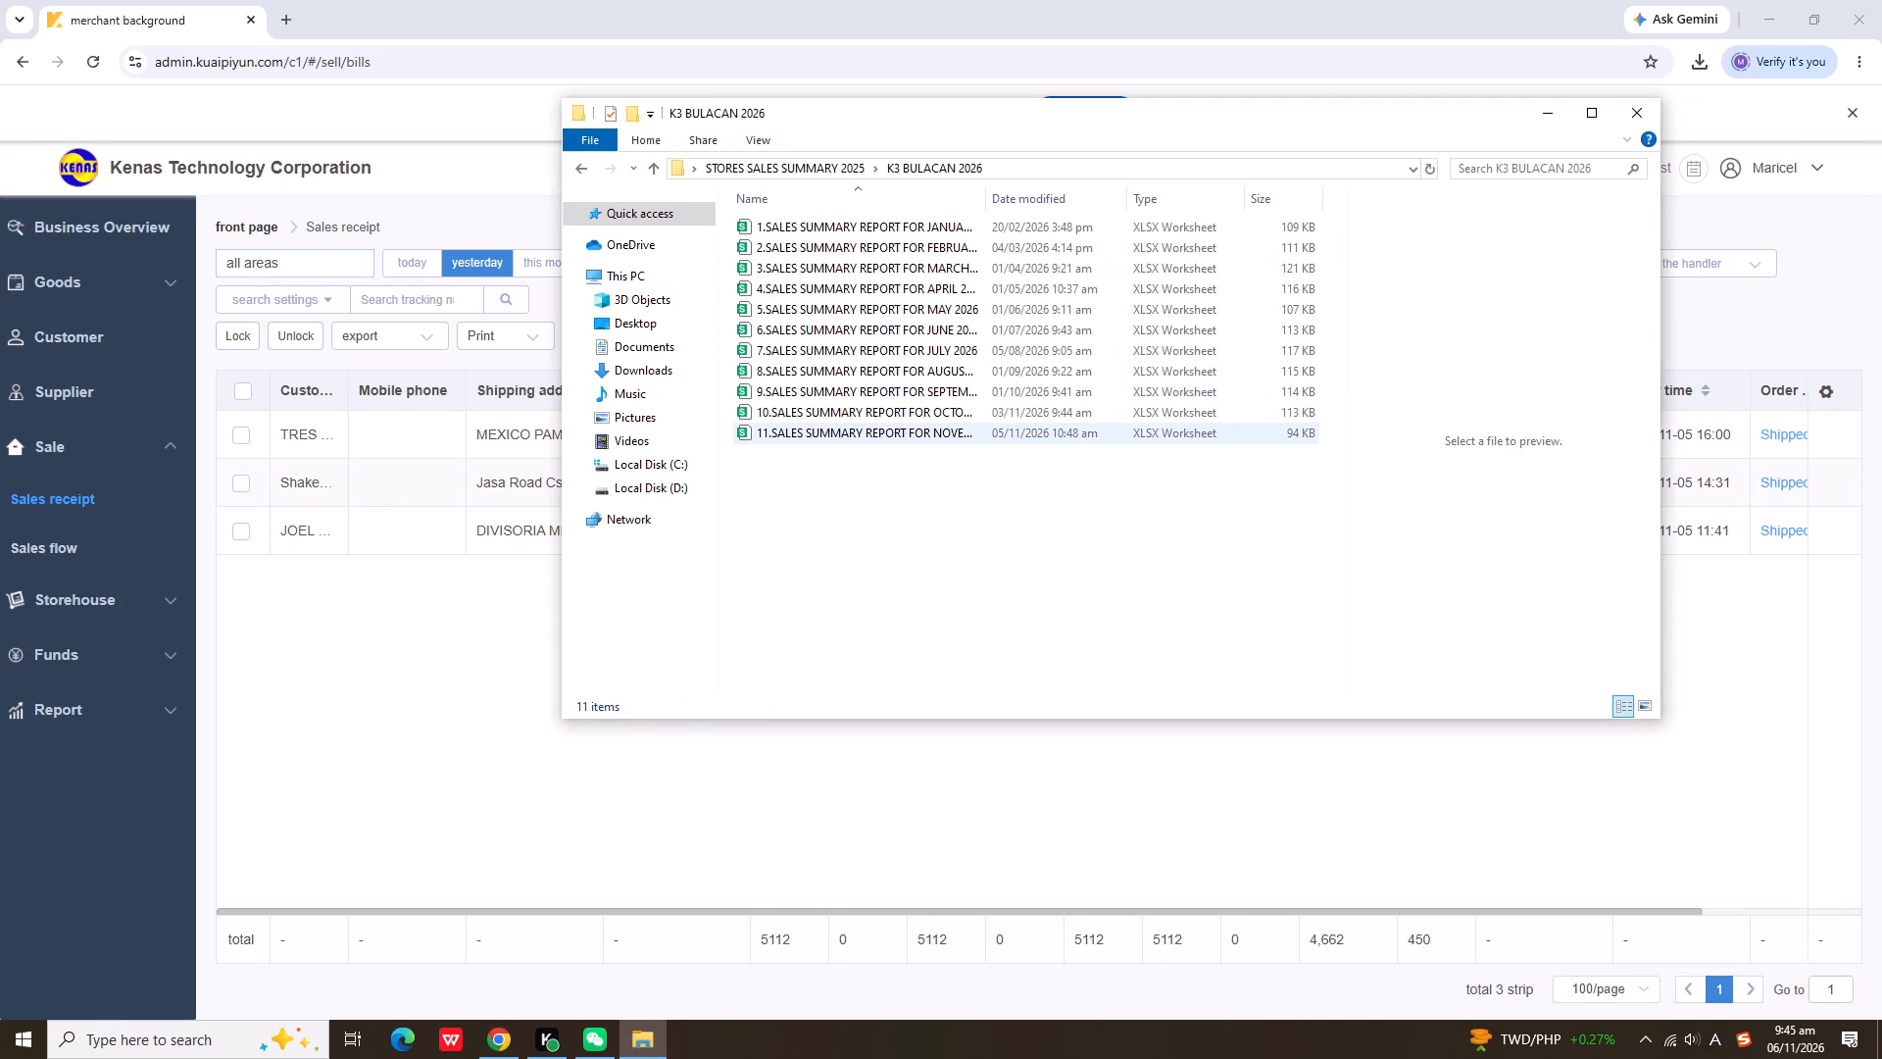
pyautogui.doubleClick(875, 432)
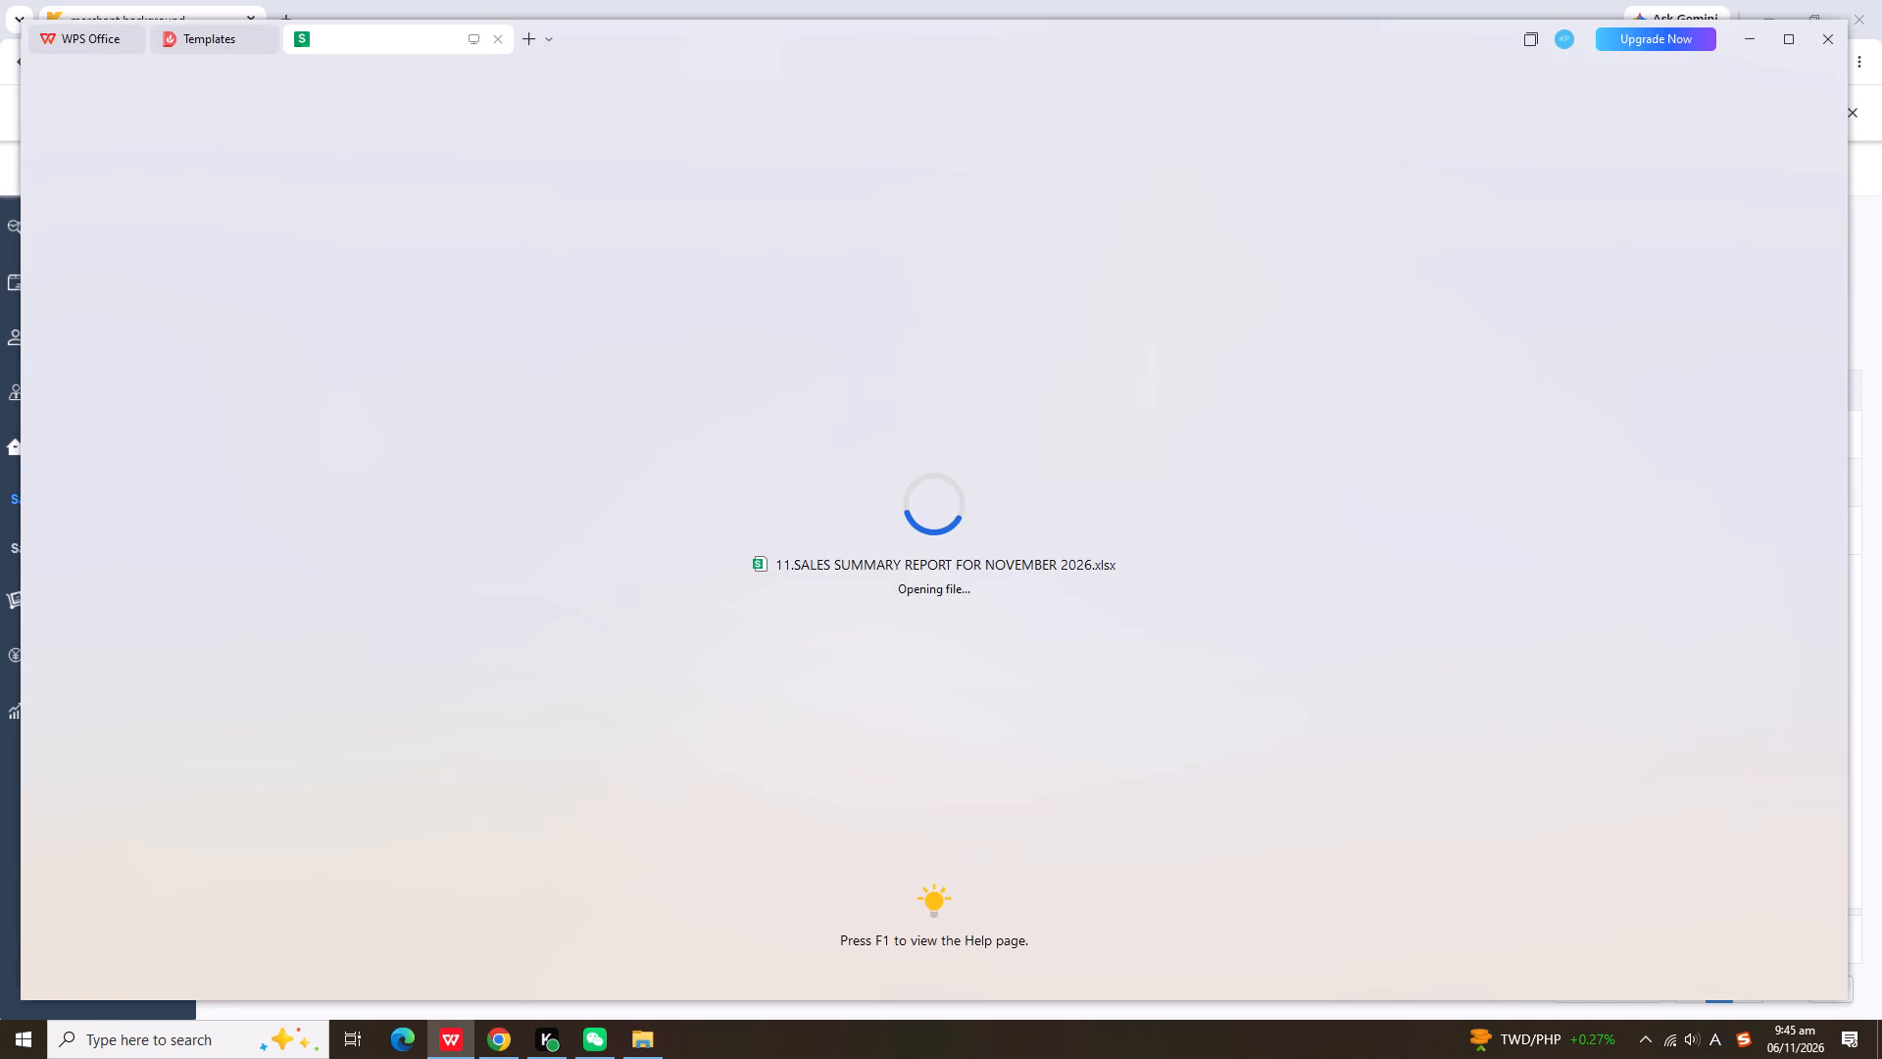
# Set the K3 Cash amount for 05/11/2026 to 52305 in TOTAL SALES IN SYSTEM.
pyautogui.write('5205')
pyautogui.press('Return')
pyautogui.press('Up')
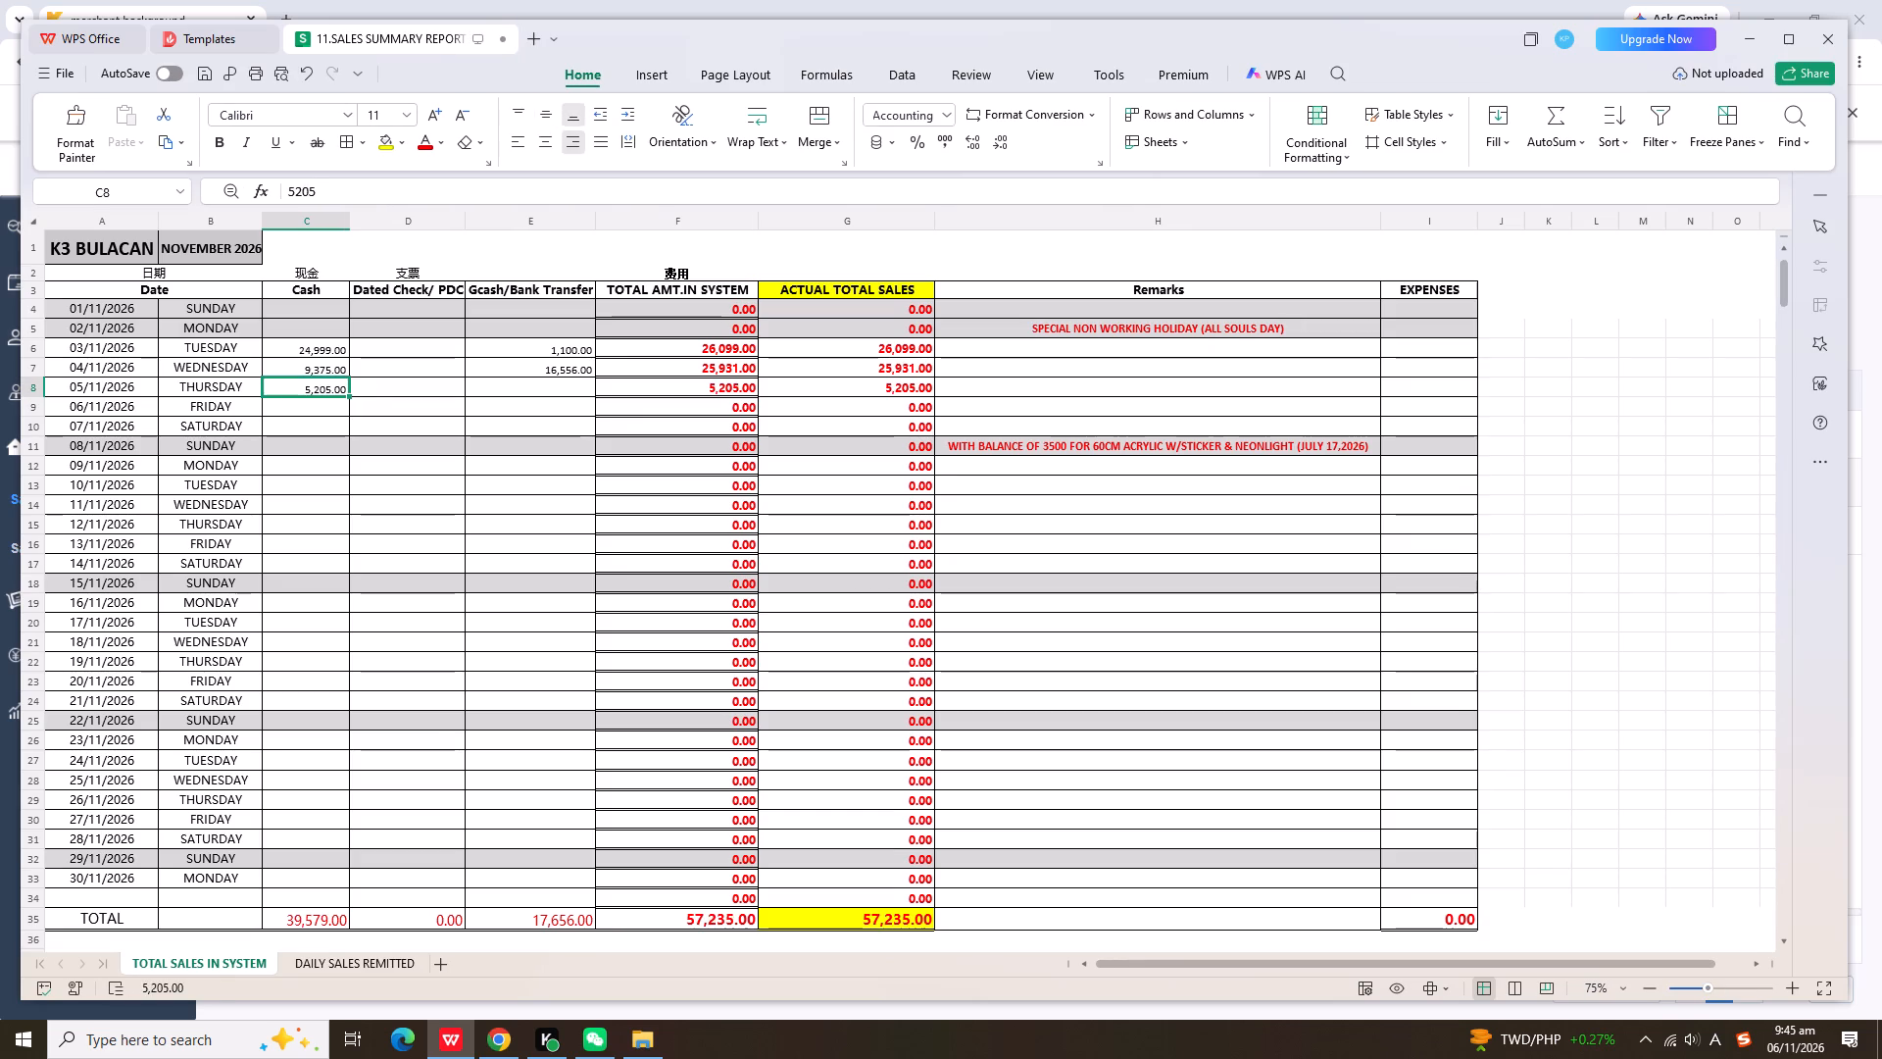
pyautogui.write('5203')
pyautogui.press('BackSpace')
pyautogui.press('BackSpace')
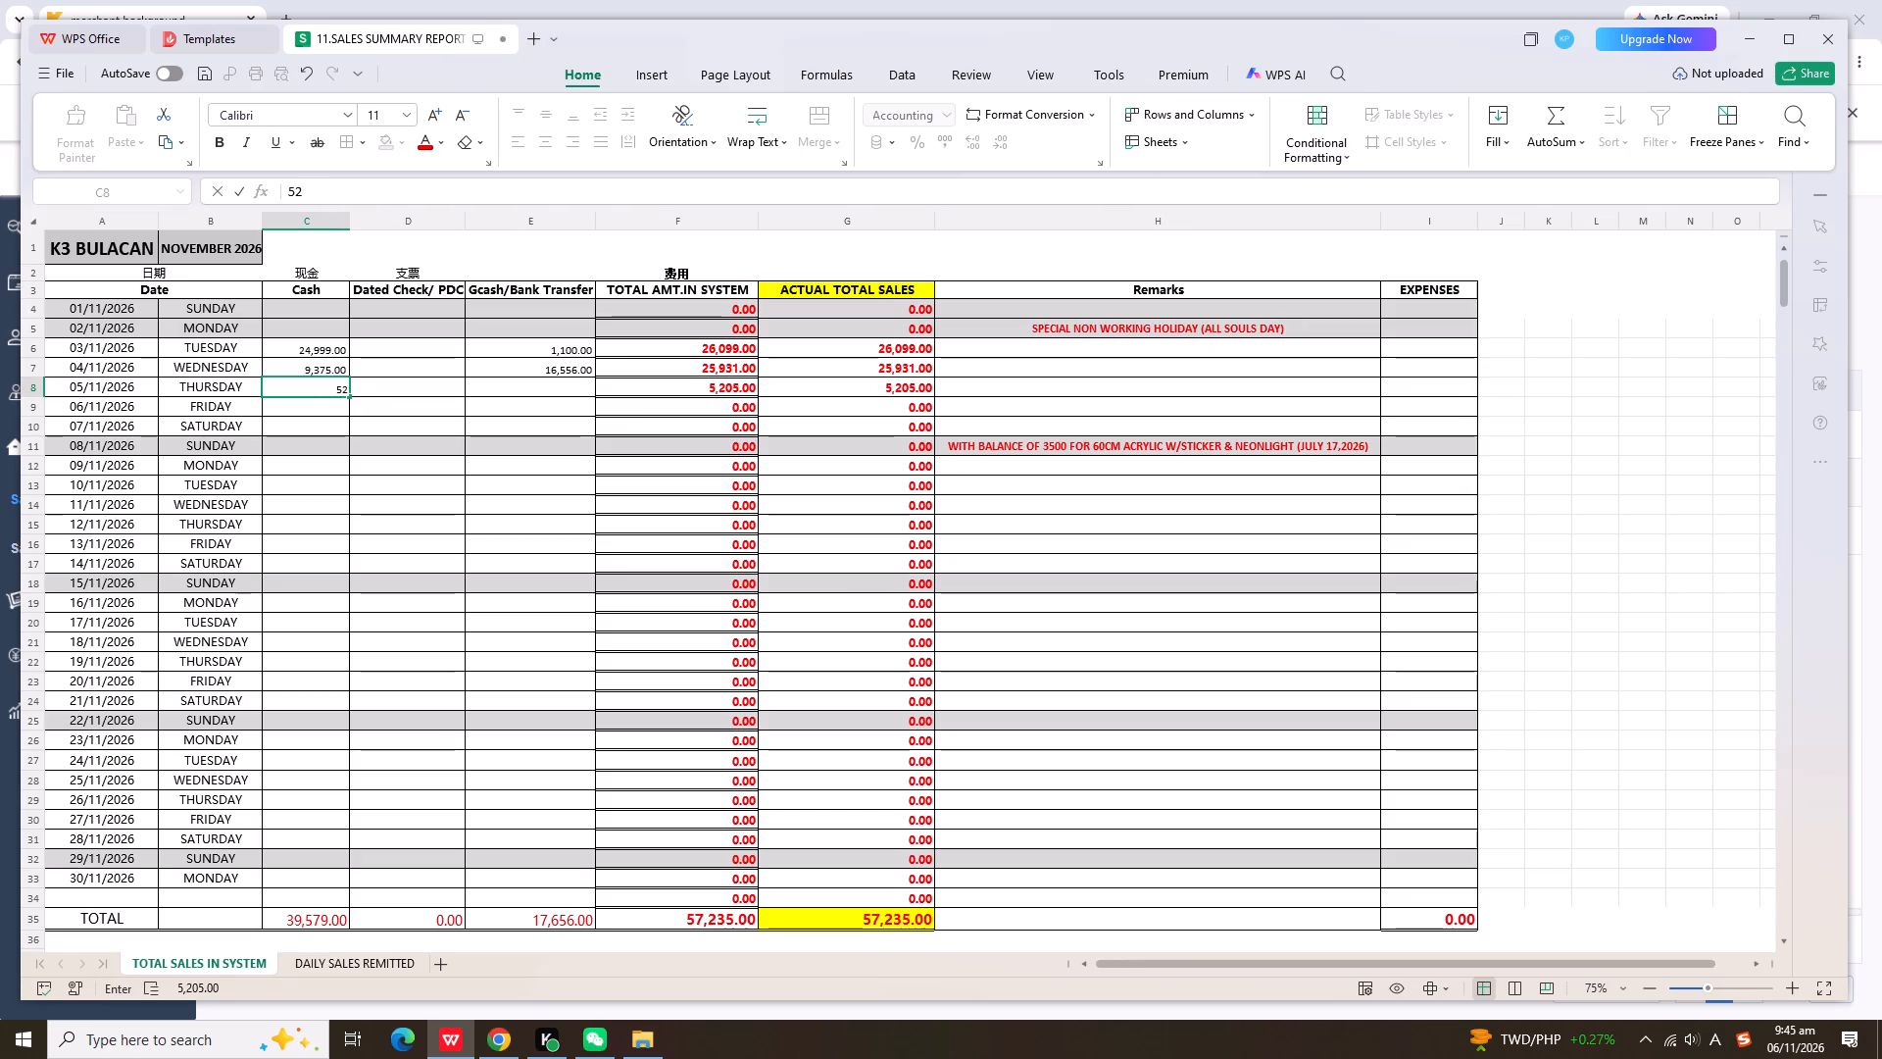
pyautogui.write('305')
pyautogui.press('Return')
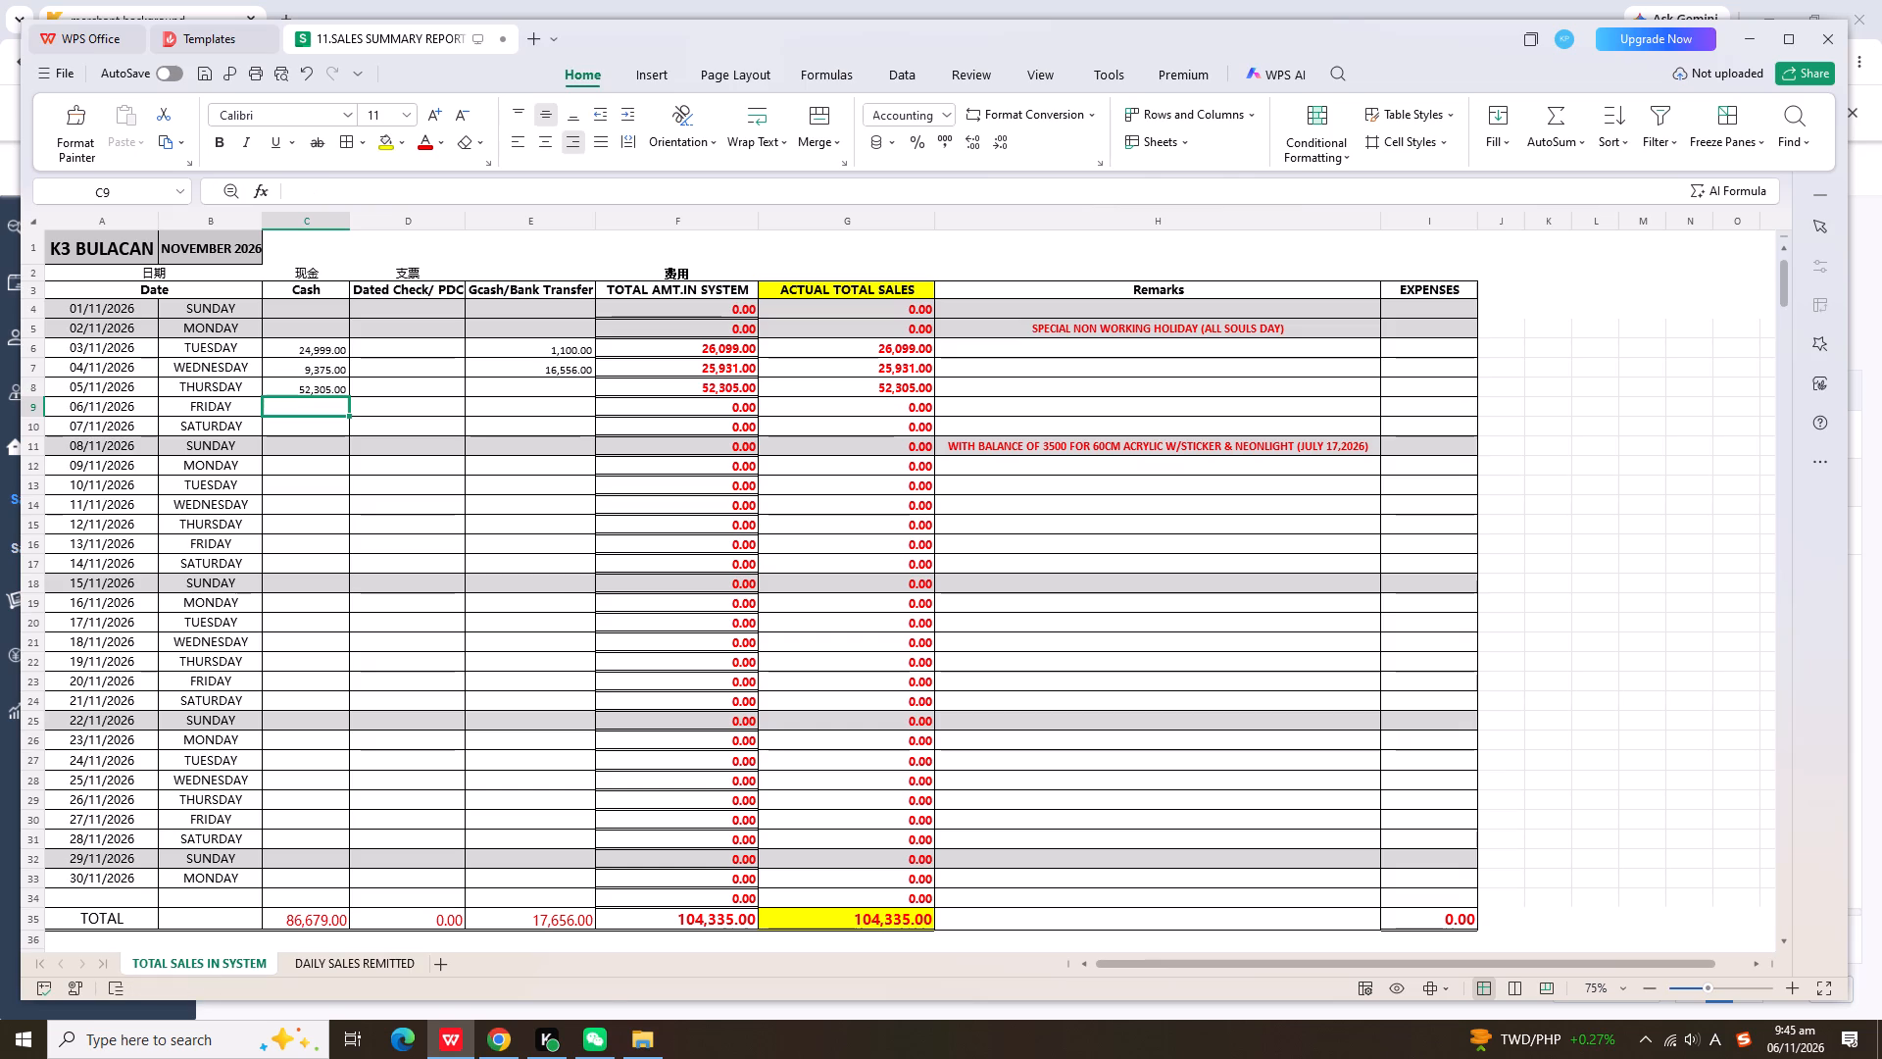
# Switch to the browser, download the K3 exported sales receipt details from the task list, and open the file.
pyautogui.click(536, 388)
pyautogui.click(496, 1046)
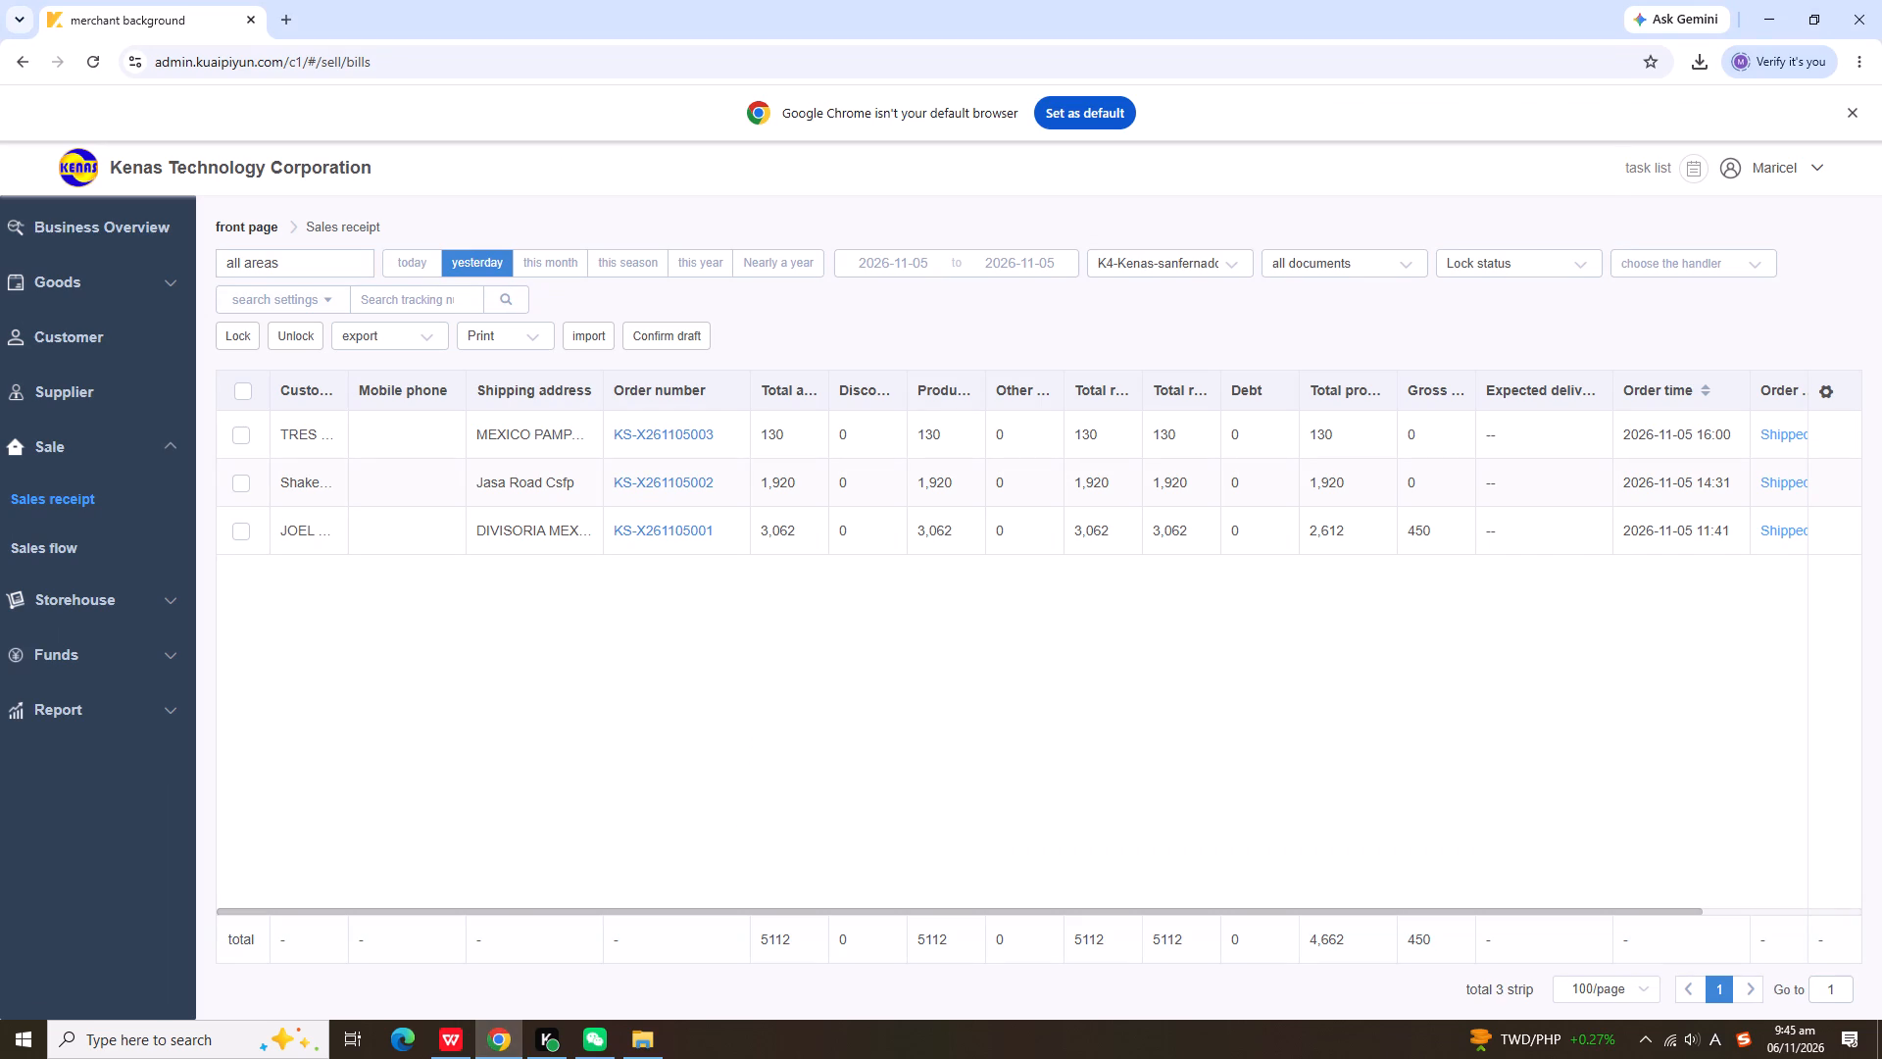
pyautogui.click(1688, 165)
pyautogui.click(1356, 281)
pyautogui.click(1511, 109)
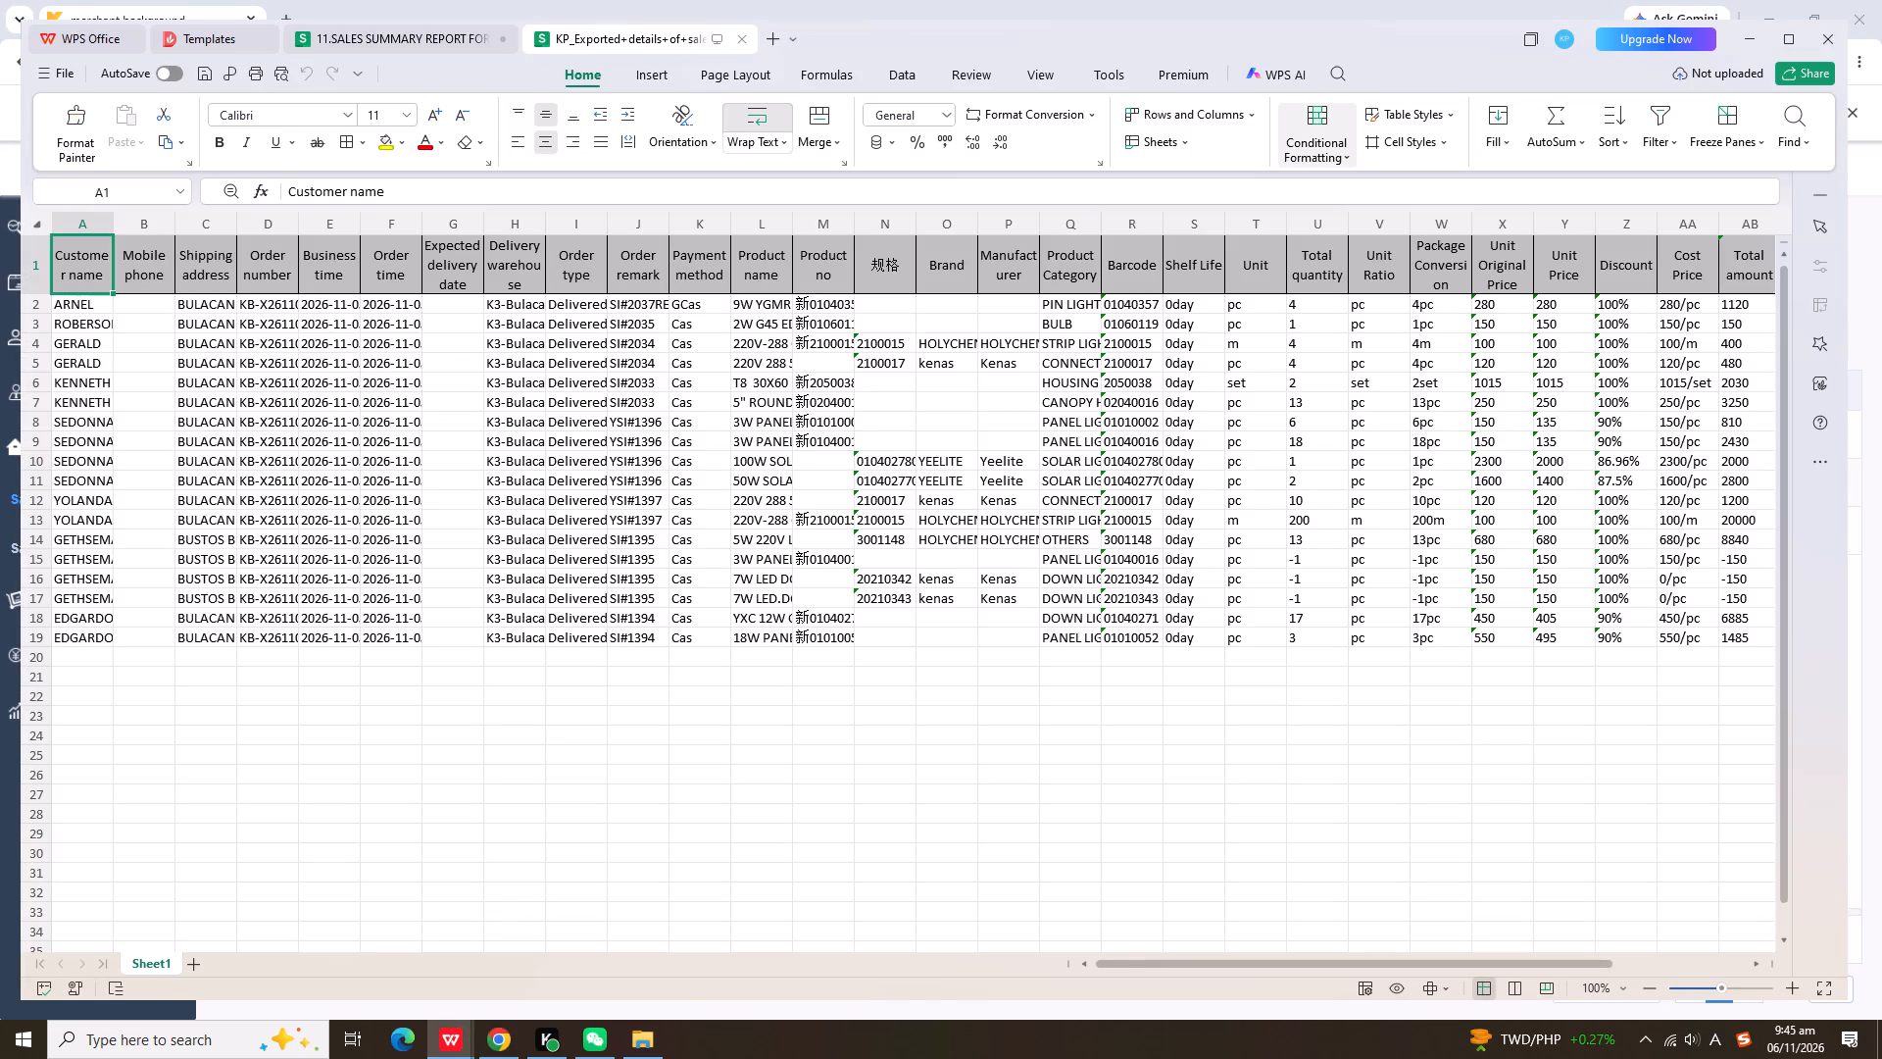
# Delete the Mobile phone, Shipping address, Business time, Expected delivery date, Delivery warehouse and Order type columns from the K3 export.
pyautogui.moveTo(160, 228); pyautogui.dragTo(191, 228)
pyautogui.rightClick(191, 228)
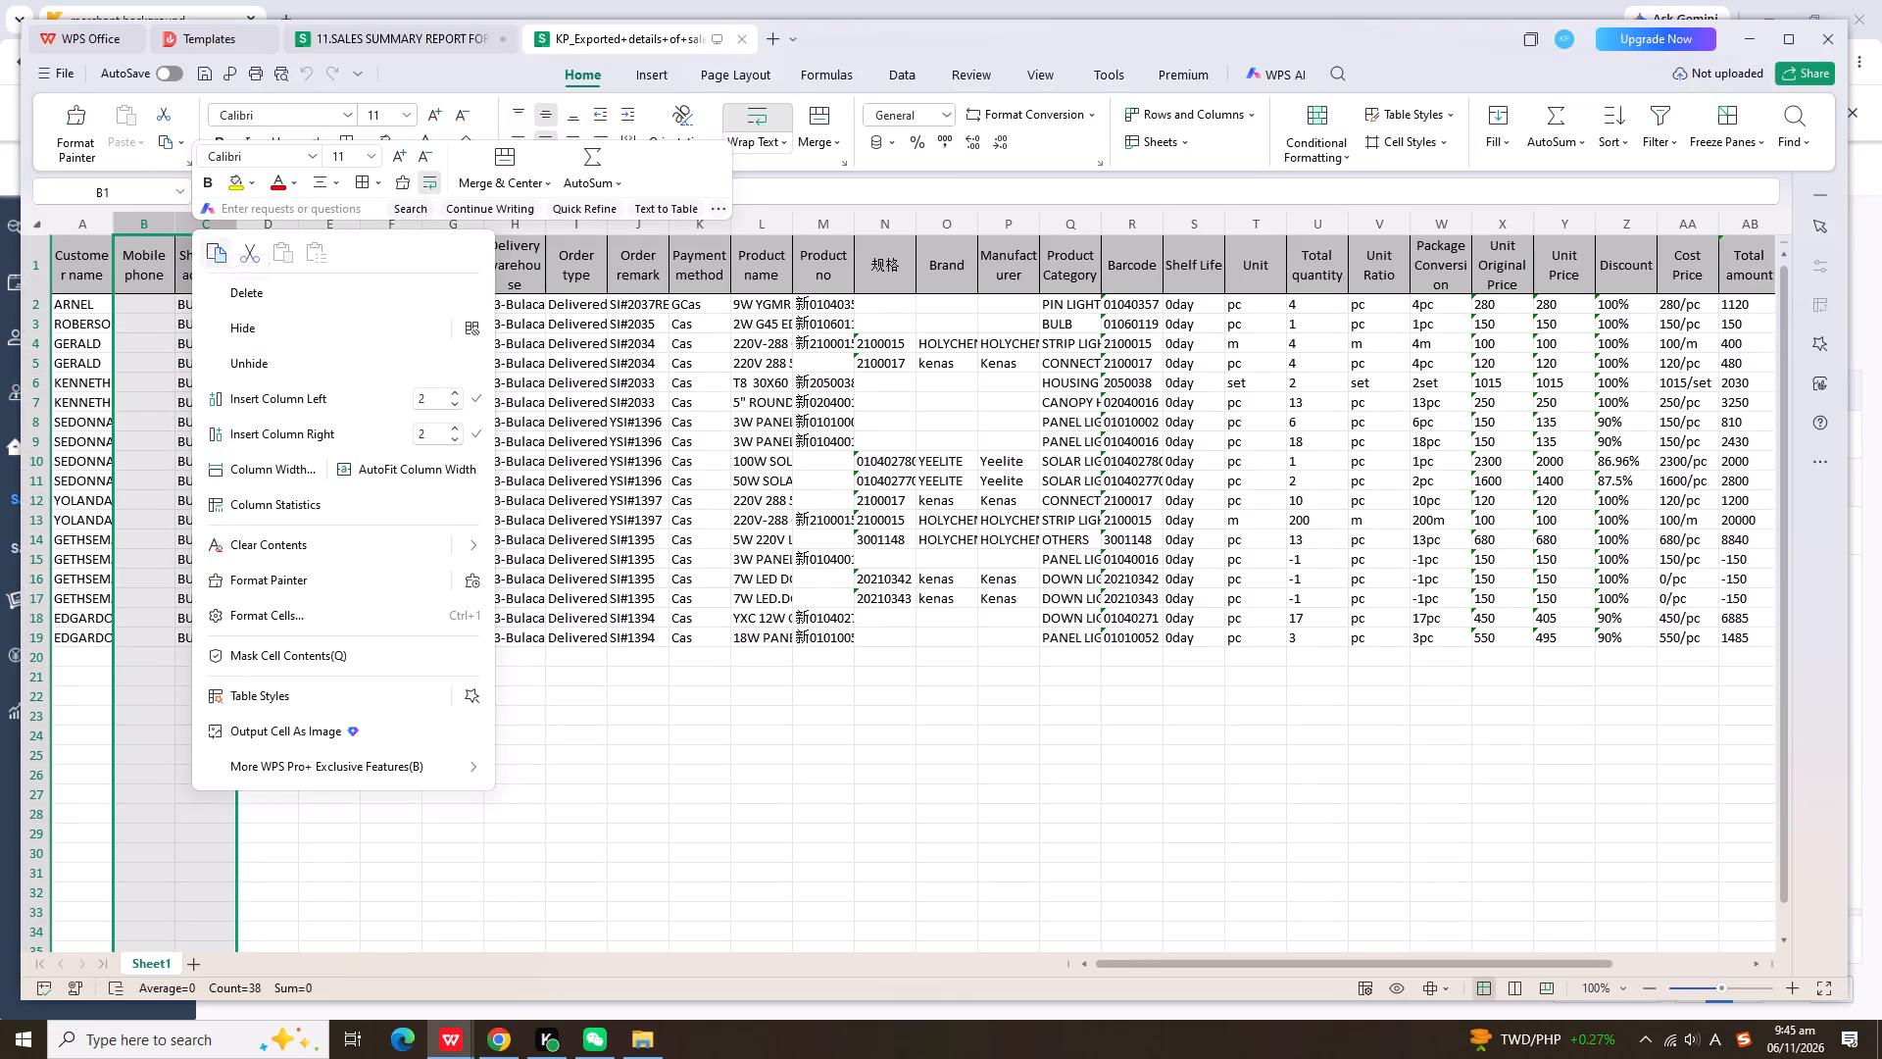
pyautogui.click(237, 287)
pyautogui.click(219, 227)
pyautogui.rightClick(219, 227)
pyautogui.click(260, 293)
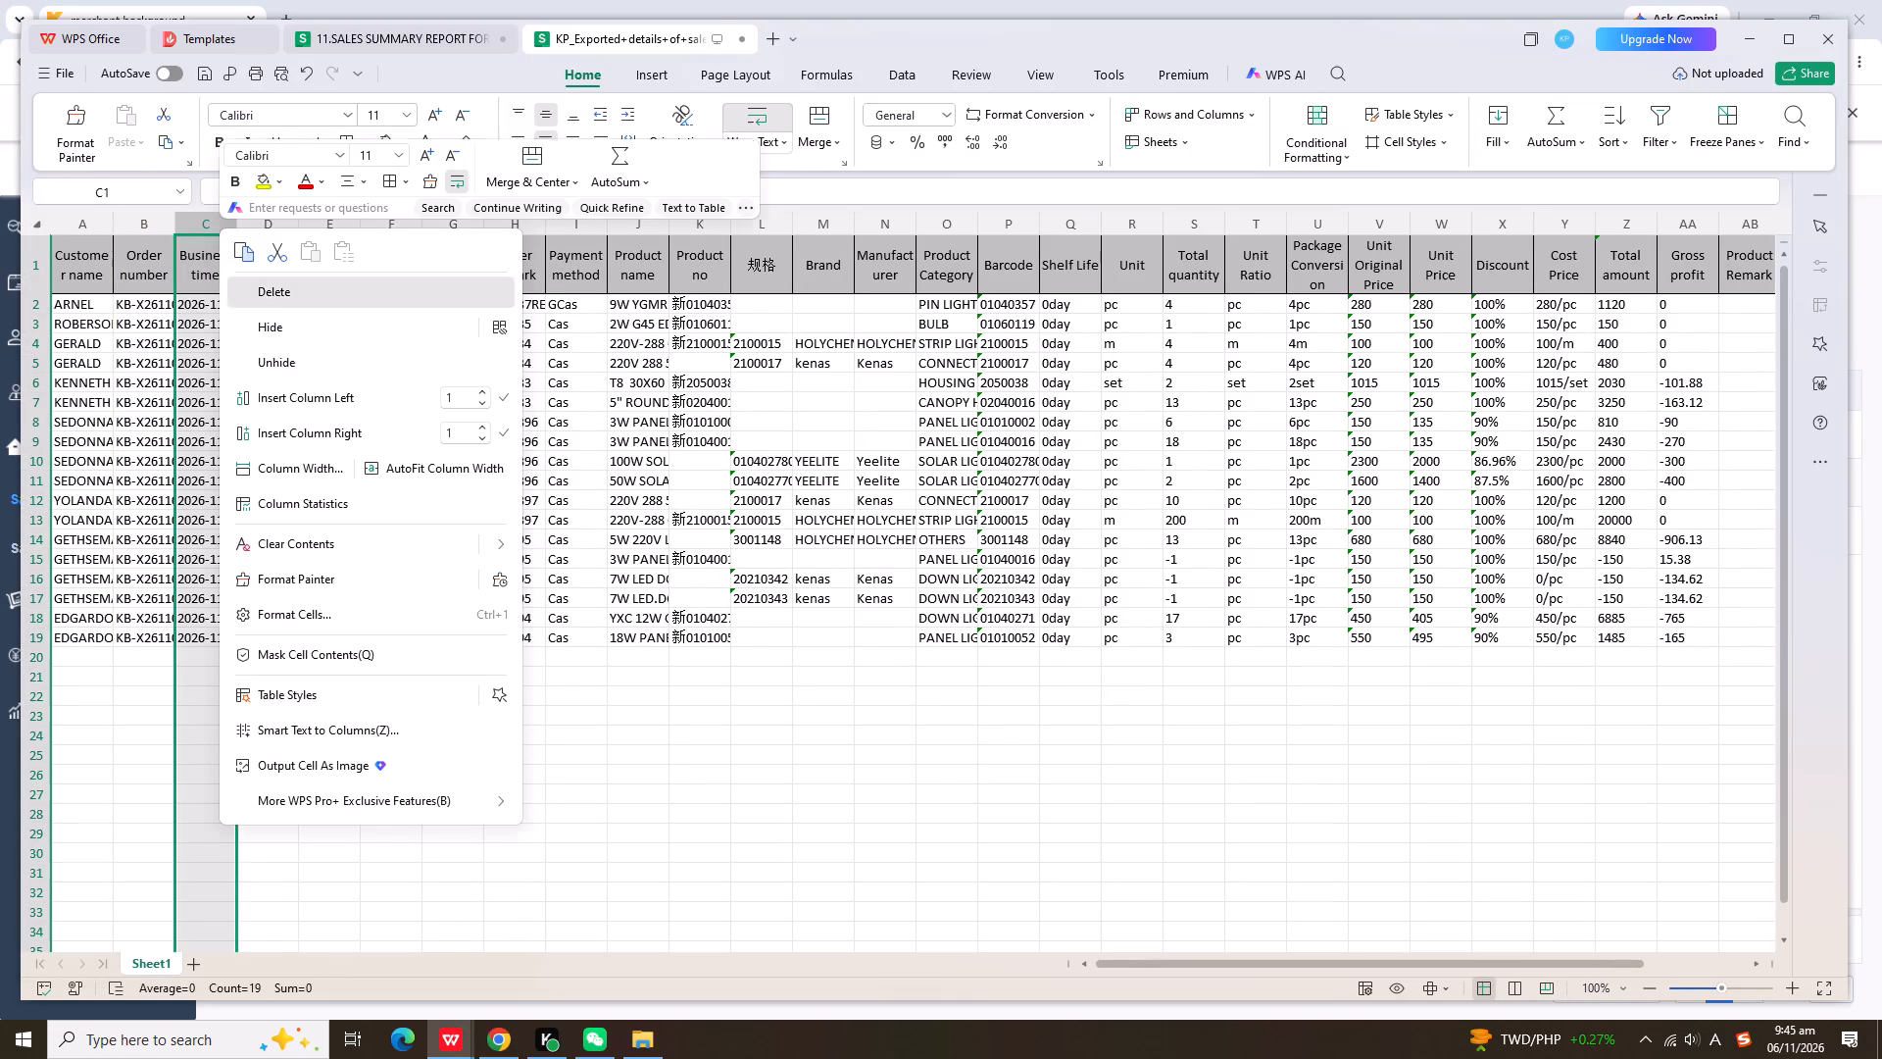
pyautogui.moveTo(284, 231); pyautogui.dragTo(423, 226)
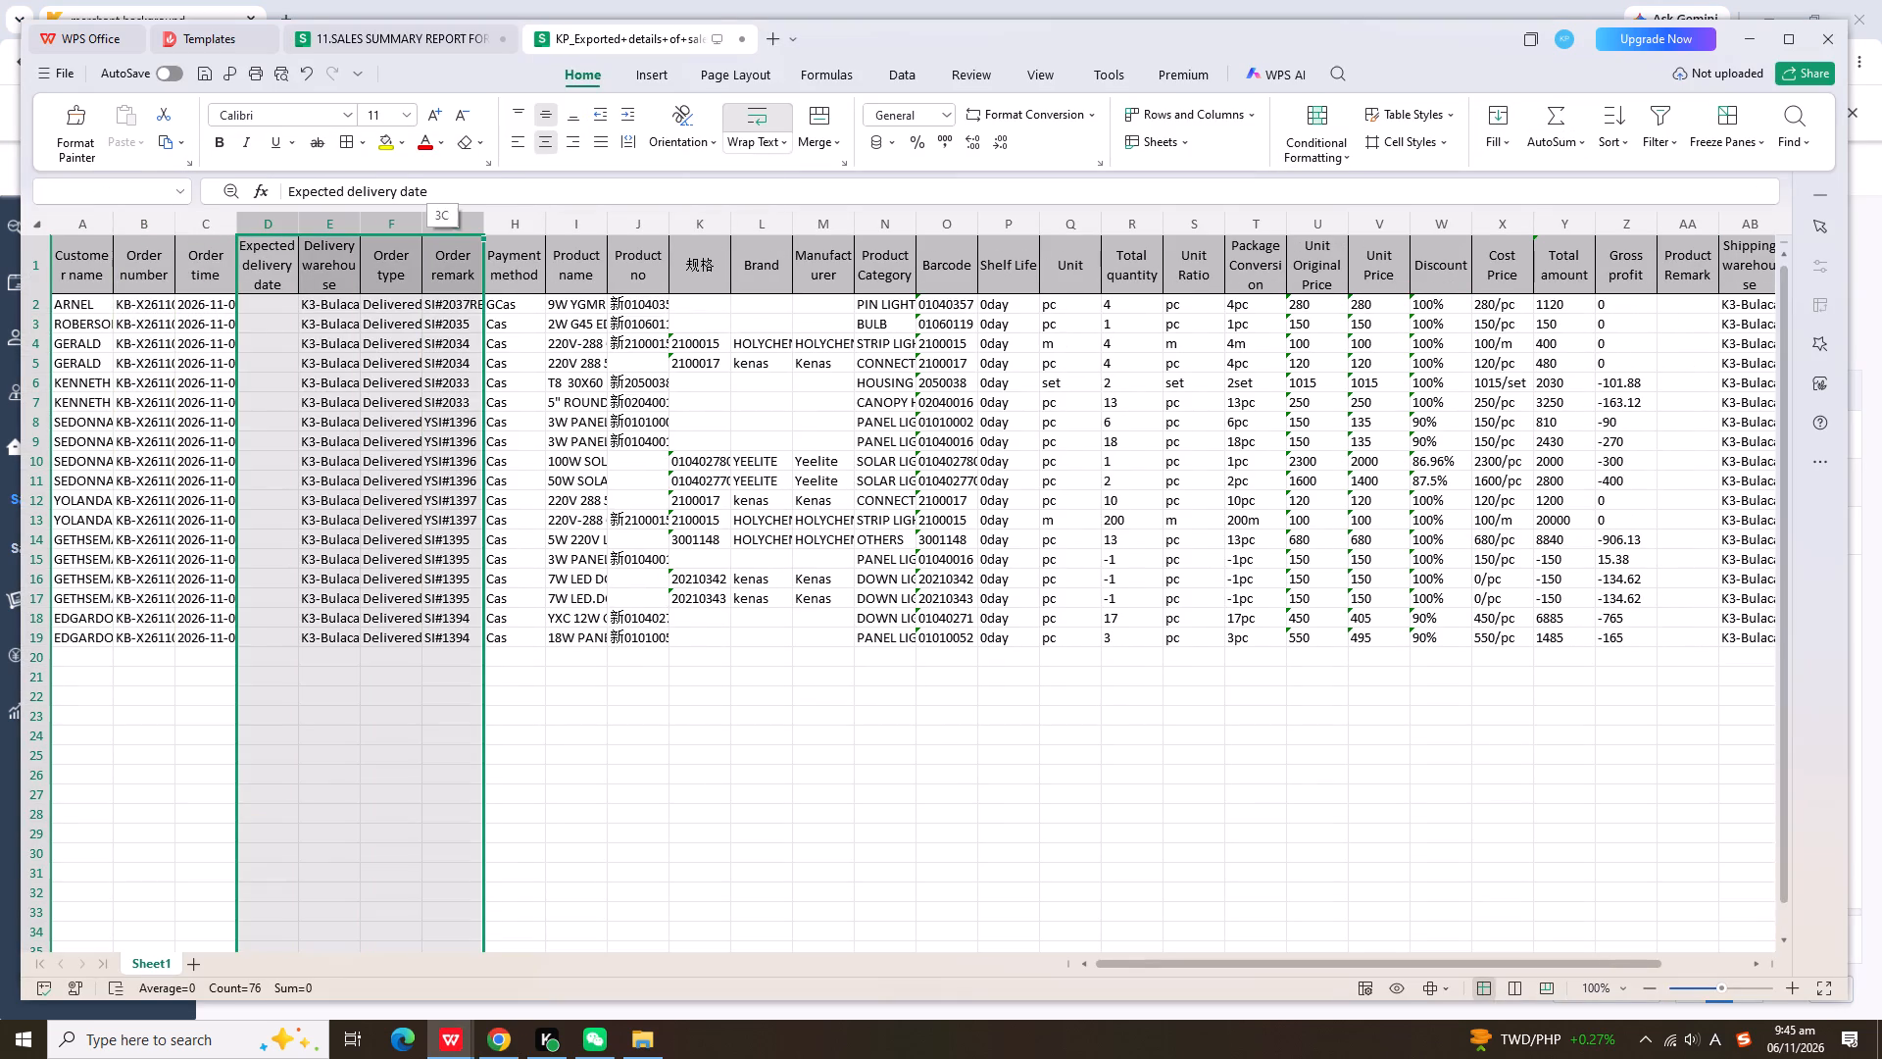
pyautogui.moveTo(423, 226); pyautogui.dragTo(401, 224)
pyautogui.rightClick(401, 224)
pyautogui.click(468, 293)
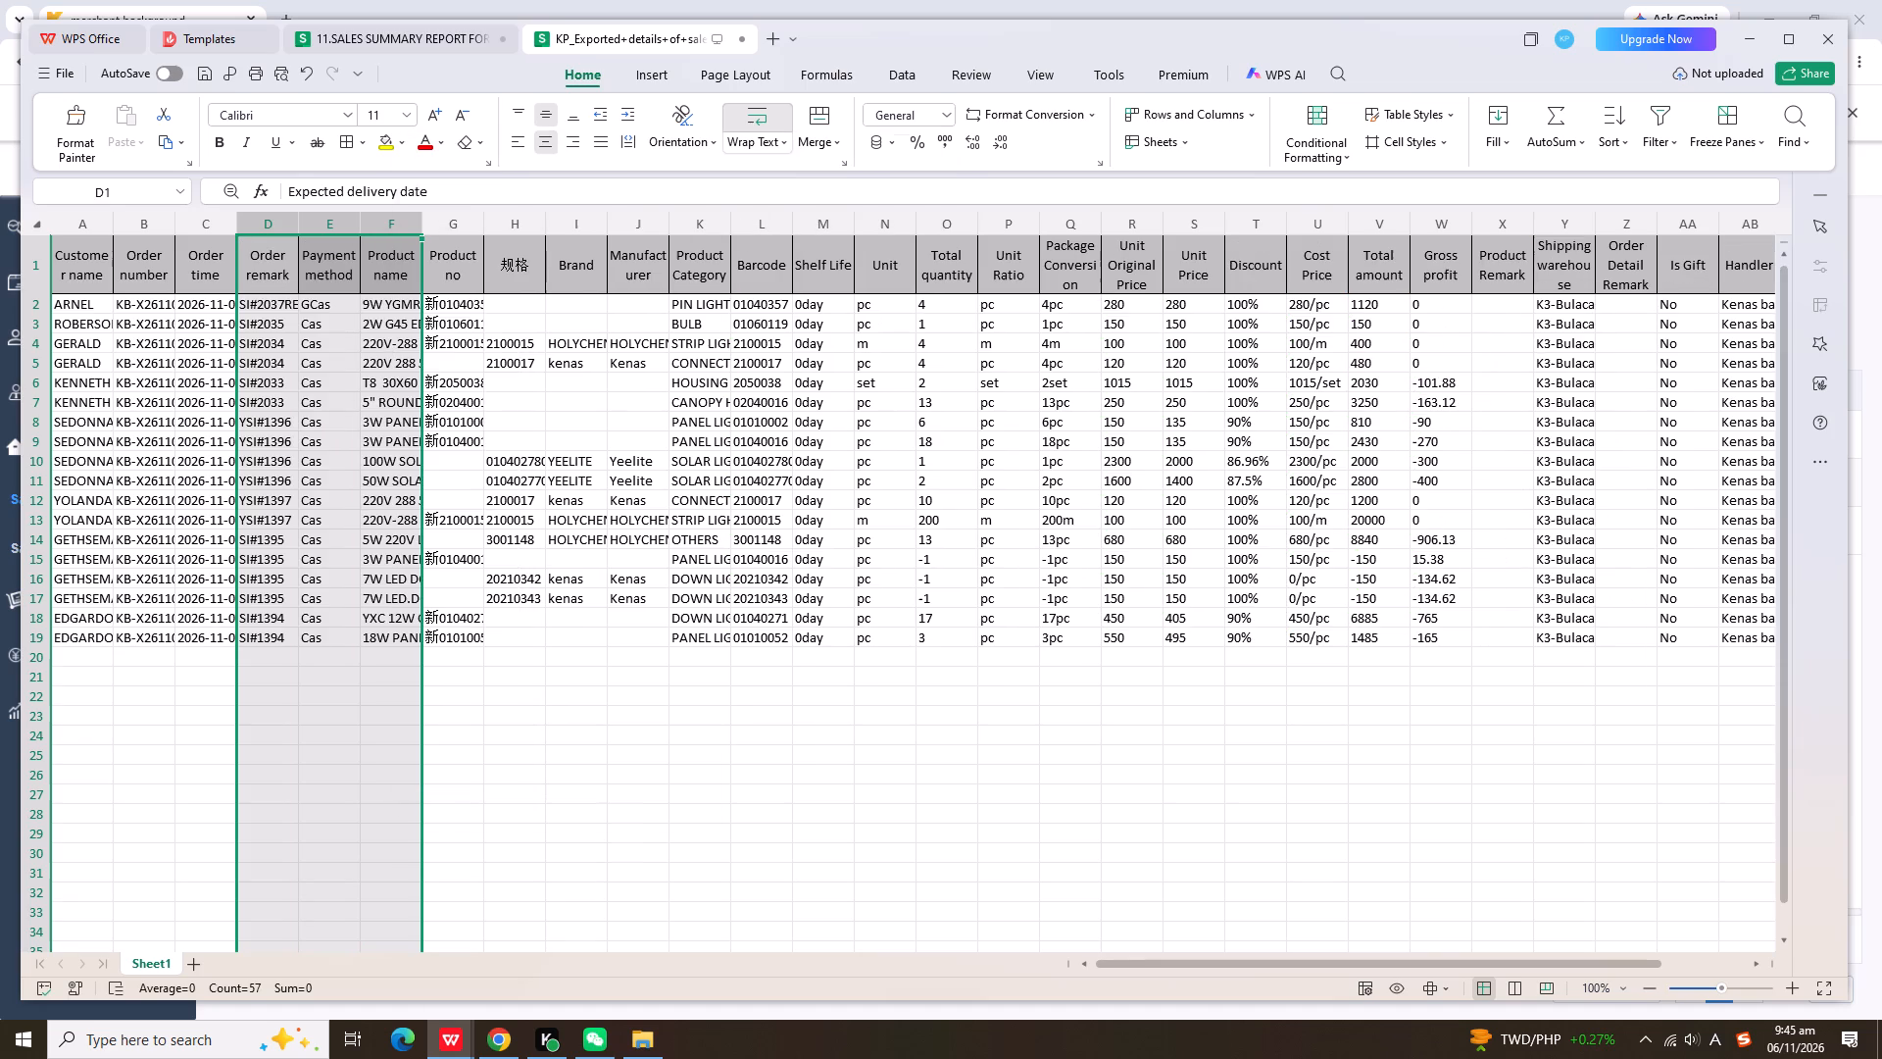
# Delete the Product no through Product Category, Shelf Life, Unit Ratio, Package Conversion, Unit Original Price, Discount and Cost Price columns.
pyautogui.moveTo(448, 229); pyautogui.dragTo(676, 245)
pyautogui.rightClick(690, 229)
pyautogui.click(732, 289)
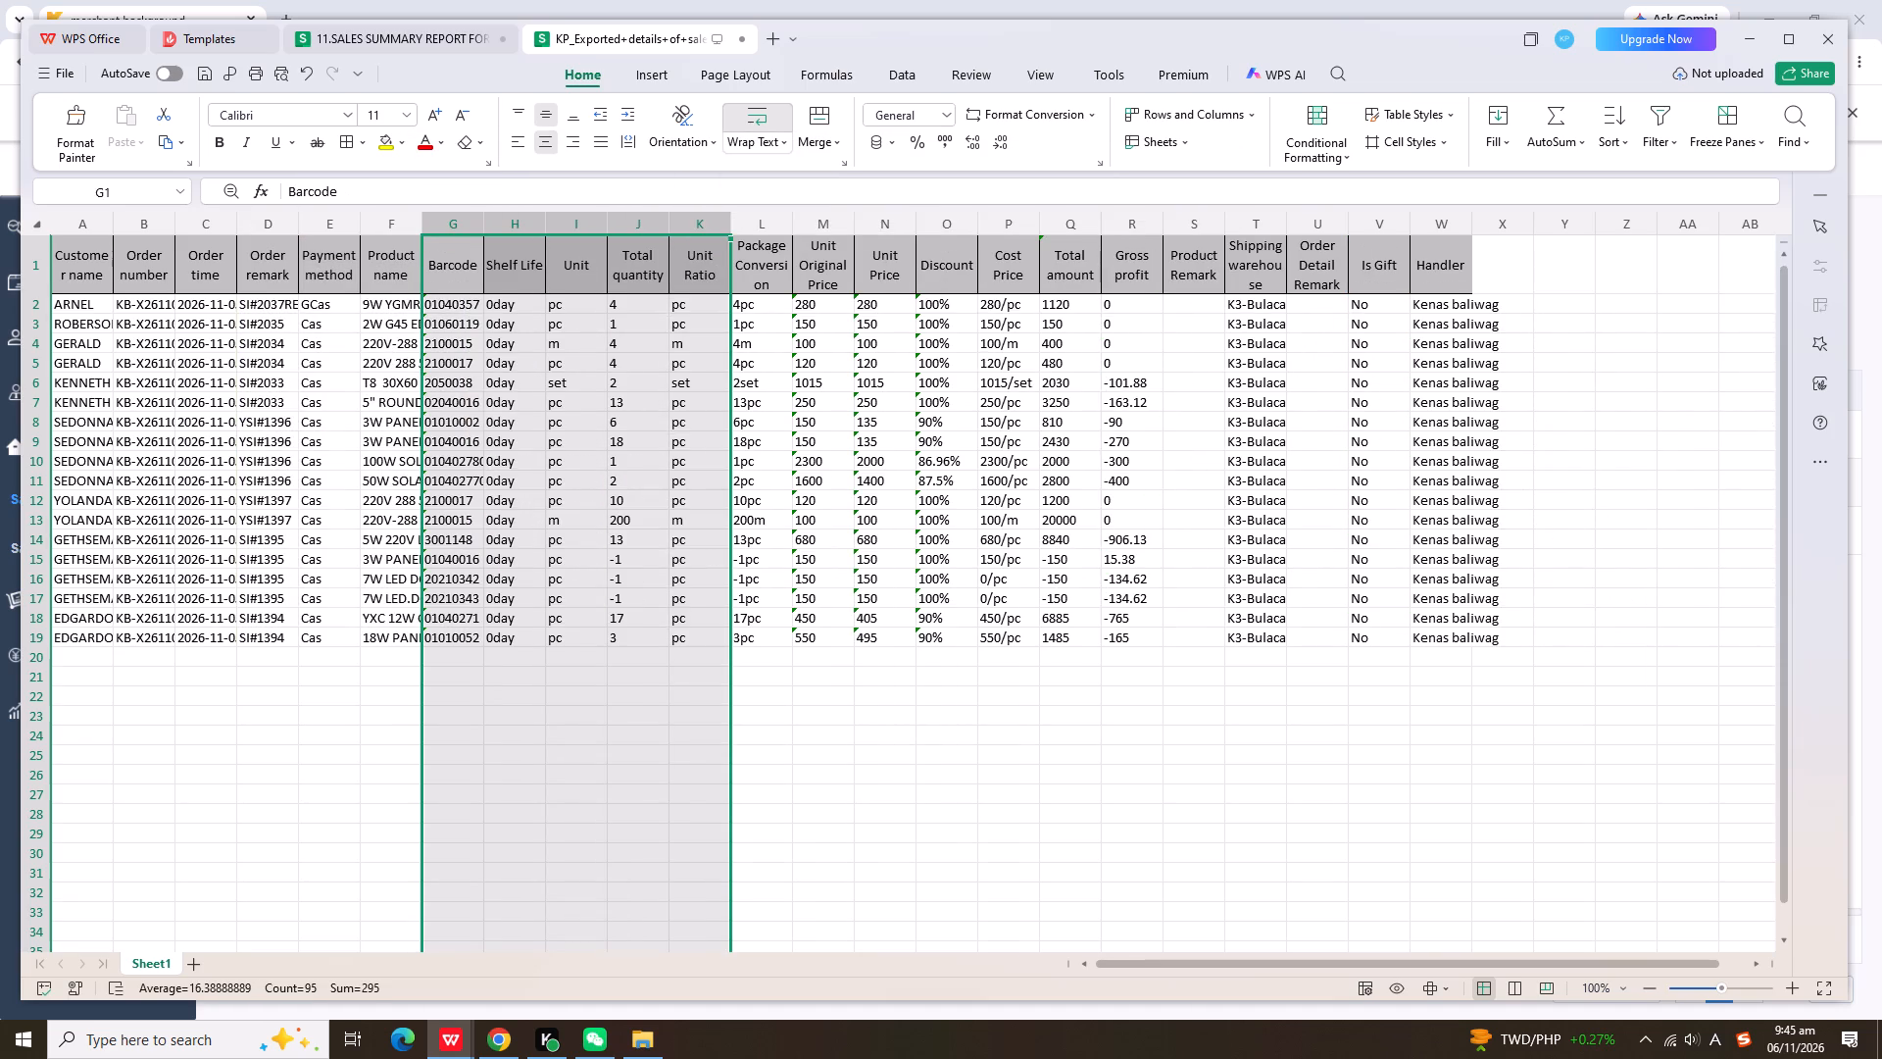
pyautogui.click(529, 230)
pyautogui.rightClick(529, 230)
pyautogui.click(596, 294)
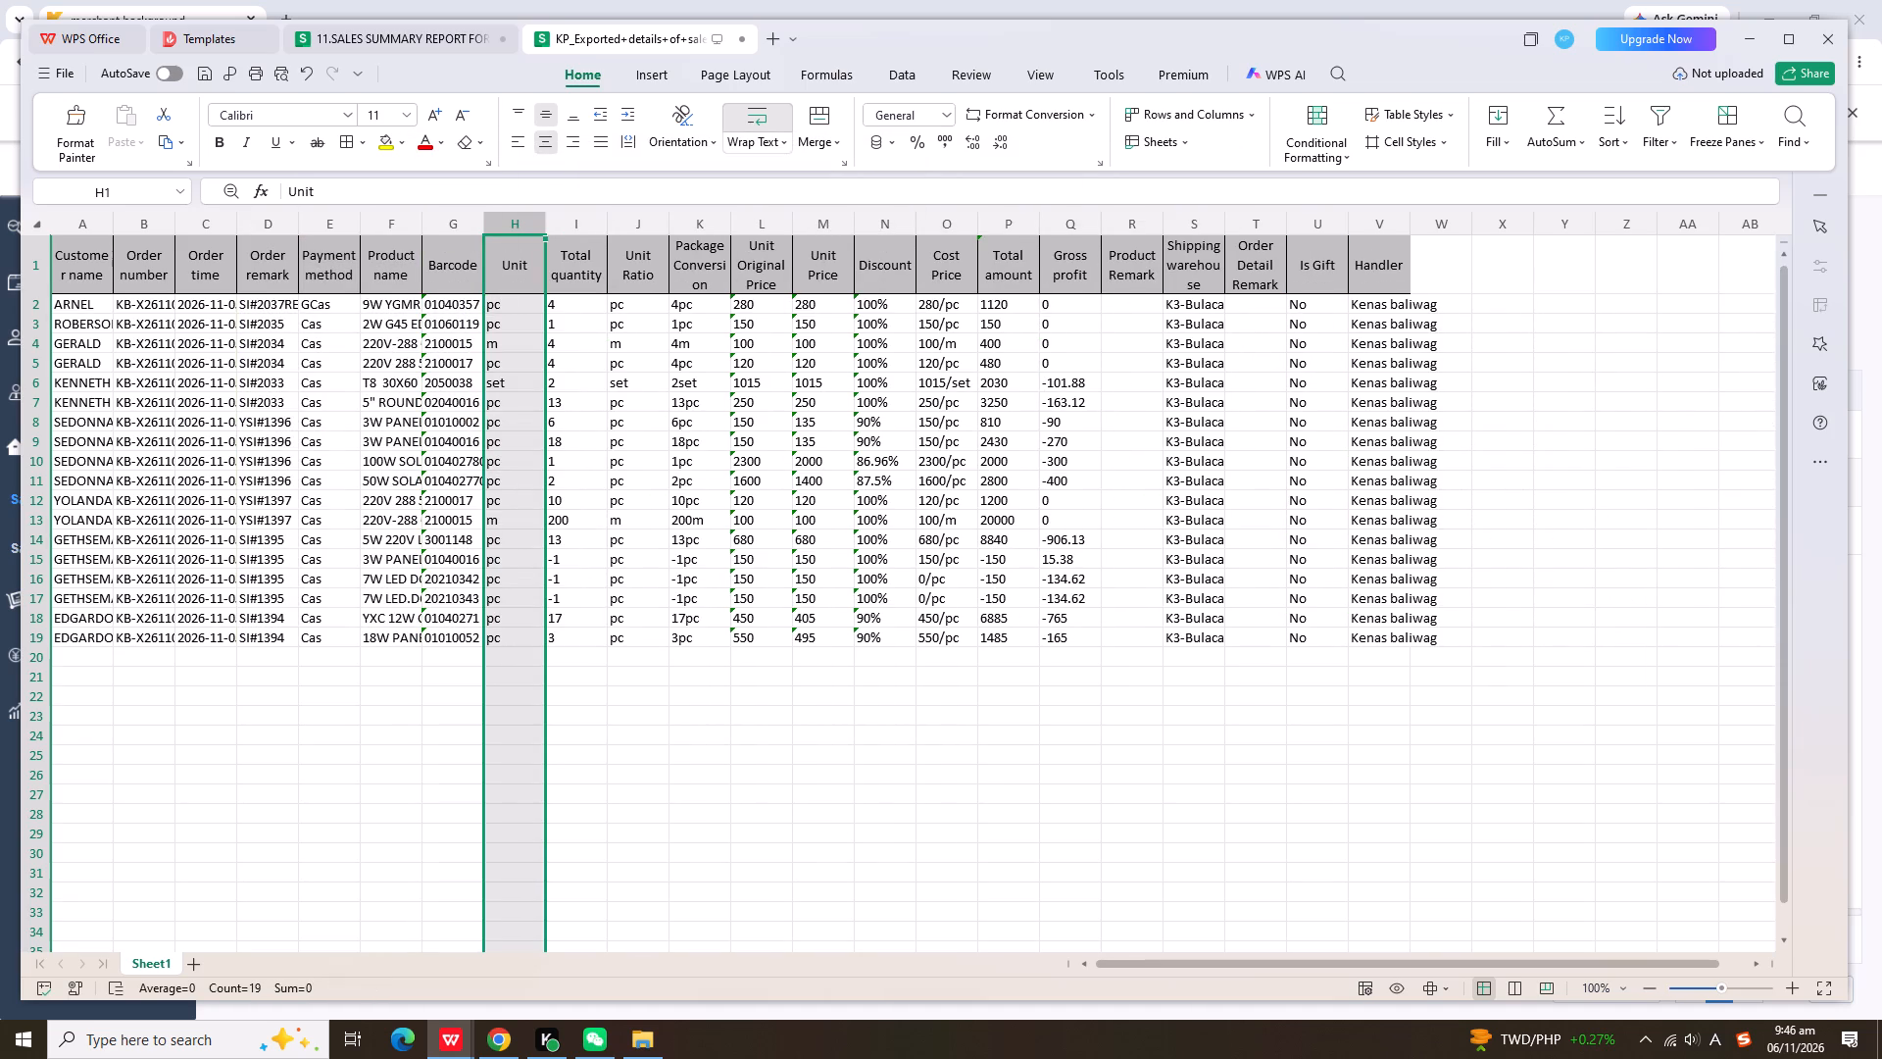
pyautogui.moveTo(640, 232); pyautogui.dragTo(757, 231)
pyautogui.rightClick(757, 231)
pyautogui.click(811, 296)
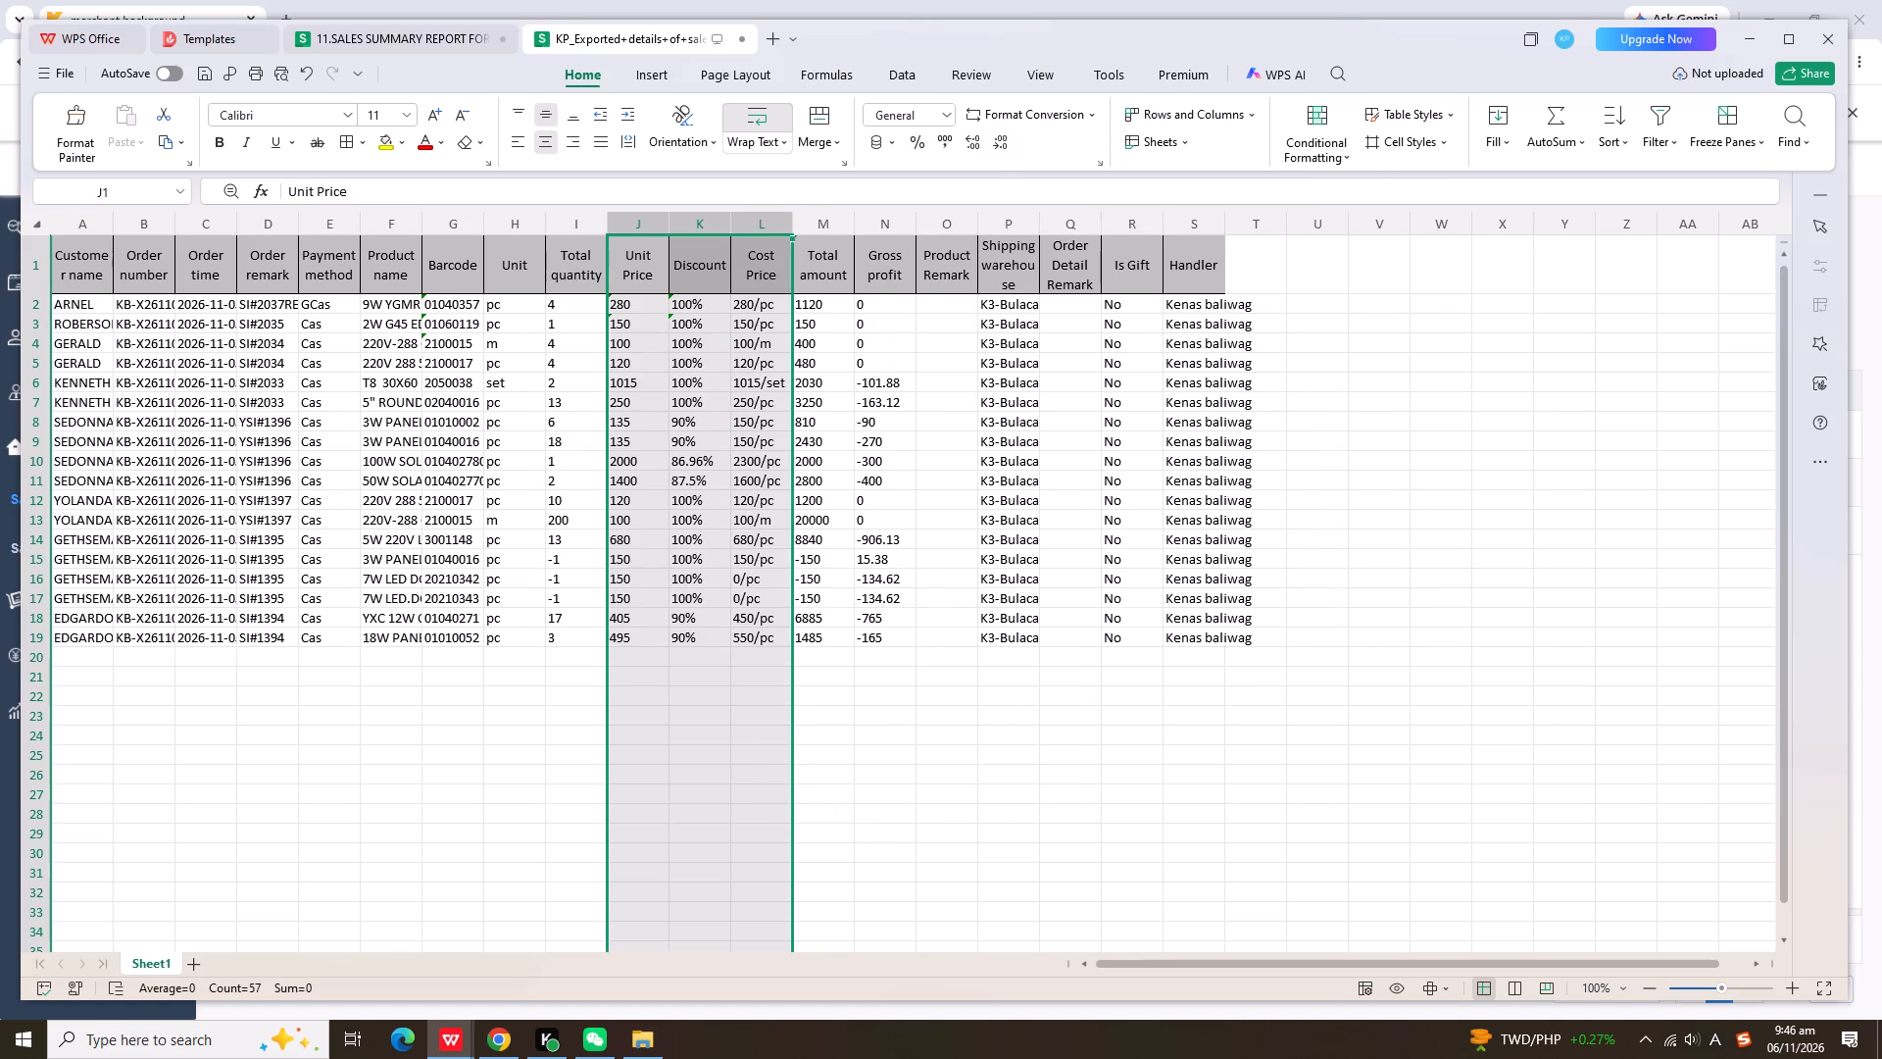
pyautogui.moveTo(713, 232); pyautogui.dragTo(747, 232)
pyautogui.rightClick(747, 232)
pyautogui.click(801, 295)
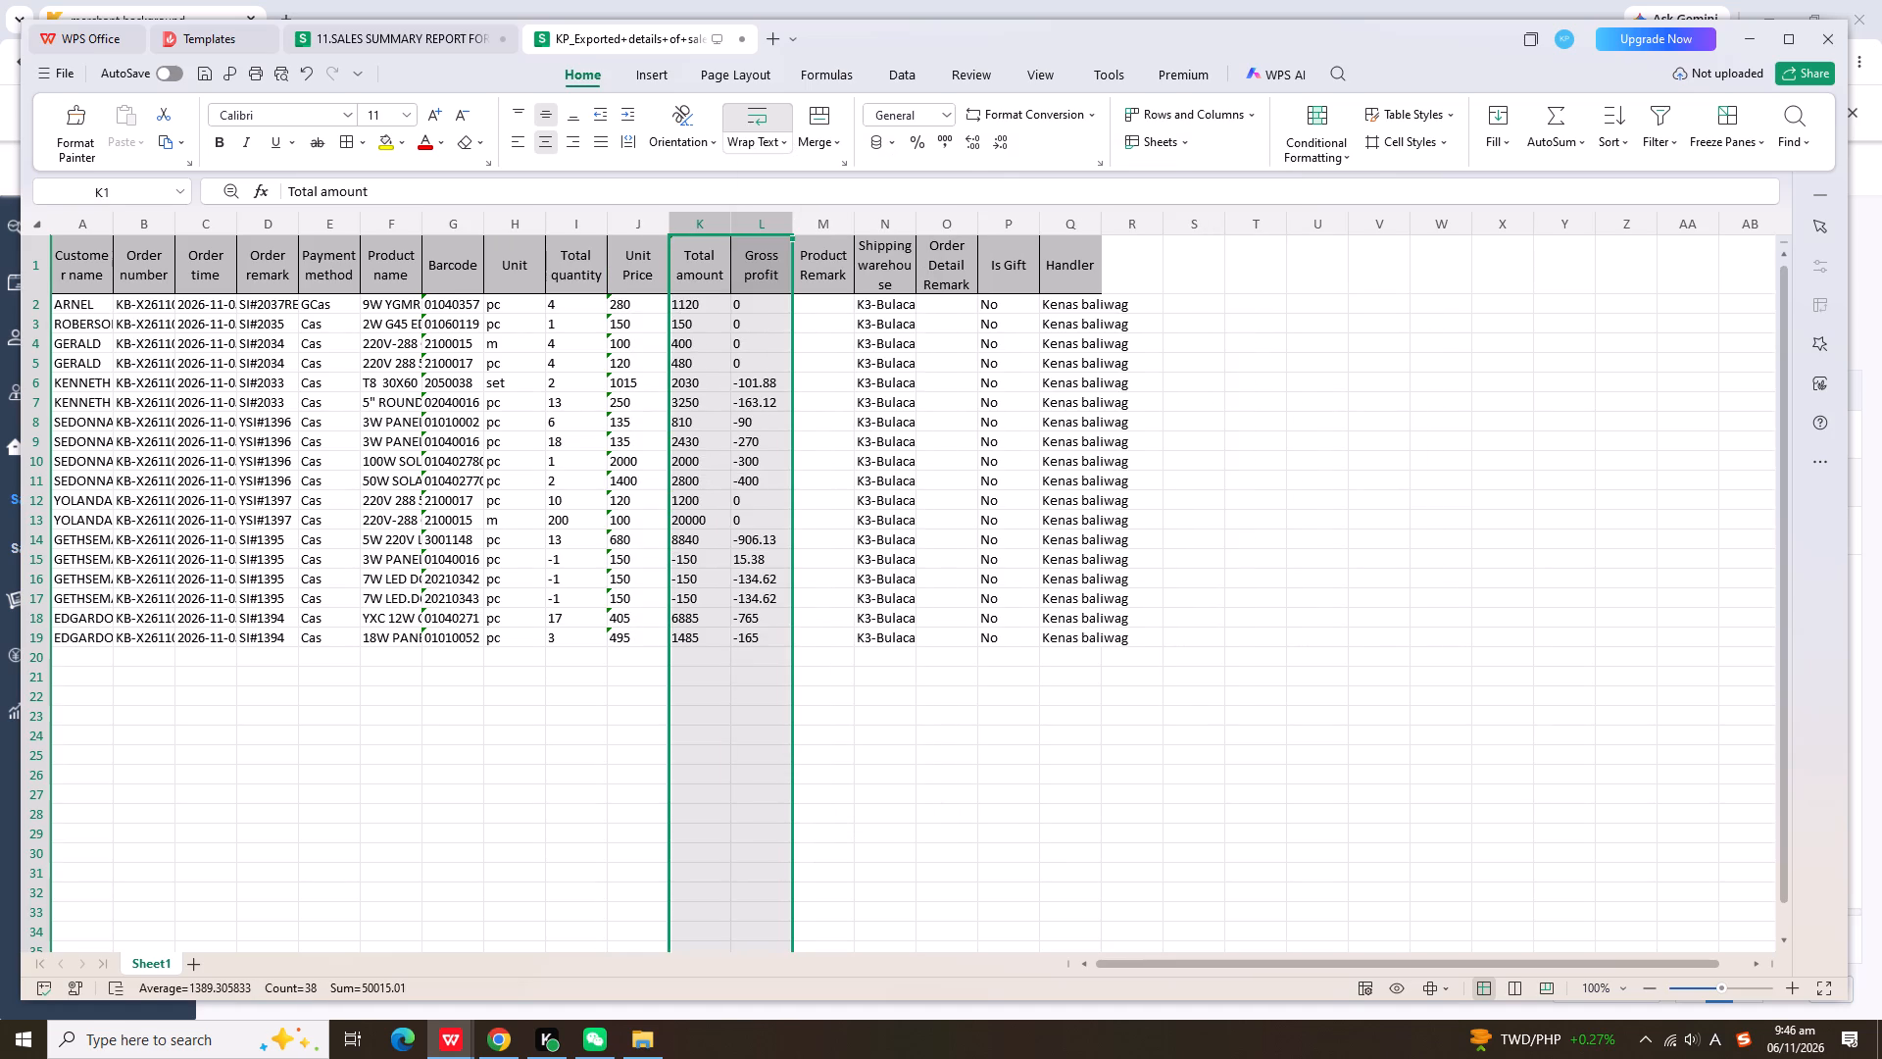
# Copy the Total amount values of rows 2 to 5 and rows 12 to 13 over Gross profit.
pyautogui.moveTo(701, 307); pyautogui.dragTo(704, 358)
pyautogui.hotkey('ctrl', 'c')
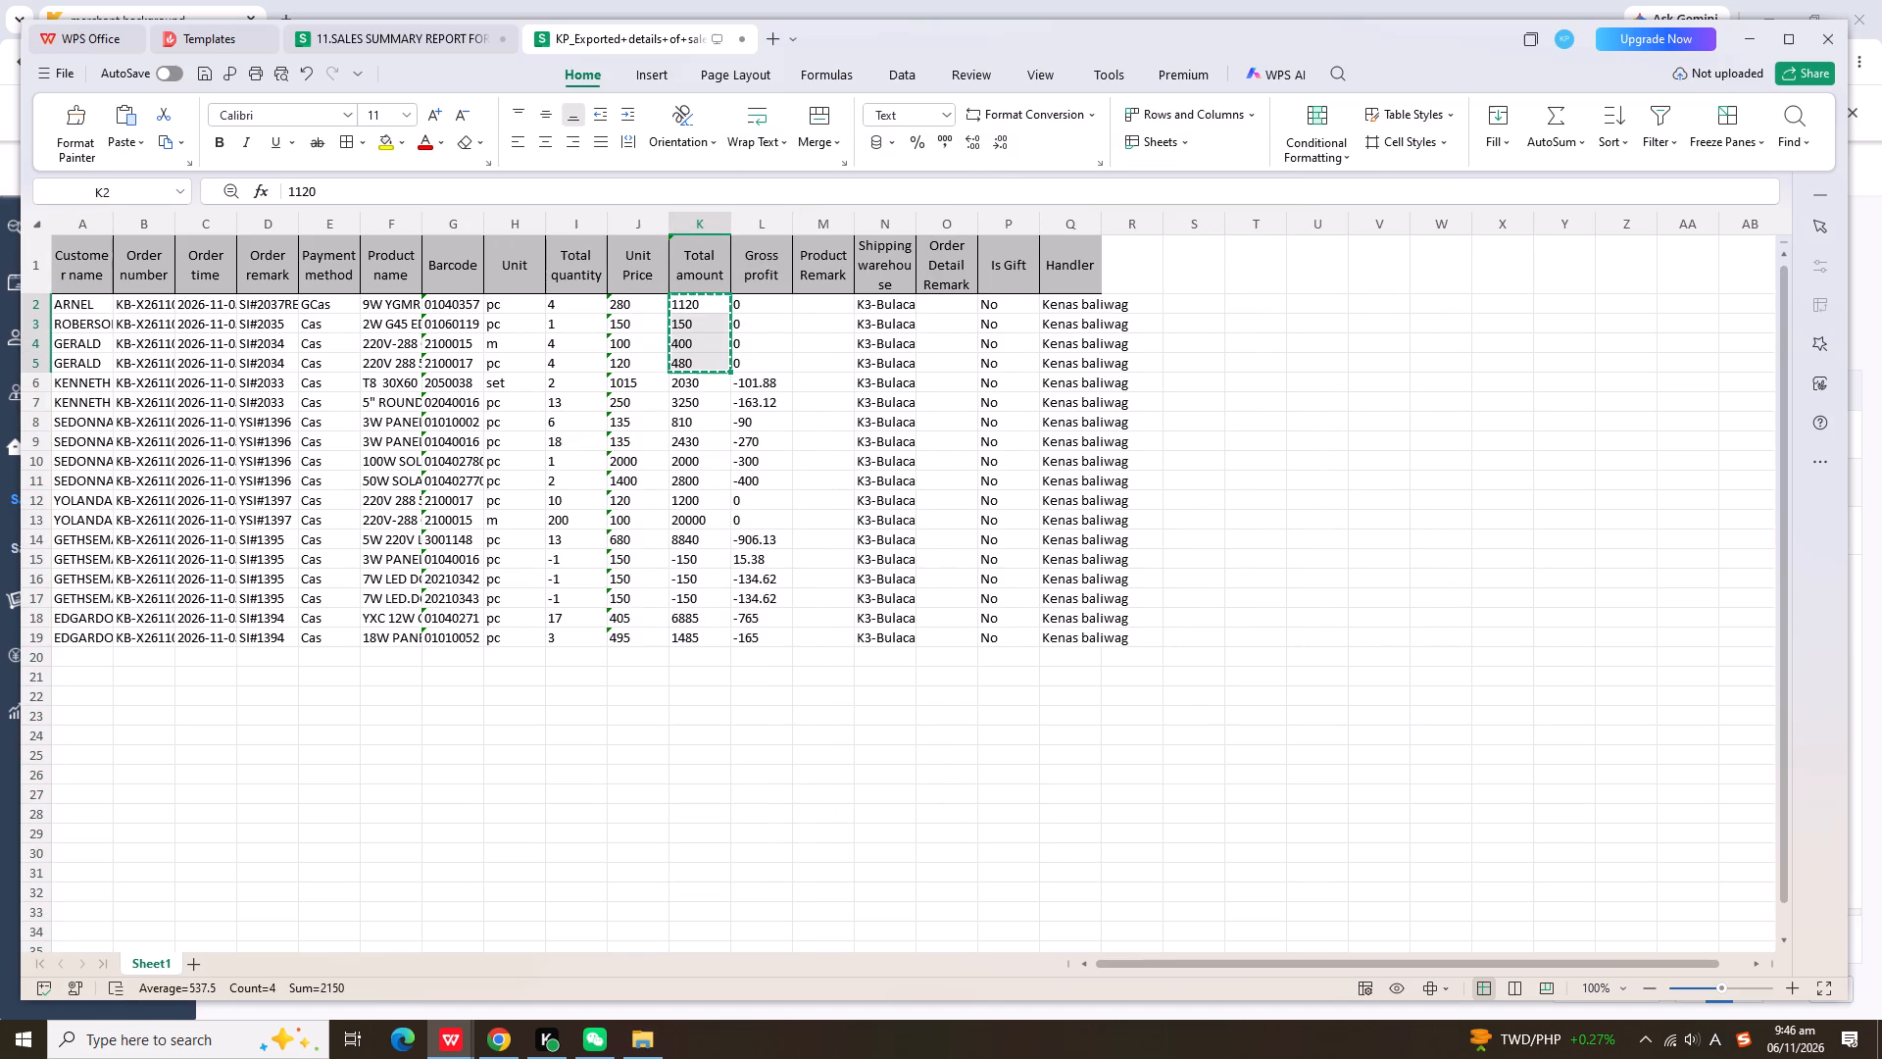
pyautogui.click(772, 294)
pyautogui.hotkey('ctrl', 'v')
pyautogui.moveTo(712, 496); pyautogui.dragTo(716, 514)
pyautogui.hotkey('ctrl', 'c')
pyautogui.click(770, 498)
pyautogui.hotkey('ctrl', 'v')
# Enter 2985 as Gross profit in row 7 and copy row 6's Total amount over its Gross profit.
pyautogui.moveTo(771, 385); pyautogui.dragTo(776, 399)
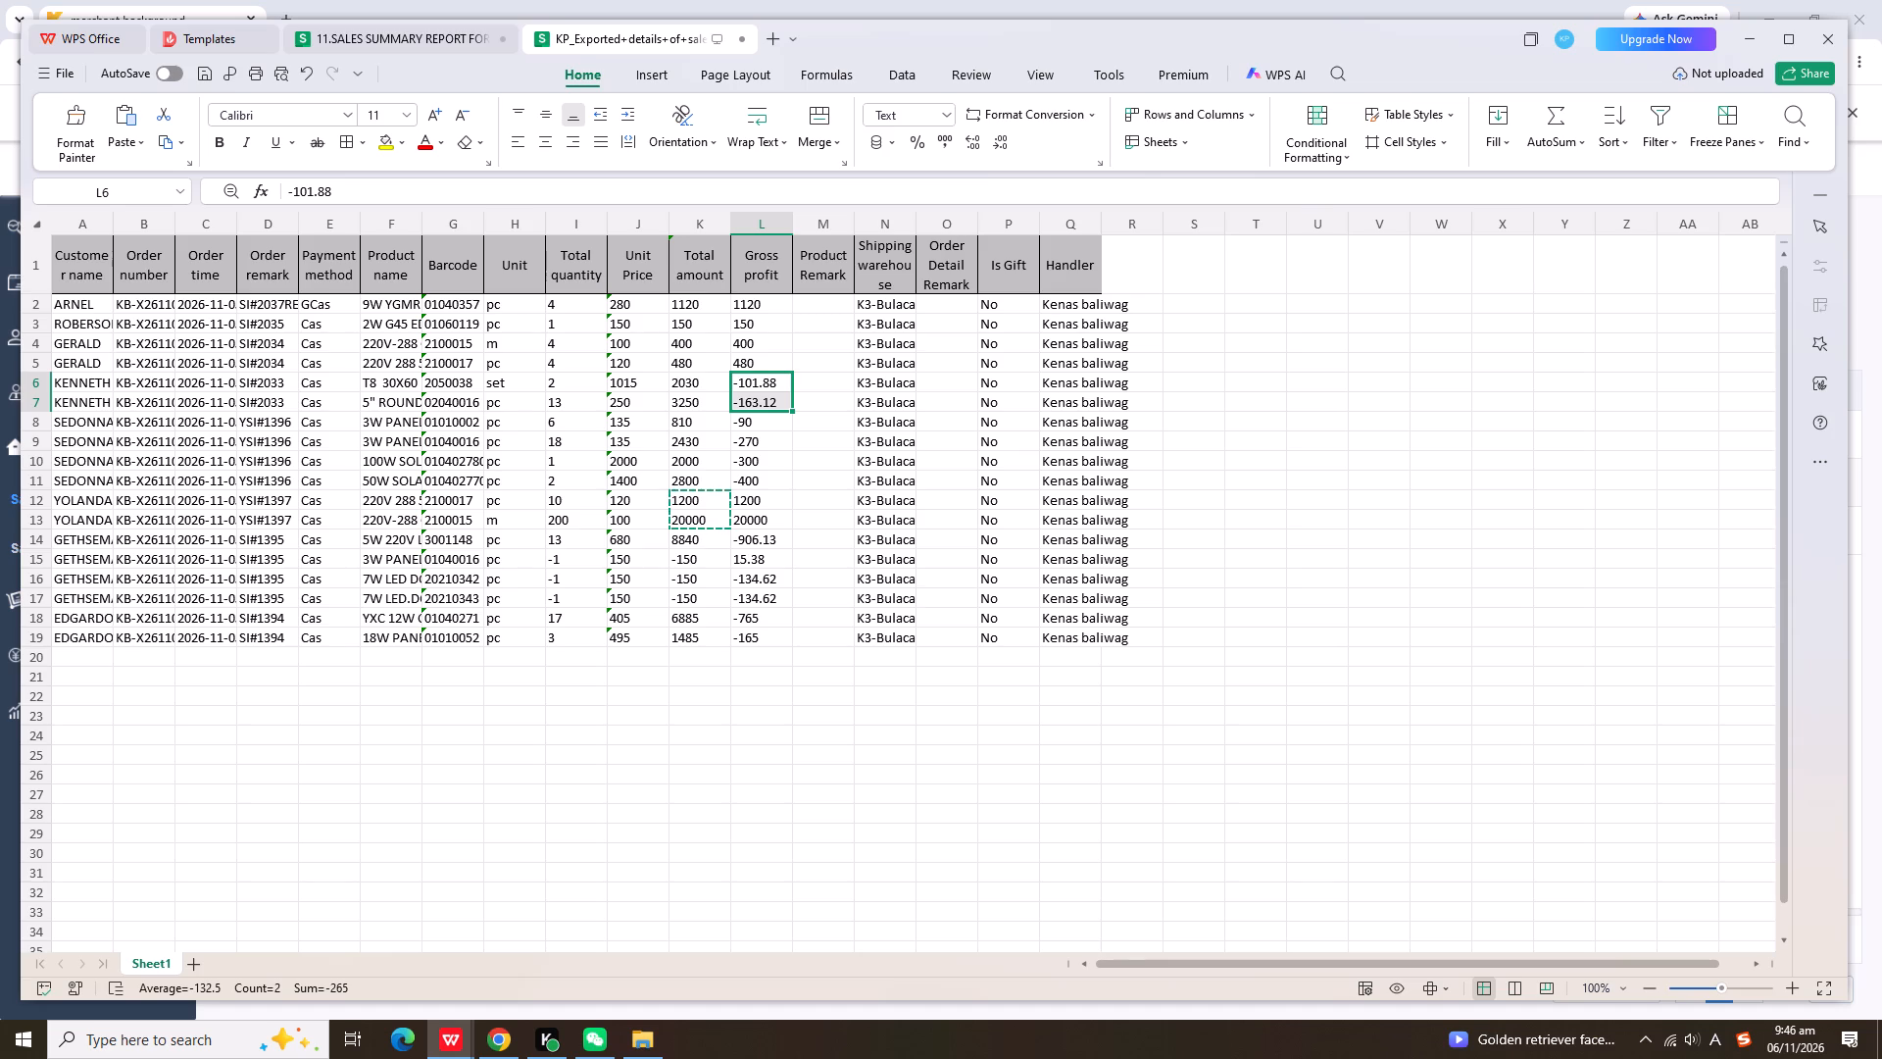
pyautogui.click(776, 399)
pyautogui.write('29')
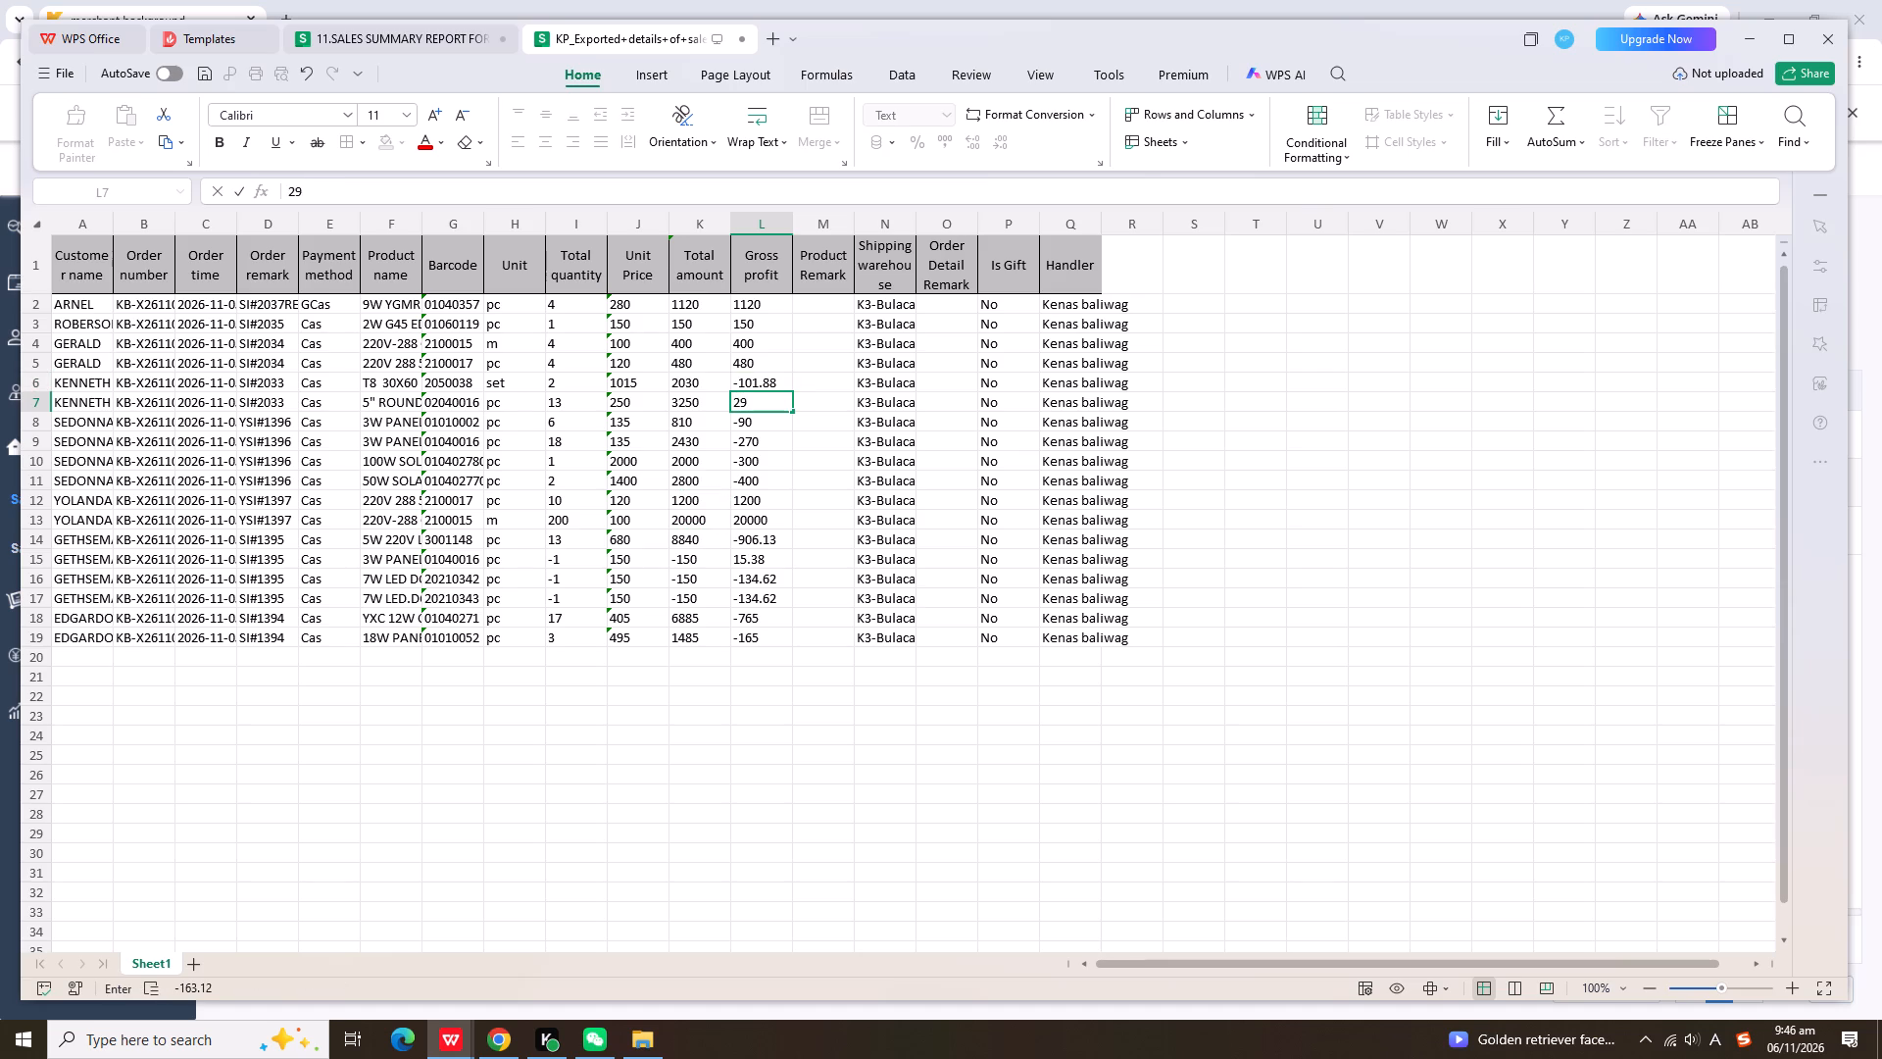
pyautogui.write('85')
pyautogui.press('Return')
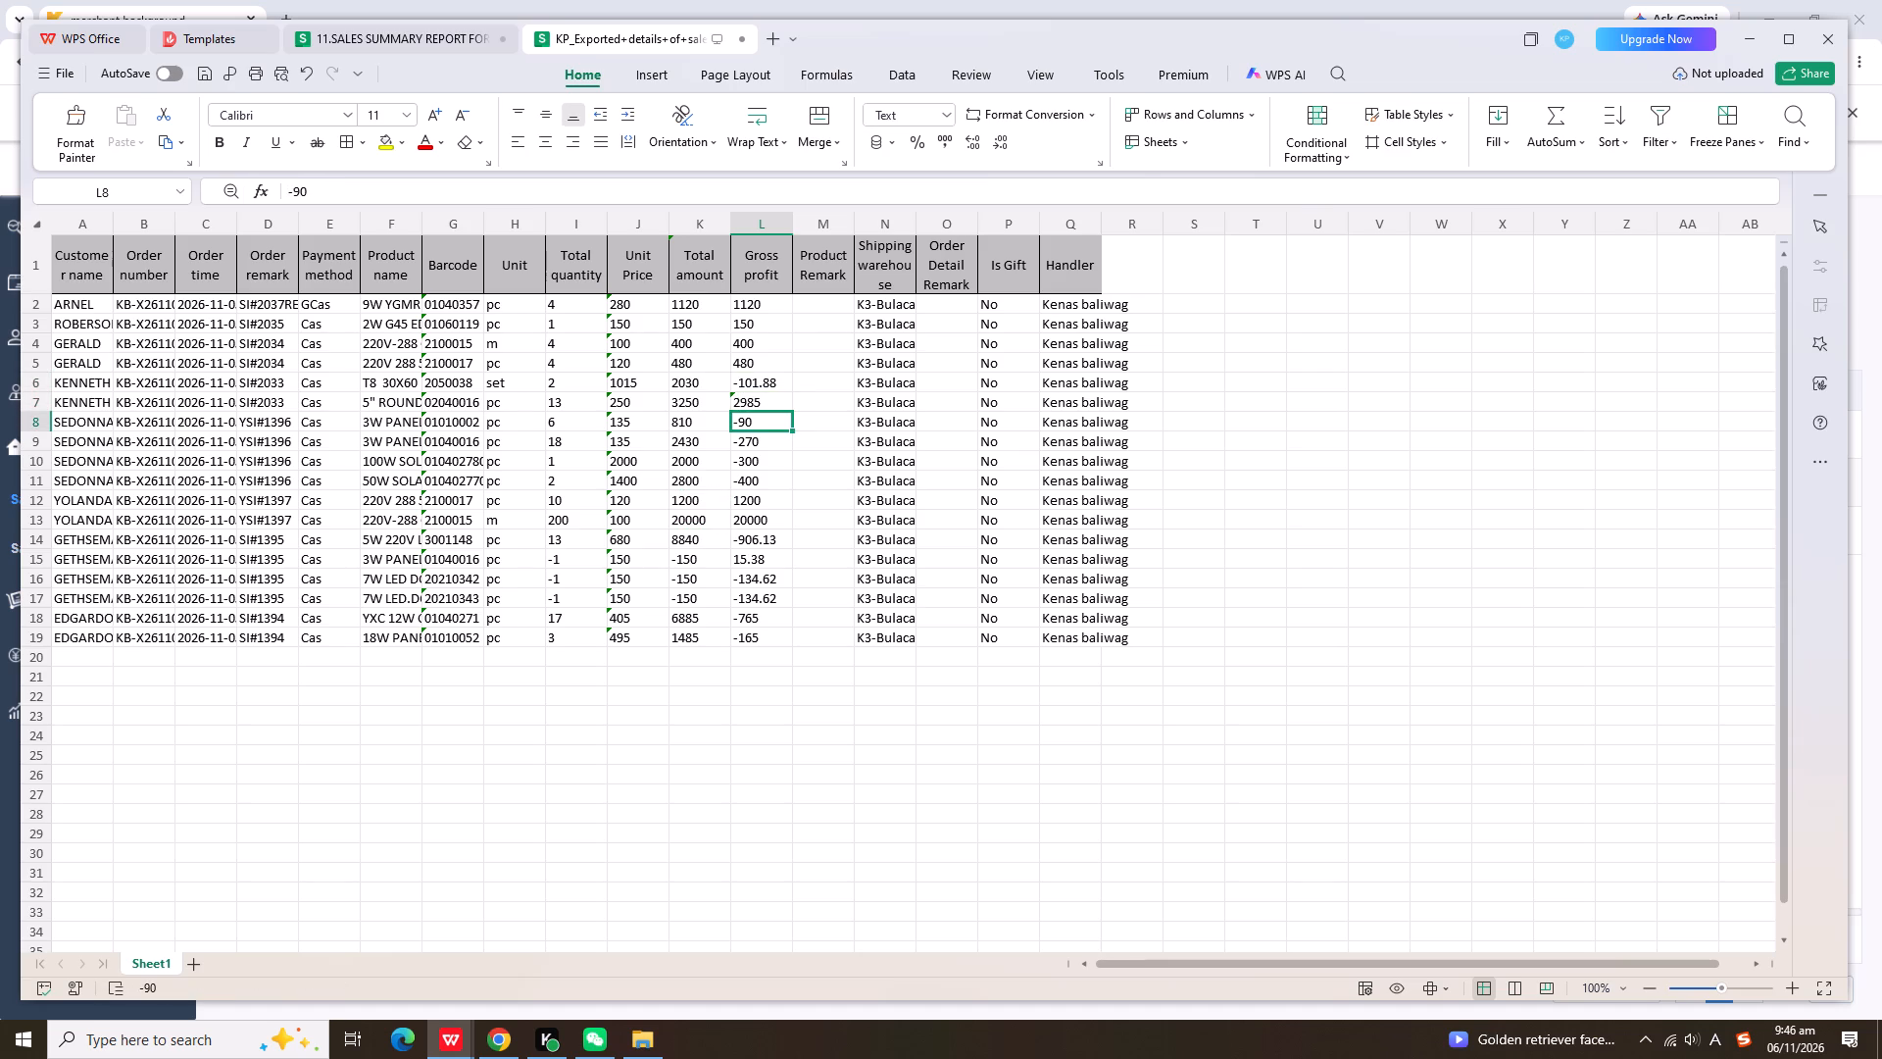
pyautogui.click(719, 384)
pyautogui.hotkey('ctrl', 'c')
pyautogui.click(761, 381)
pyautogui.hotkey('ctrl', 'v')
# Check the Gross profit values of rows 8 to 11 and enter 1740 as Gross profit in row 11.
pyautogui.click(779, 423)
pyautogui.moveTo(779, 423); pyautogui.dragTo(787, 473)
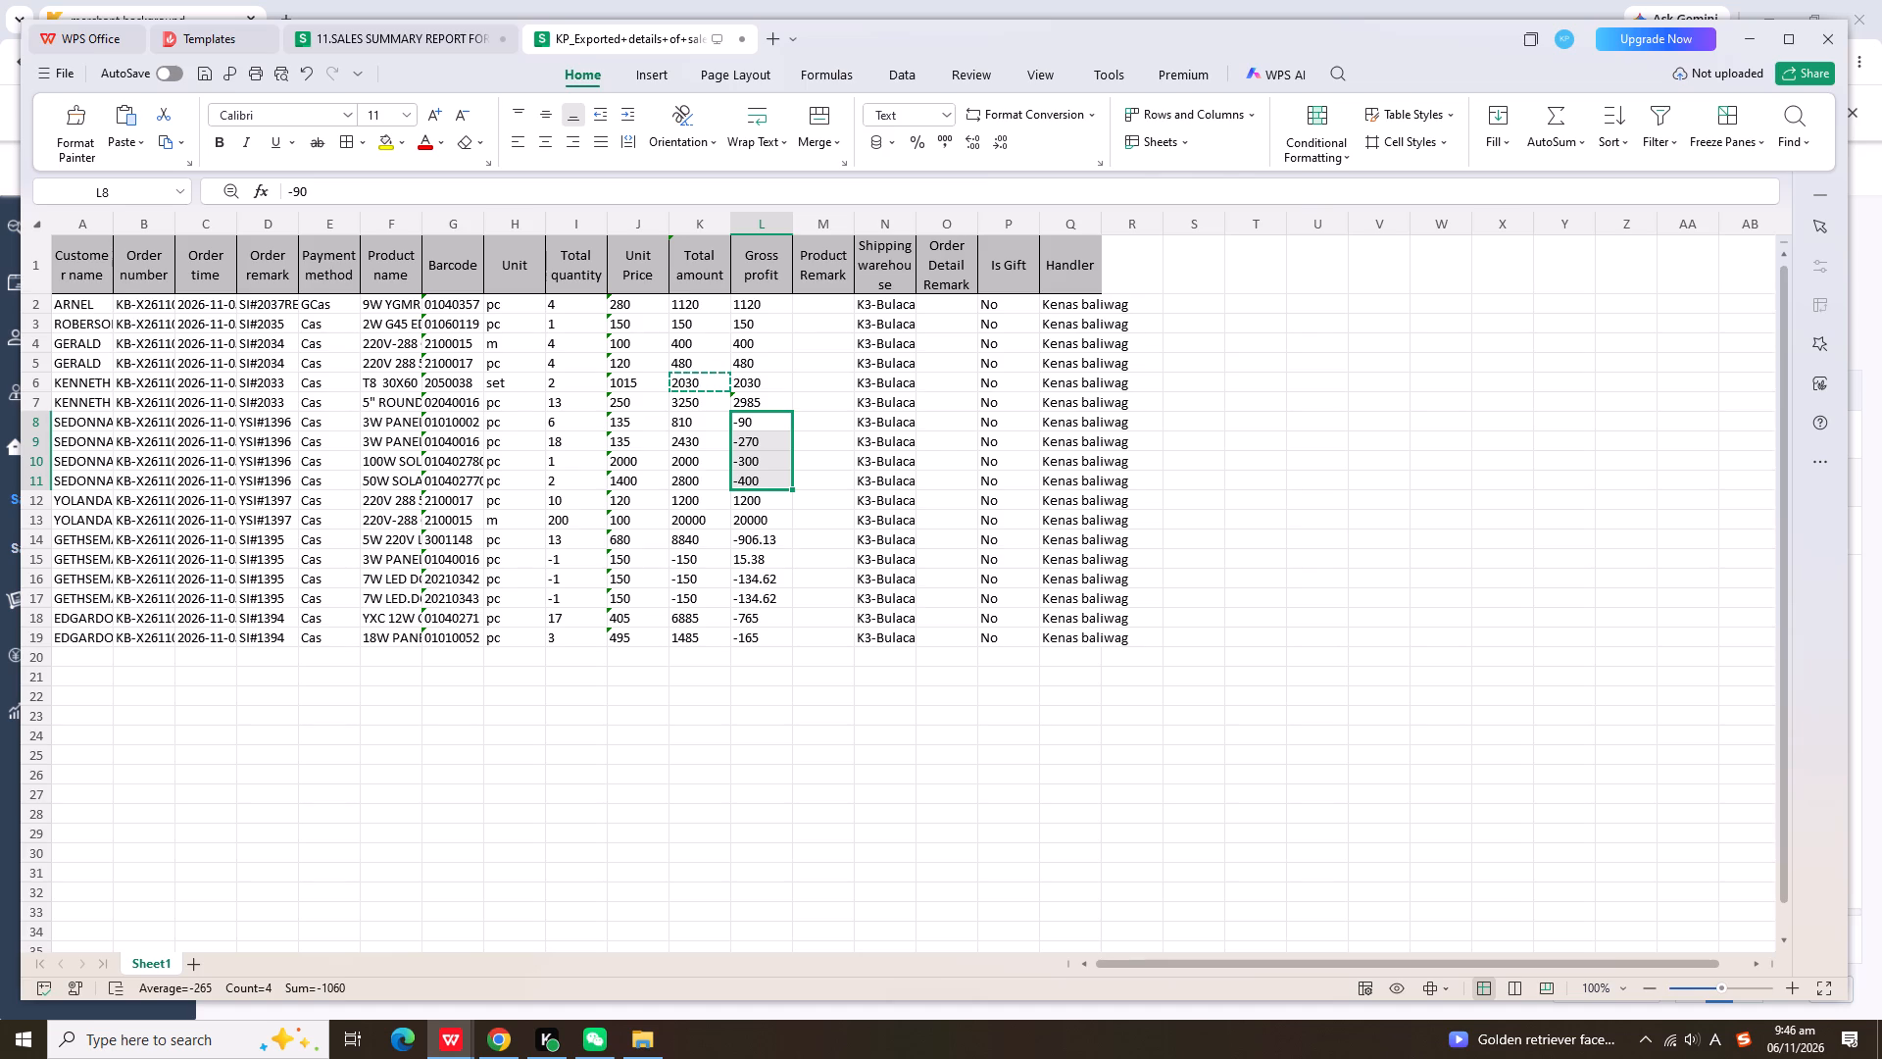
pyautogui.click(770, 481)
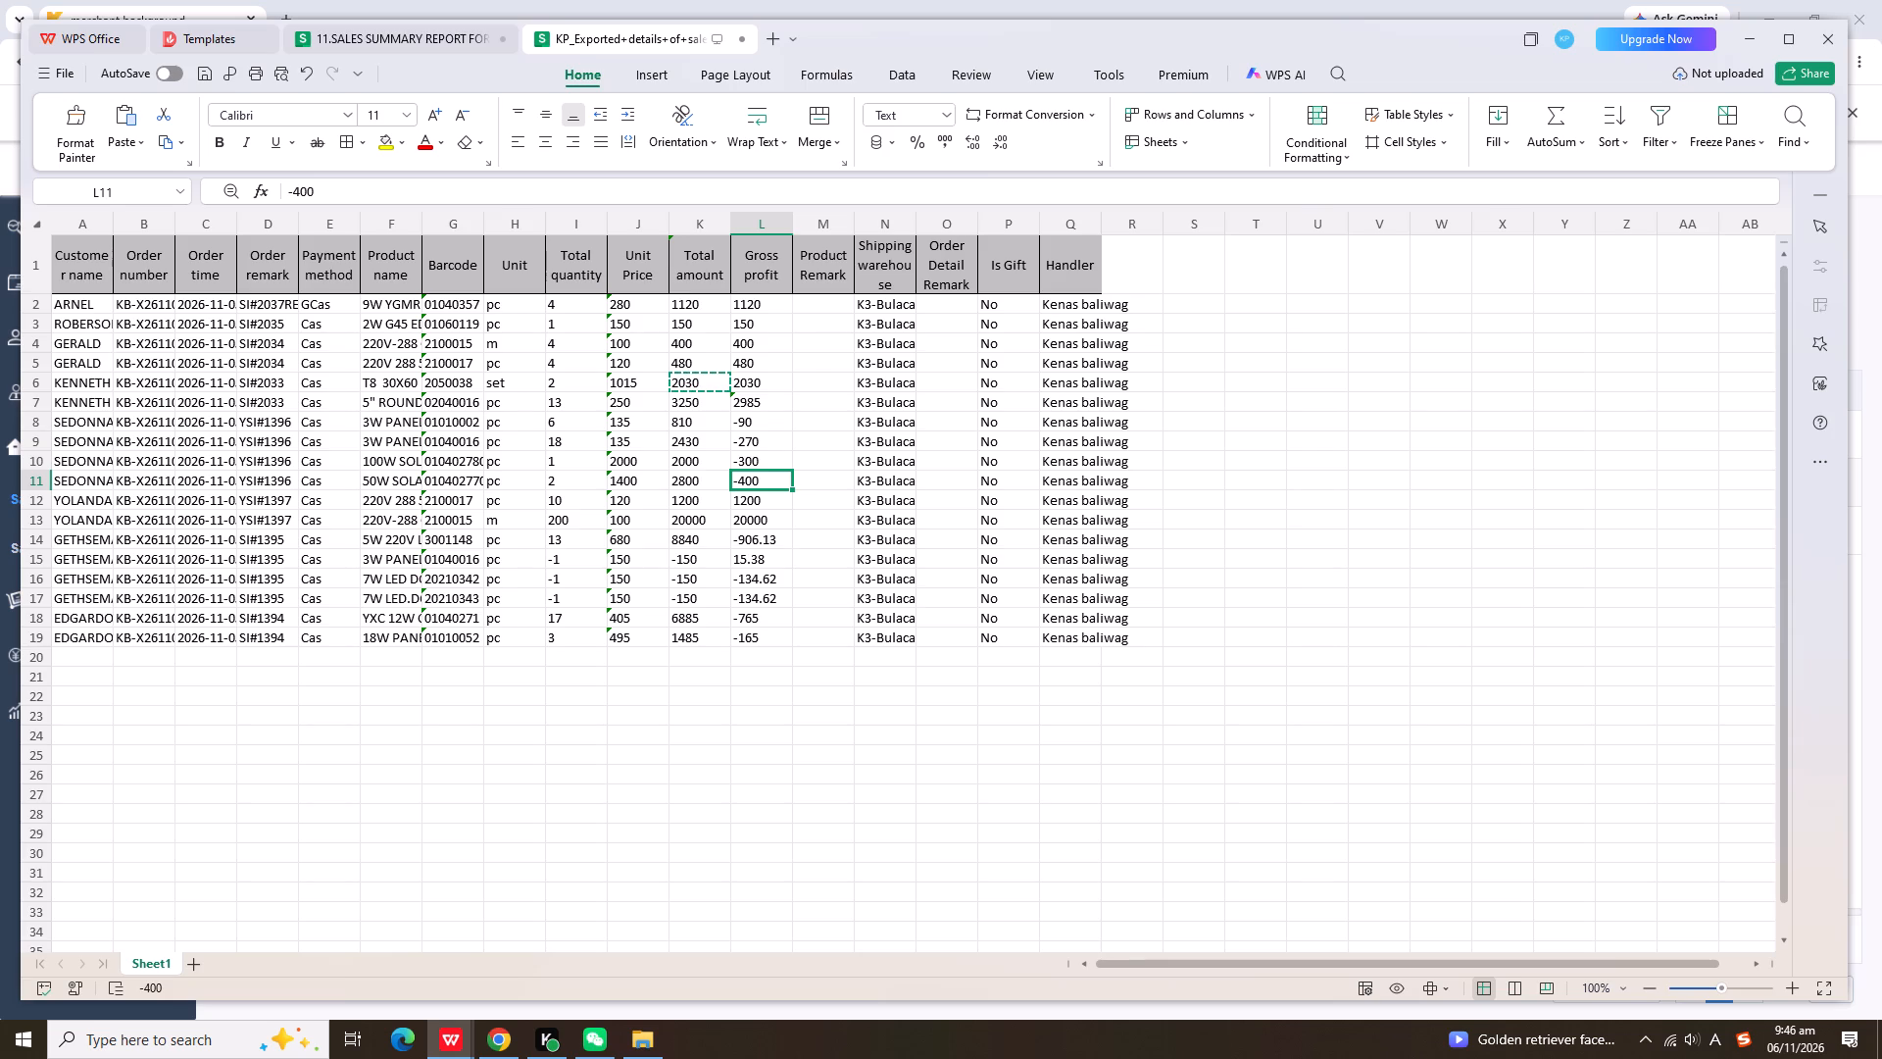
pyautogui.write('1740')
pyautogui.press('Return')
# Copy the Total amount values of rows 8 to 10 over their Gross profit values.
pyautogui.moveTo(718, 425); pyautogui.dragTo(717, 450)
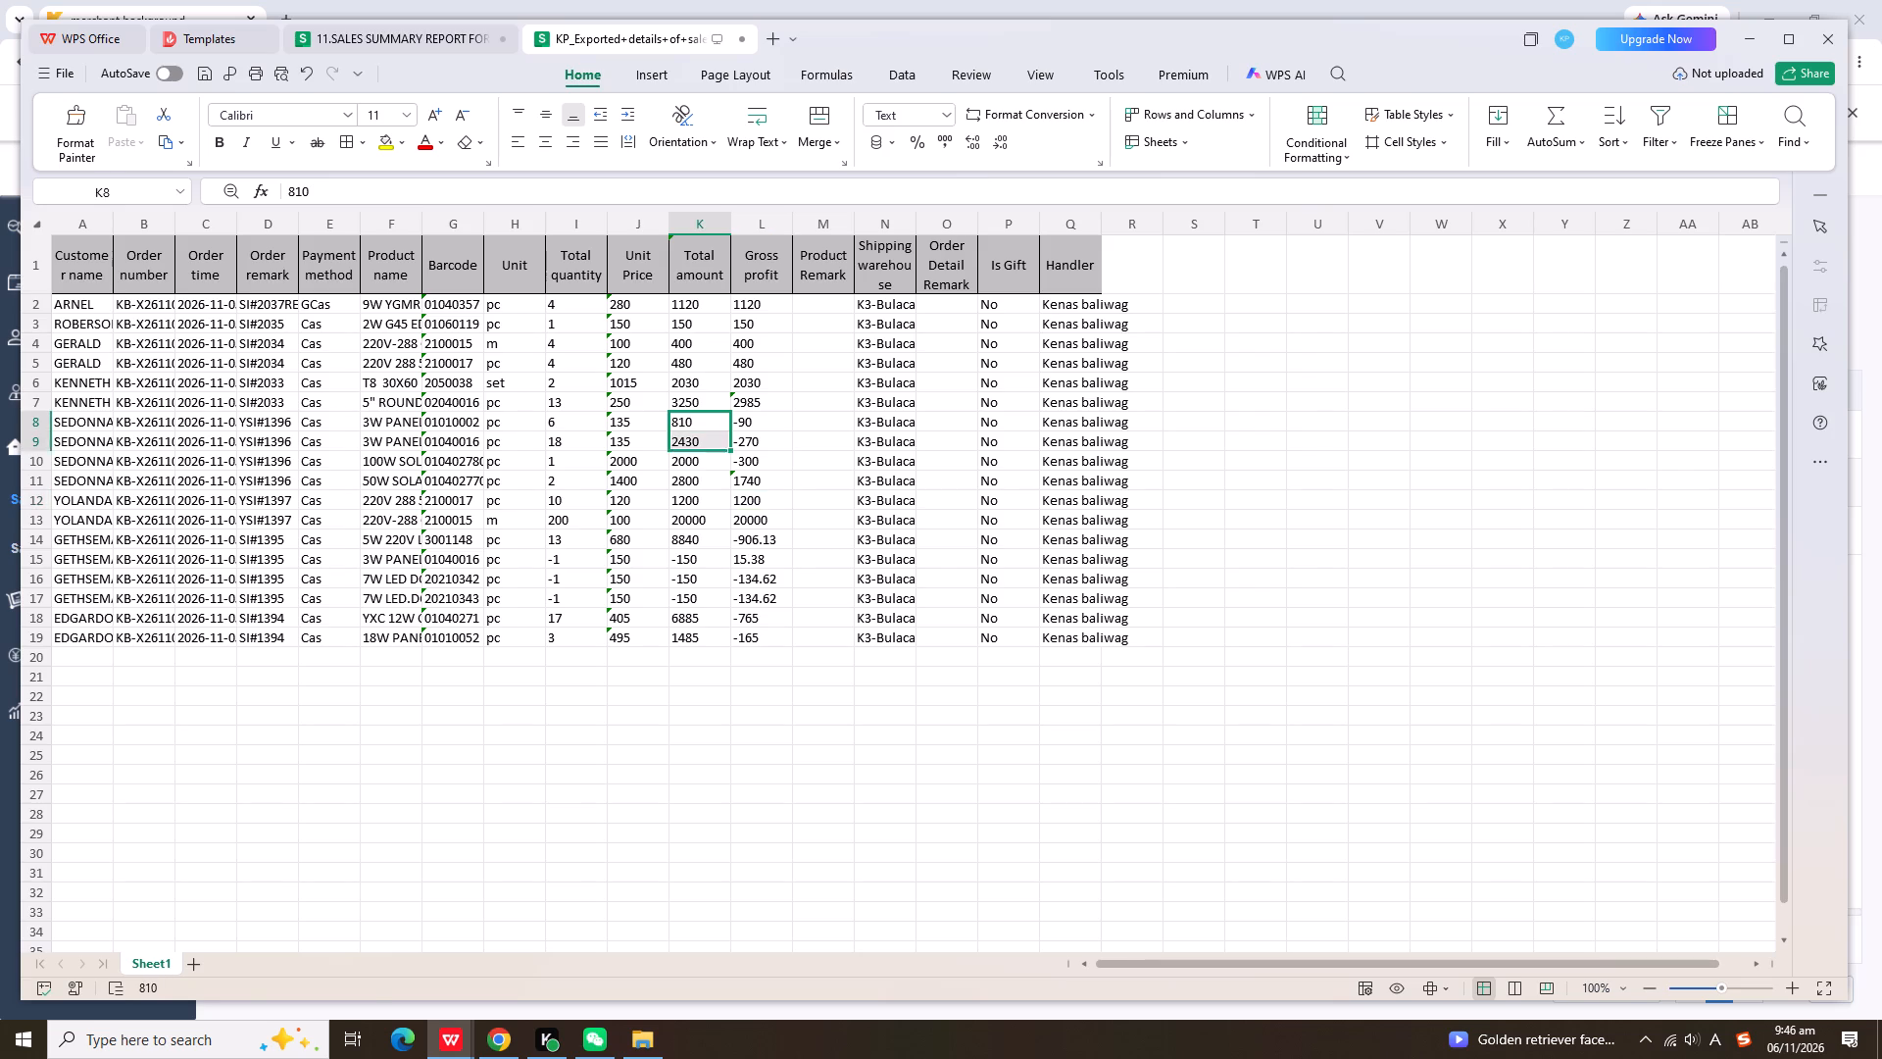
pyautogui.moveTo(717, 450); pyautogui.dragTo(718, 460)
pyautogui.hotkey('ctrl', 'c')
pyautogui.click(776, 423)
pyautogui.hotkey('ctrl', 'v')
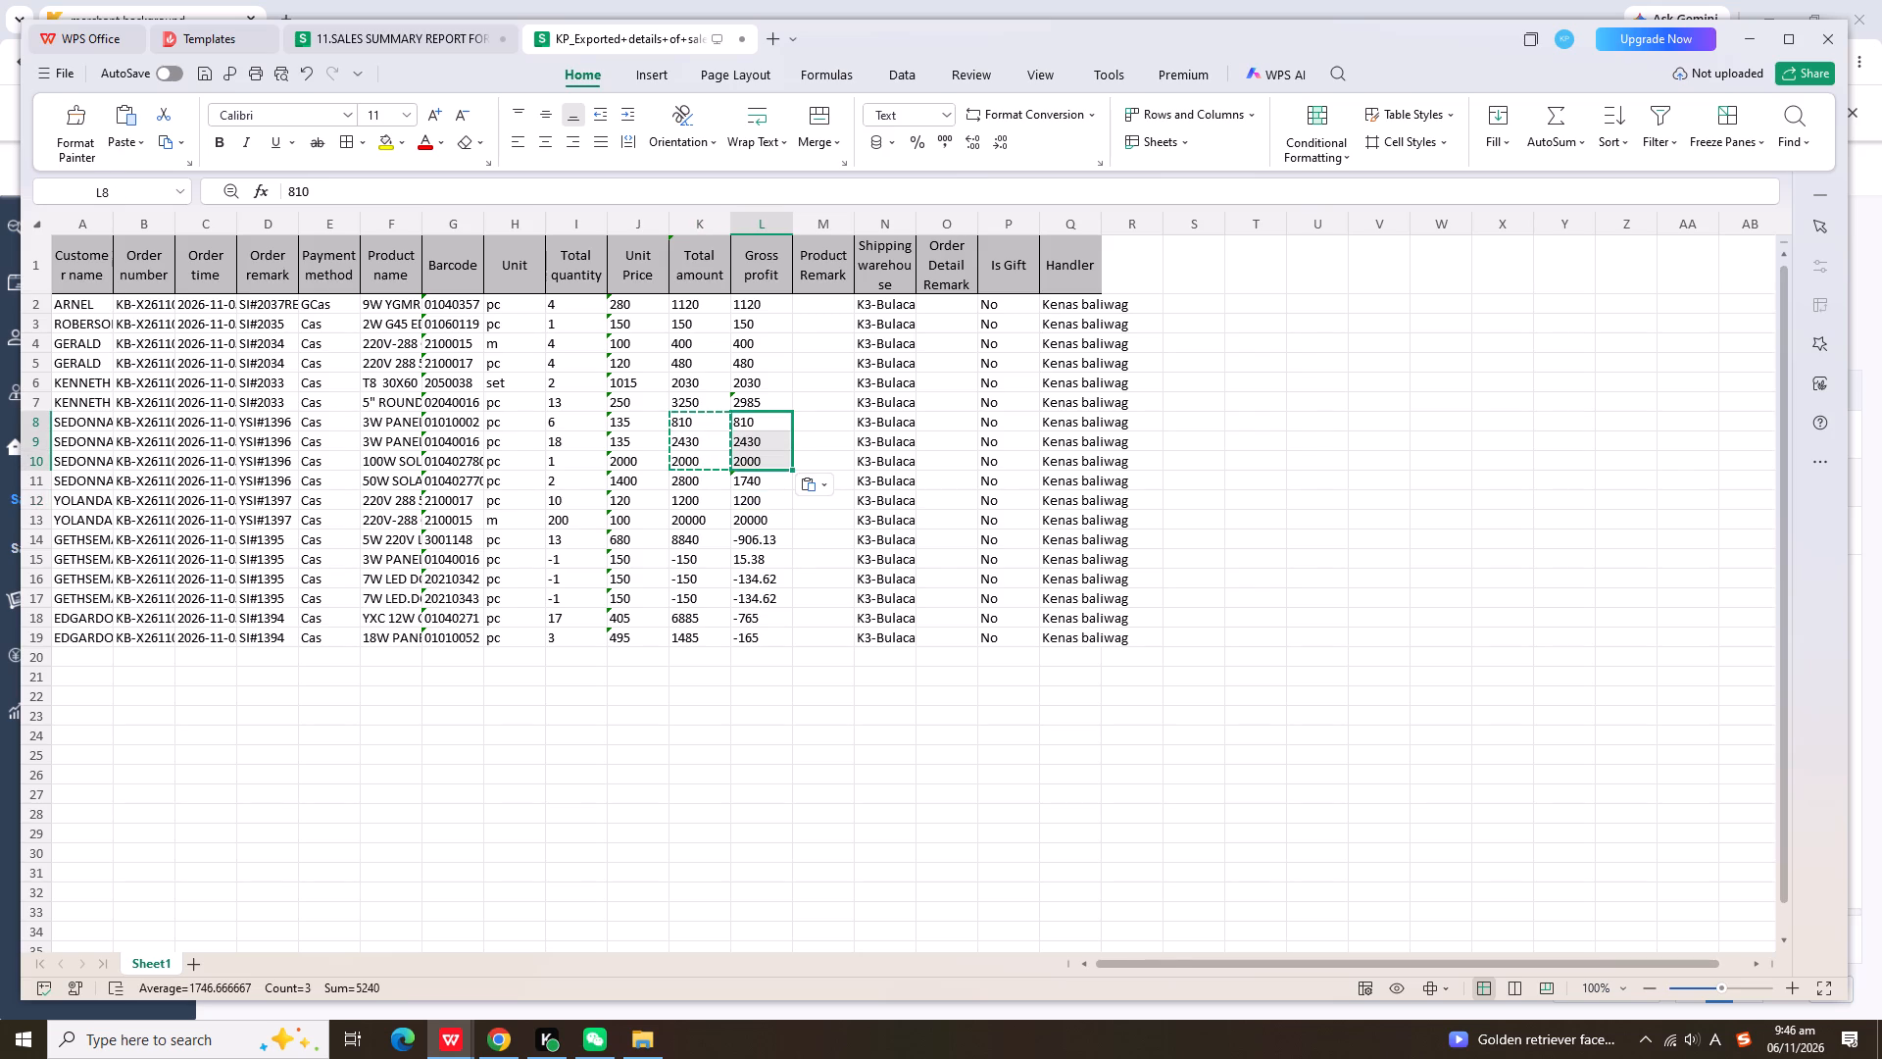
# Examine the sums of Gross profit for rows 14 to 19, the whole Total amount column, and Total amount for rows 6 to 7.
pyautogui.moveTo(780, 540); pyautogui.dragTo(780, 565)
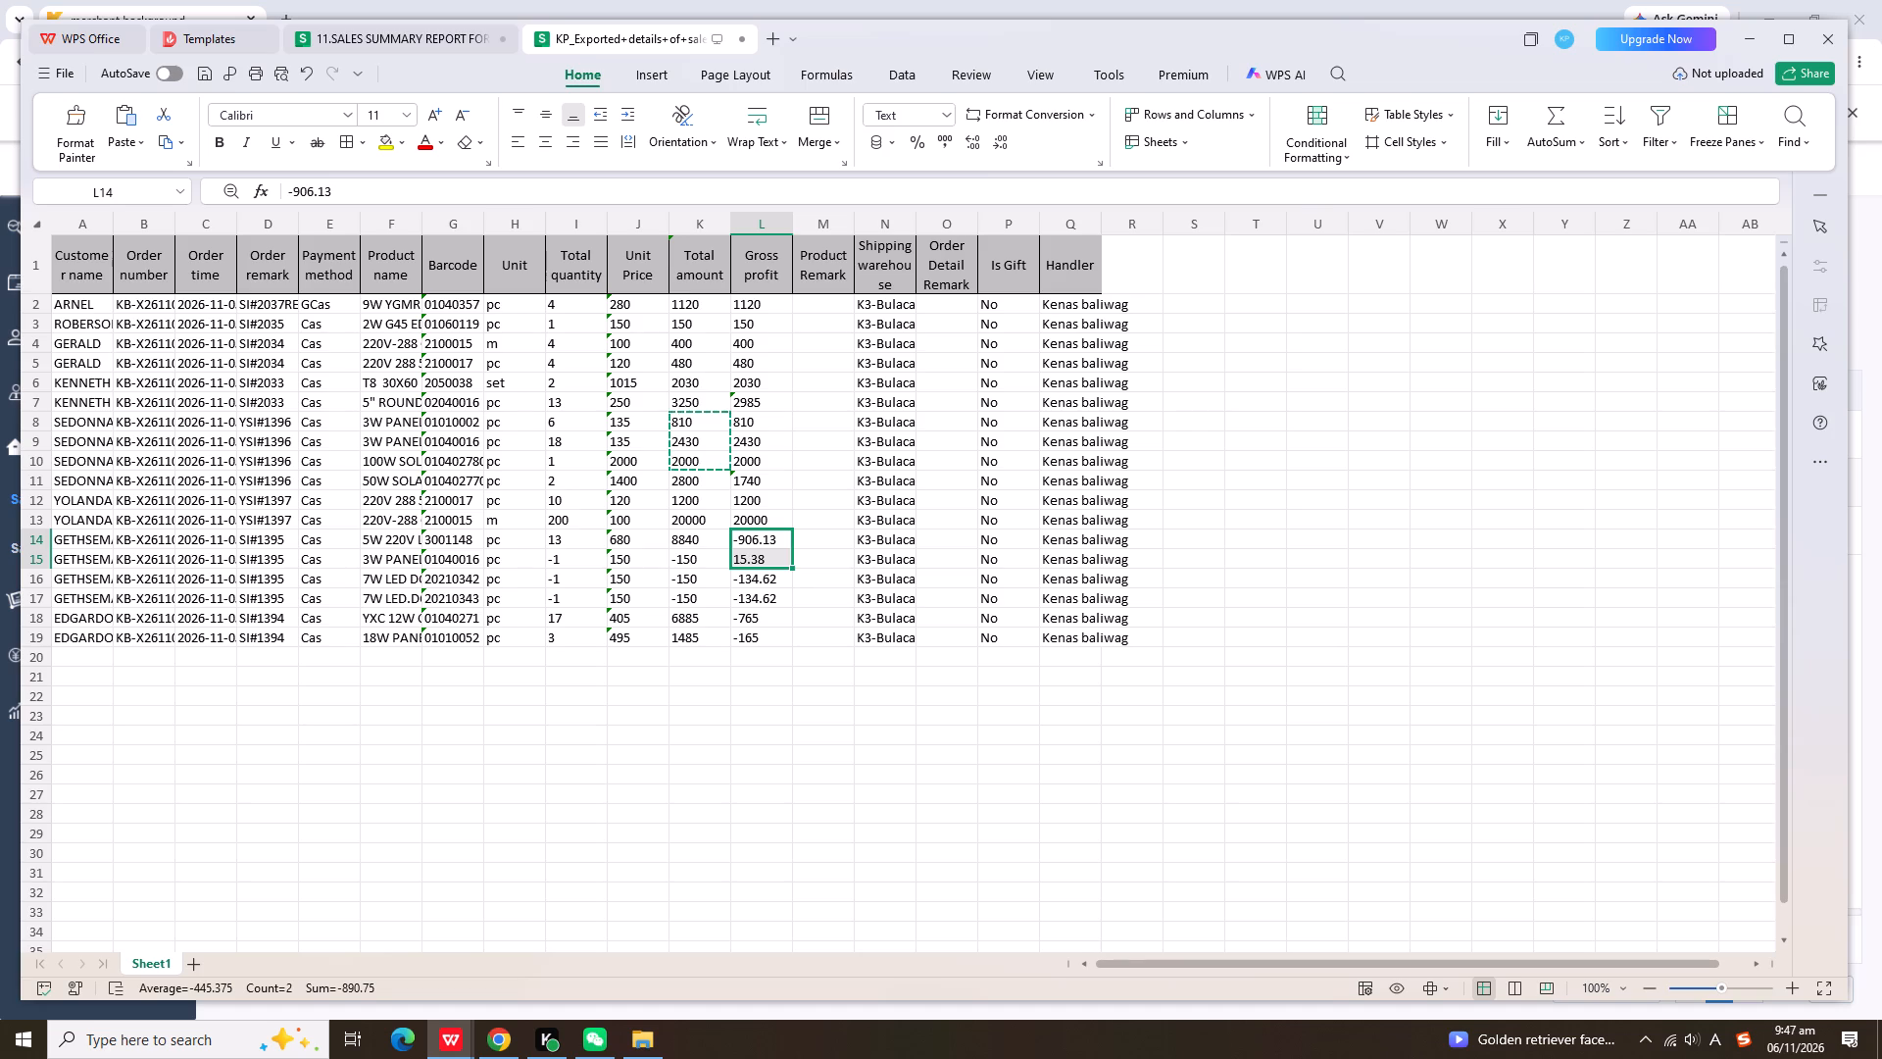
pyautogui.moveTo(776, 572); pyautogui.dragTo(775, 577)
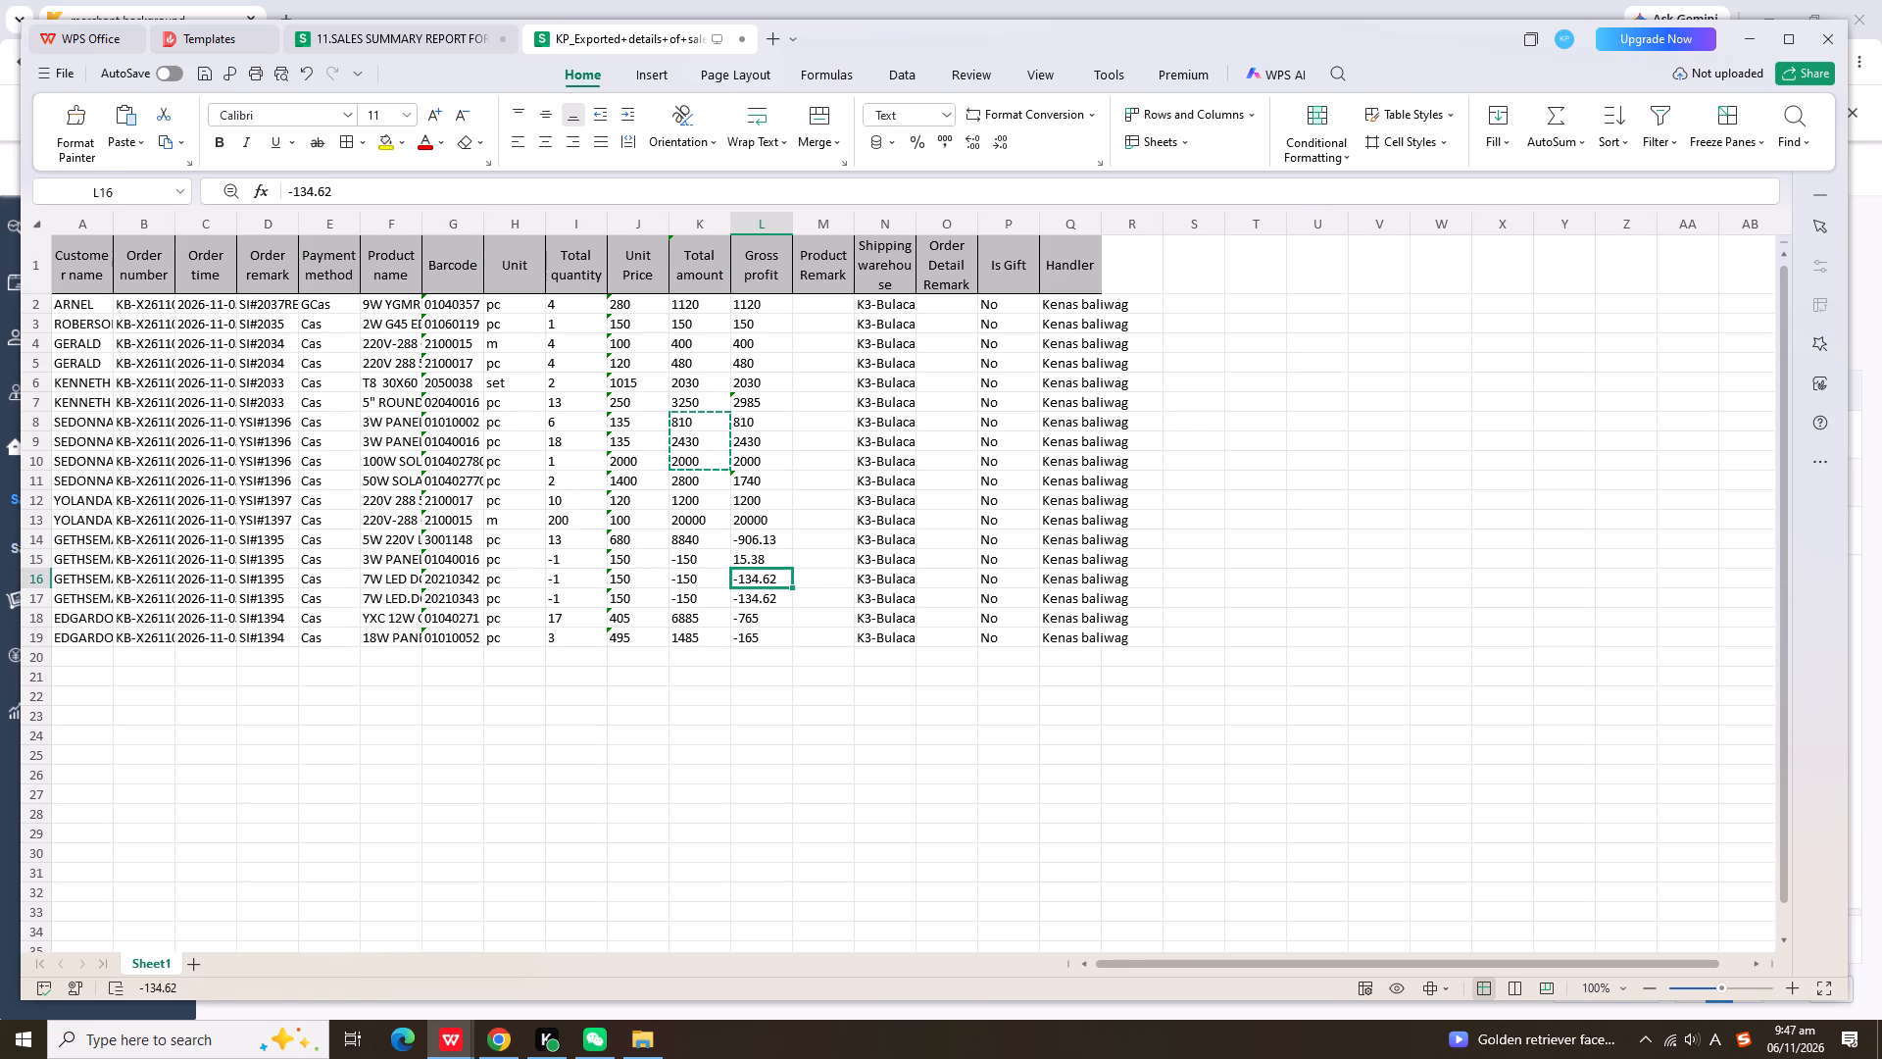
pyautogui.moveTo(775, 577); pyautogui.dragTo(775, 593)
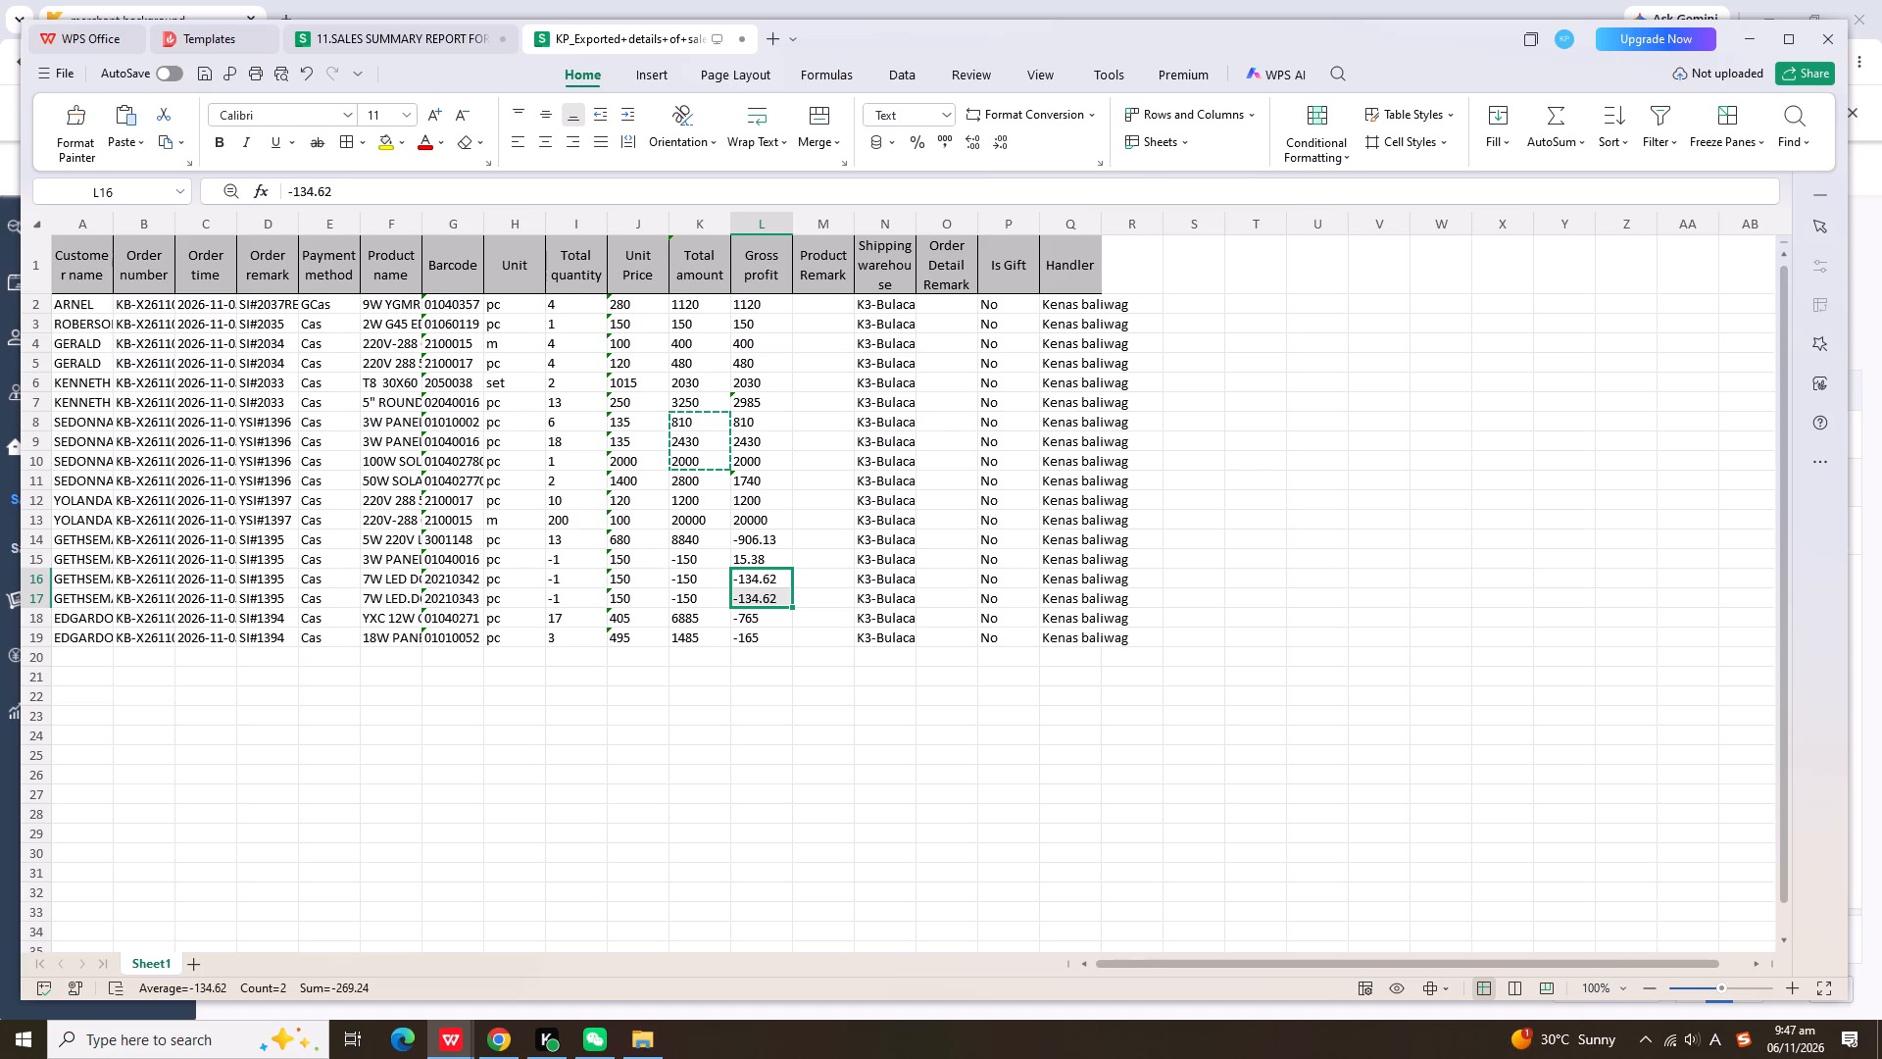
pyautogui.click(770, 608)
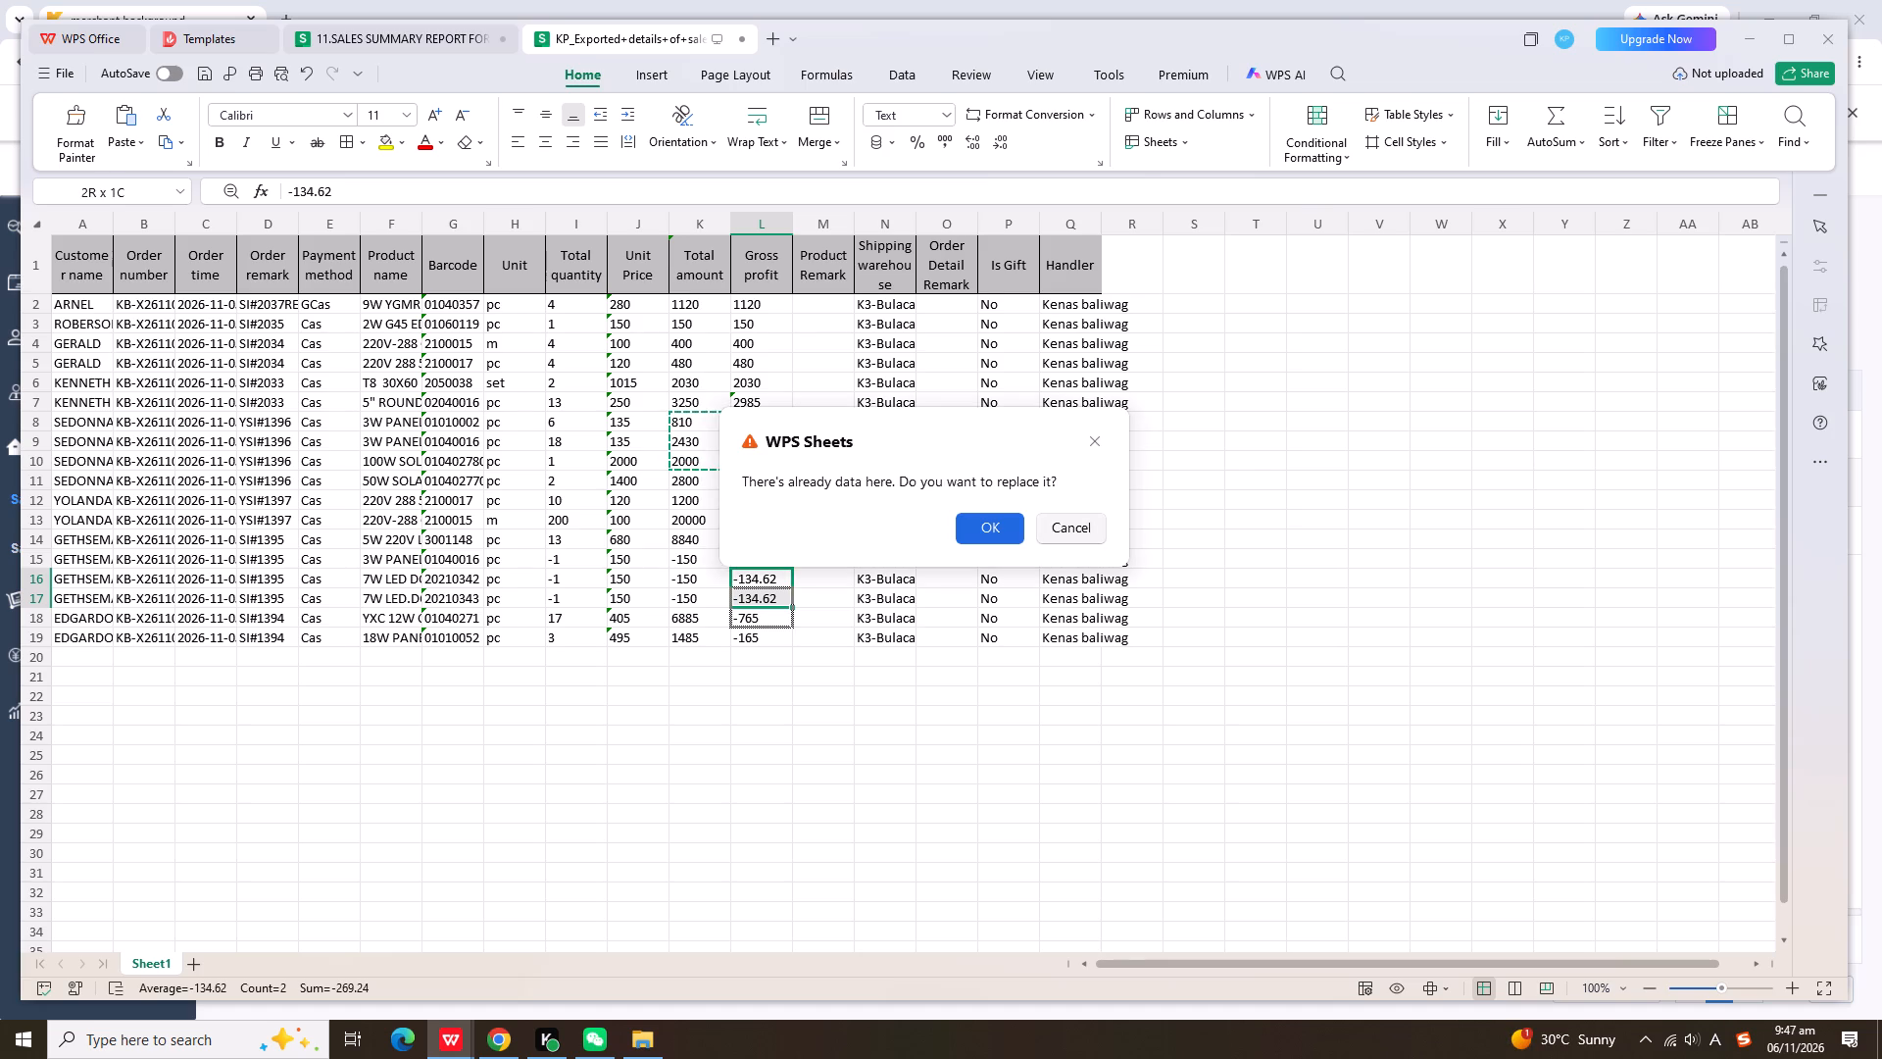
pyautogui.click(1073, 528)
pyautogui.moveTo(766, 616); pyautogui.dragTo(768, 632)
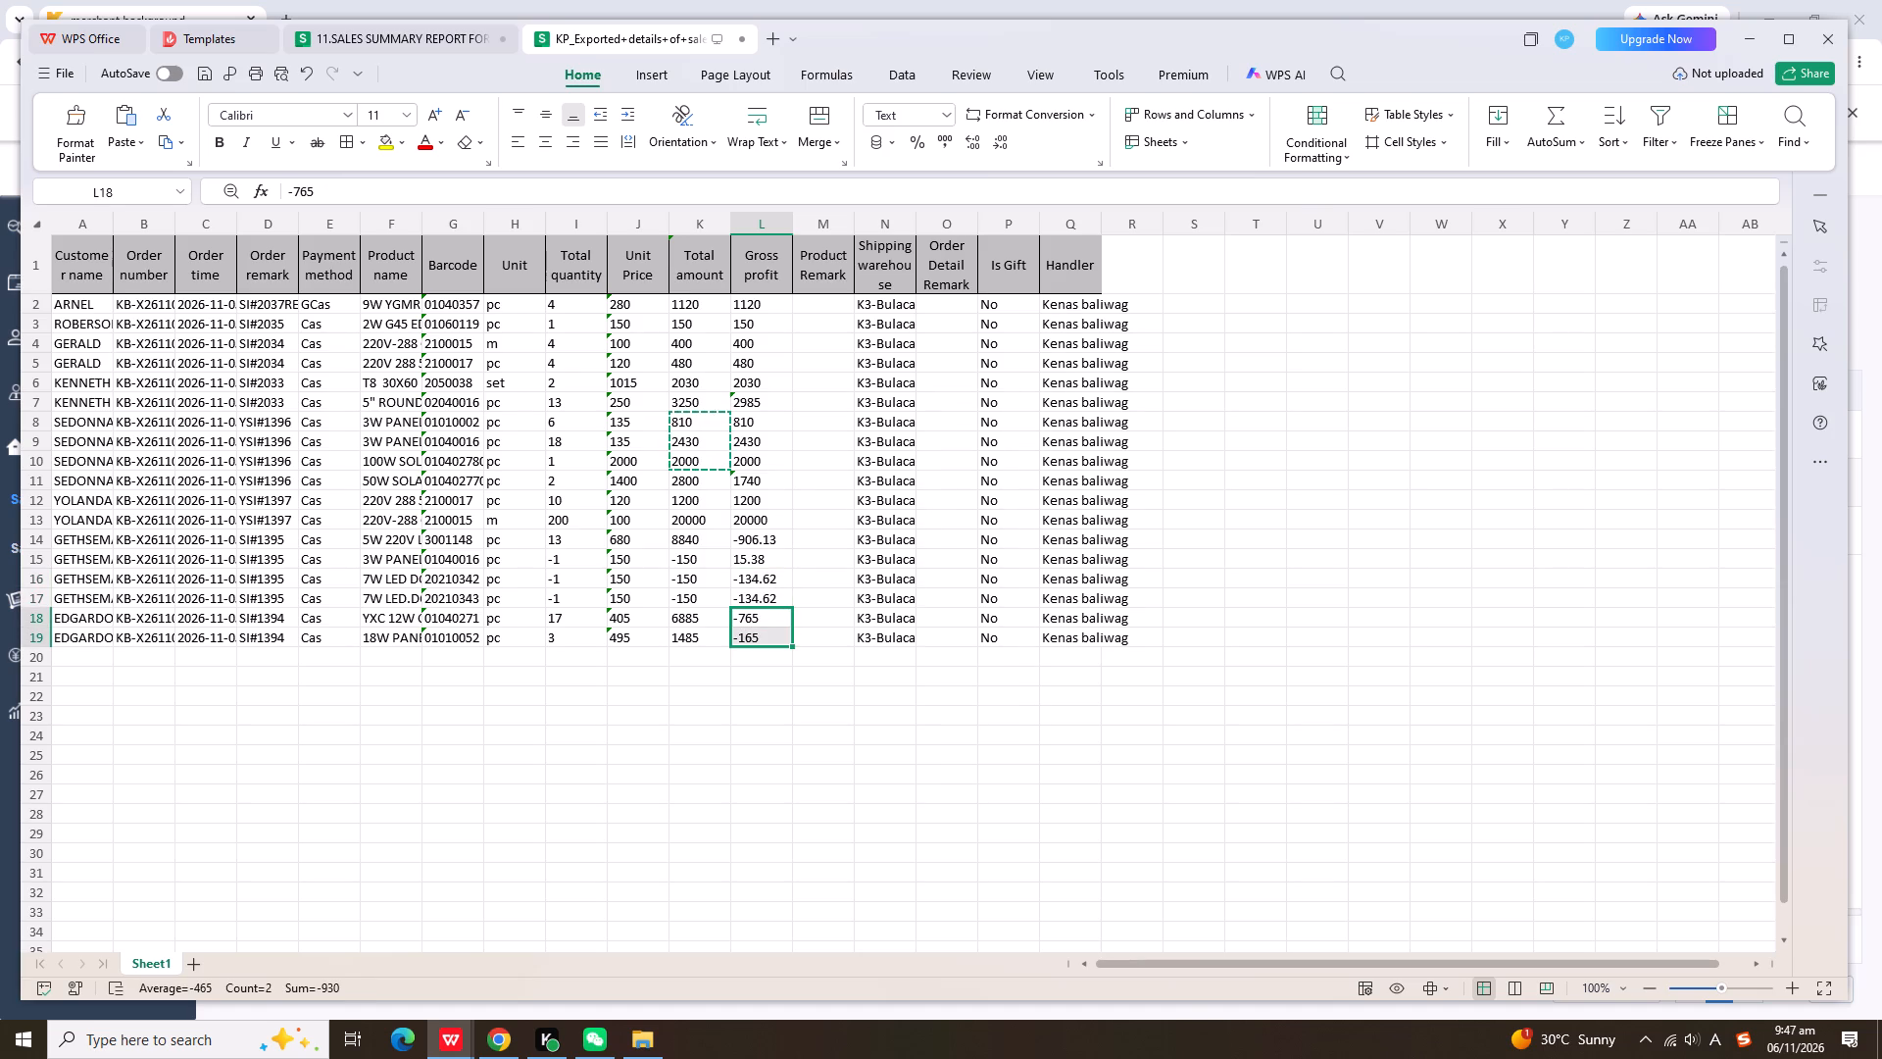
pyautogui.click(713, 292)
pyautogui.moveTo(712, 308); pyautogui.dragTo(706, 600)
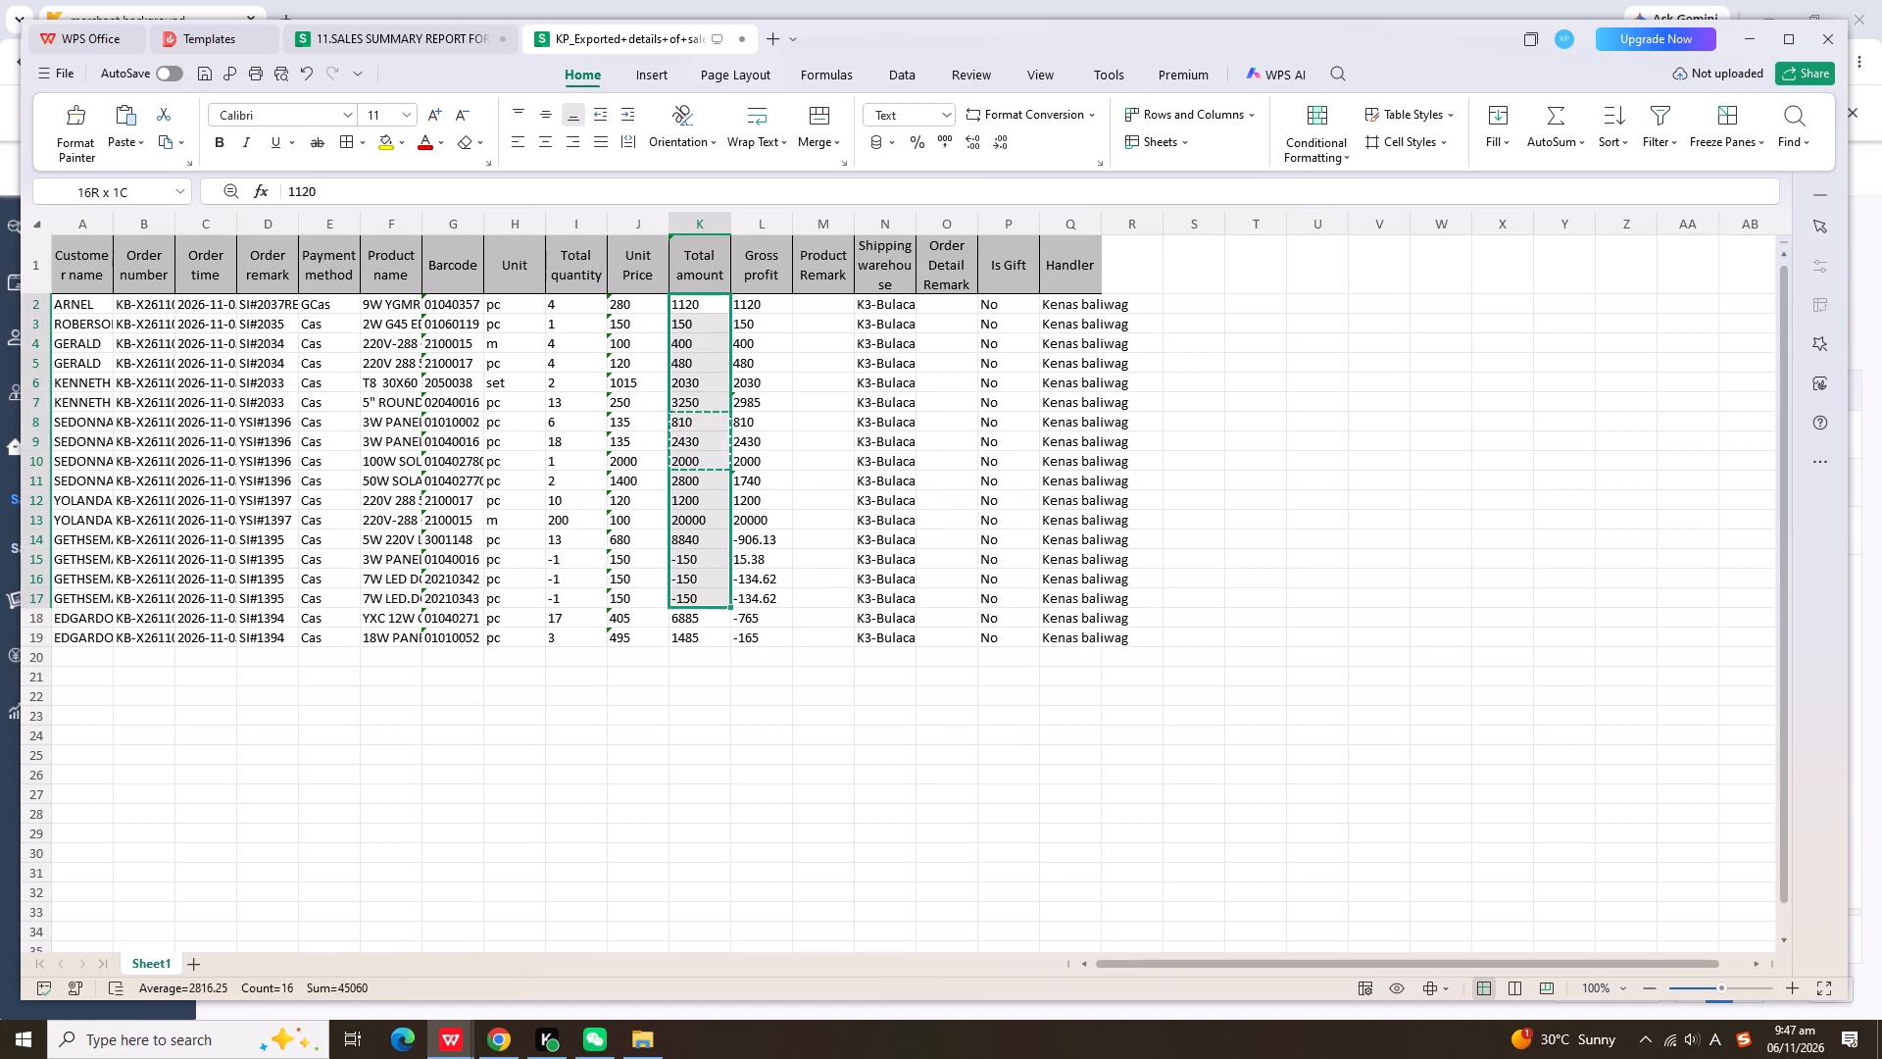
pyautogui.moveTo(706, 600); pyautogui.dragTo(703, 634)
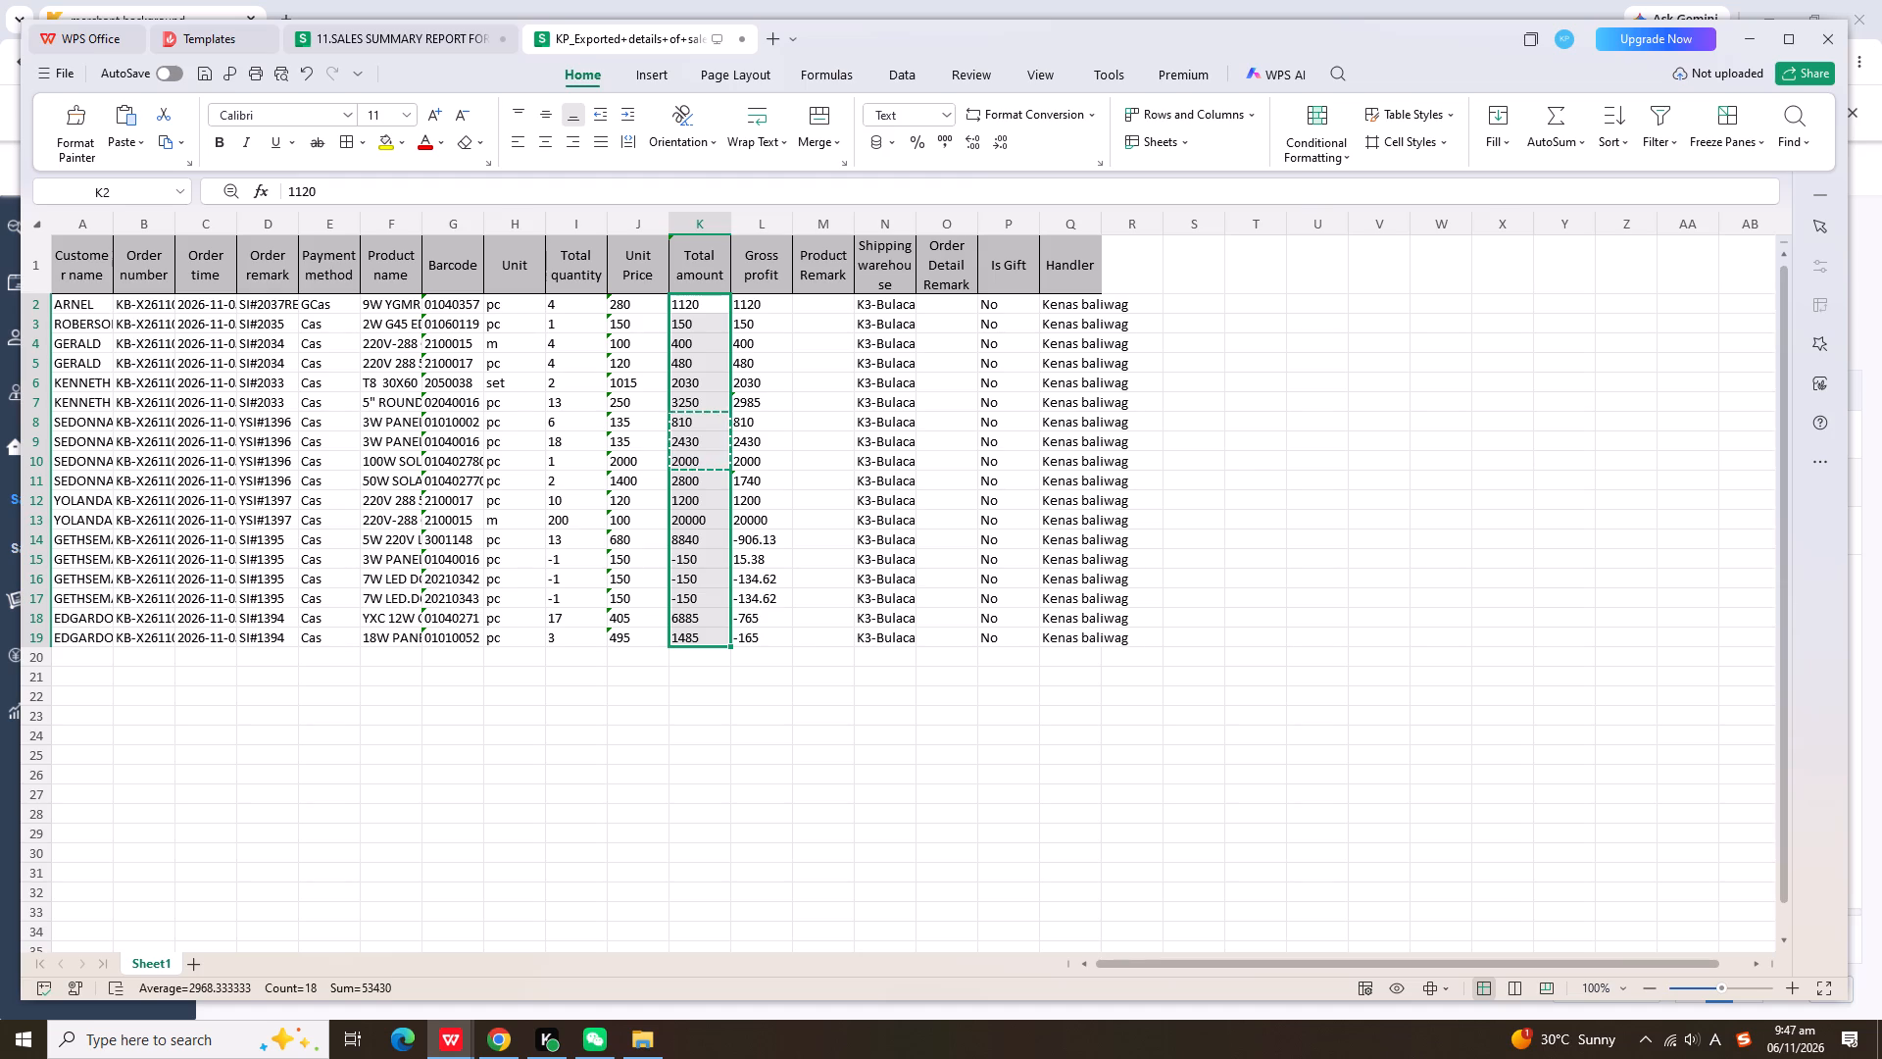
pyautogui.click(777, 543)
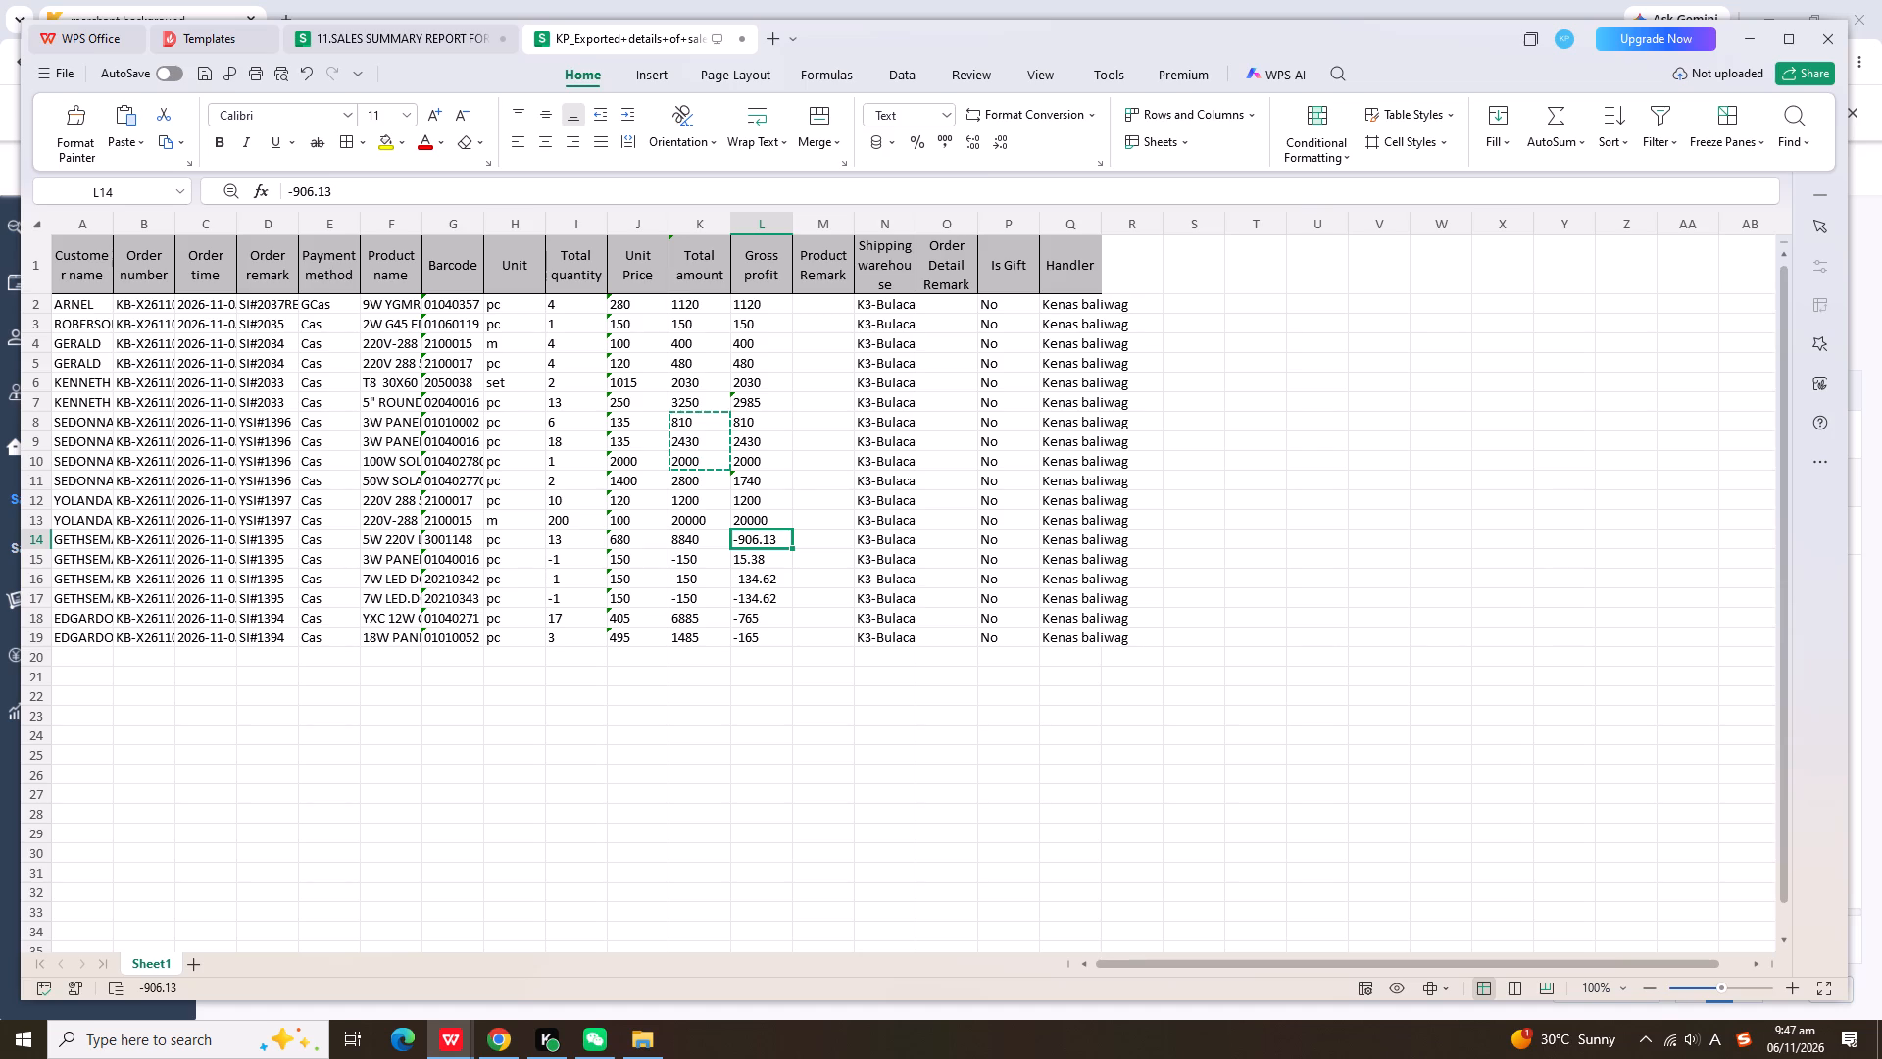
pyautogui.moveTo(779, 618); pyautogui.dragTo(771, 638)
pyautogui.click(787, 670)
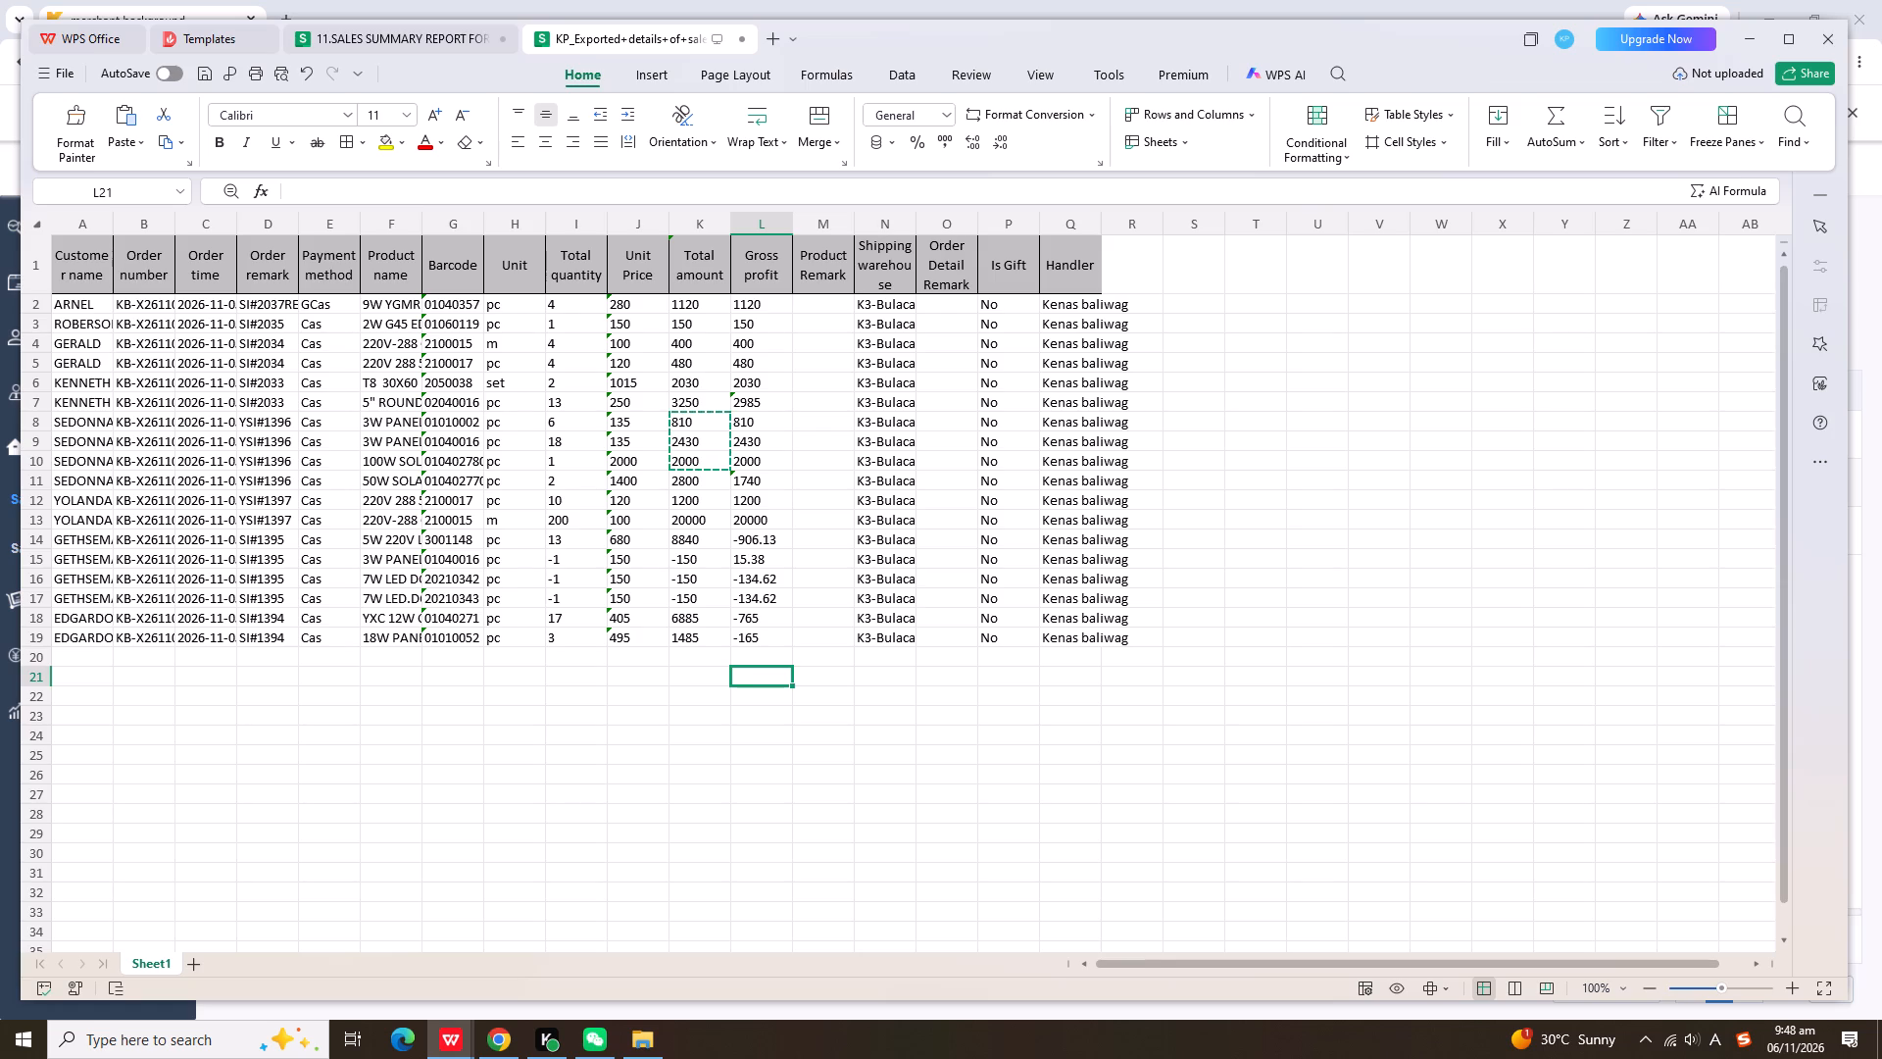
pyautogui.moveTo(704, 389); pyautogui.dragTo(704, 404)
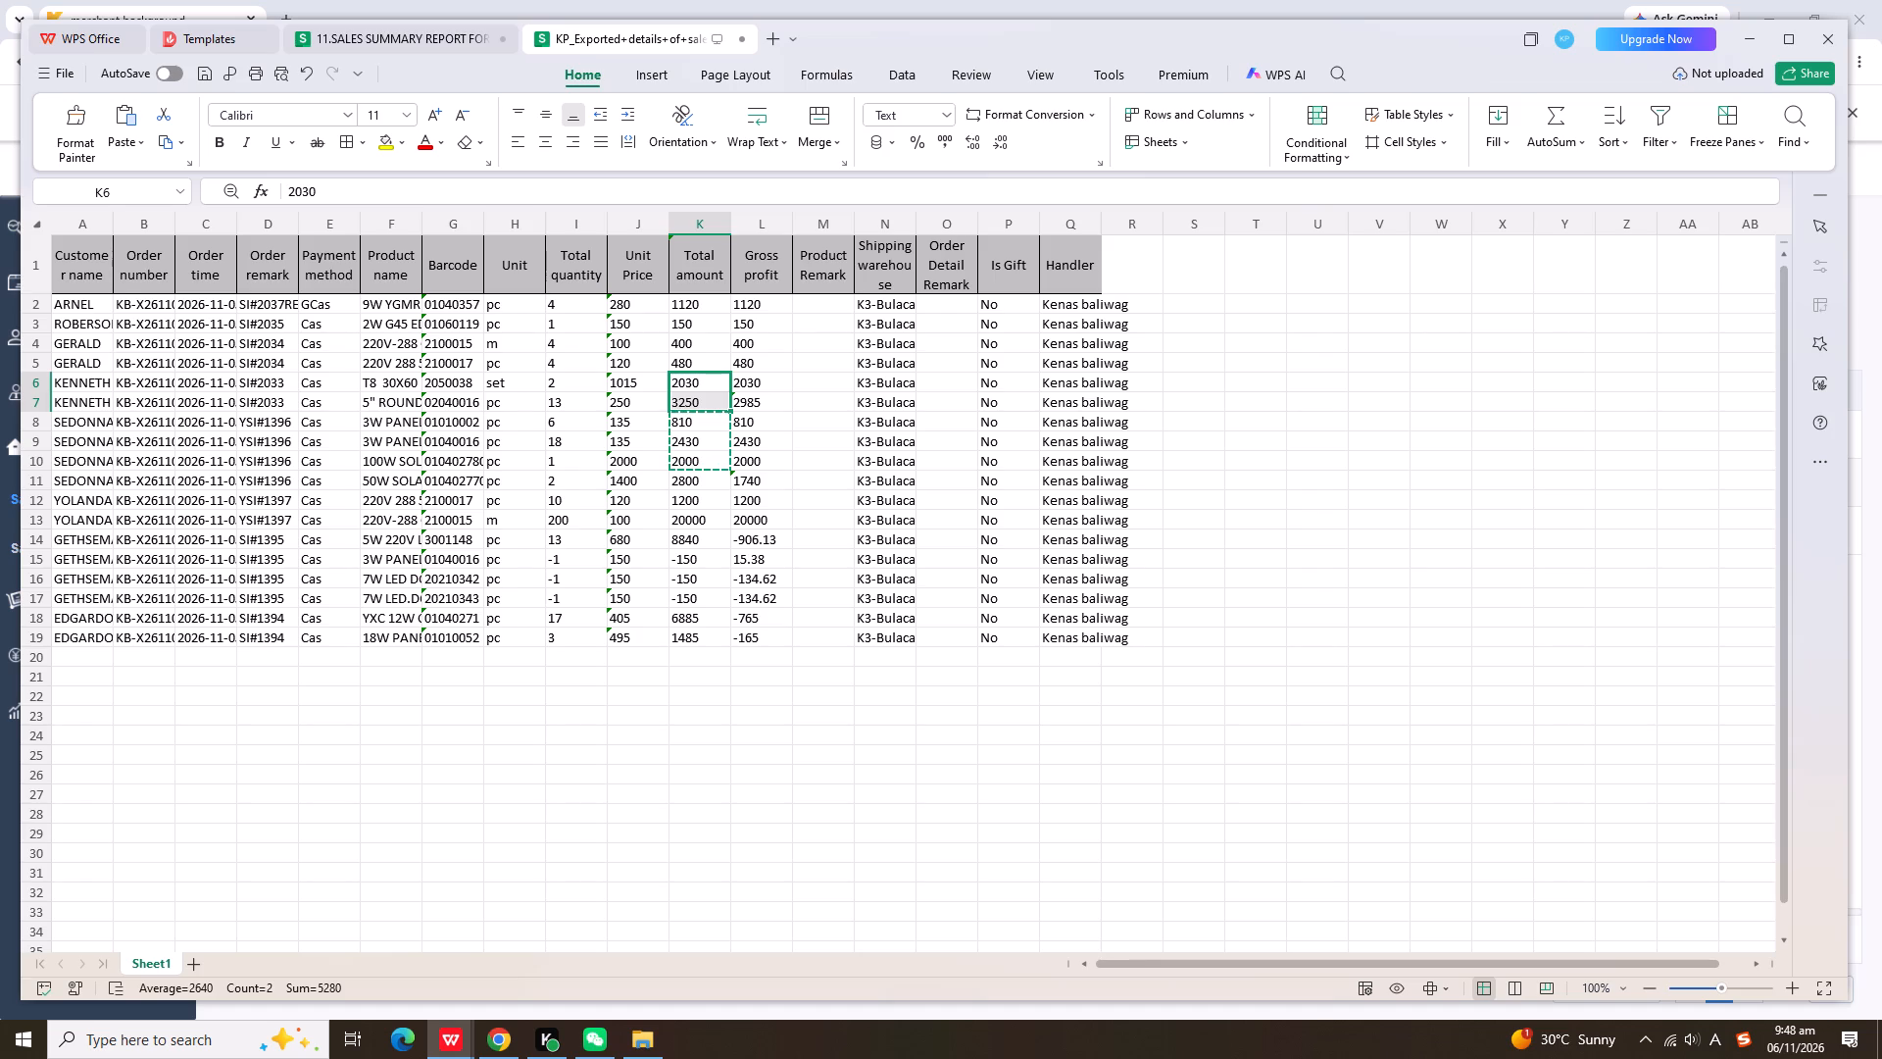
# Copy the Total amount values of rows 8 to 11 over Gross profit, making row 11's Gross profit 2800.
pyautogui.moveTo(706, 426); pyautogui.dragTo(713, 457)
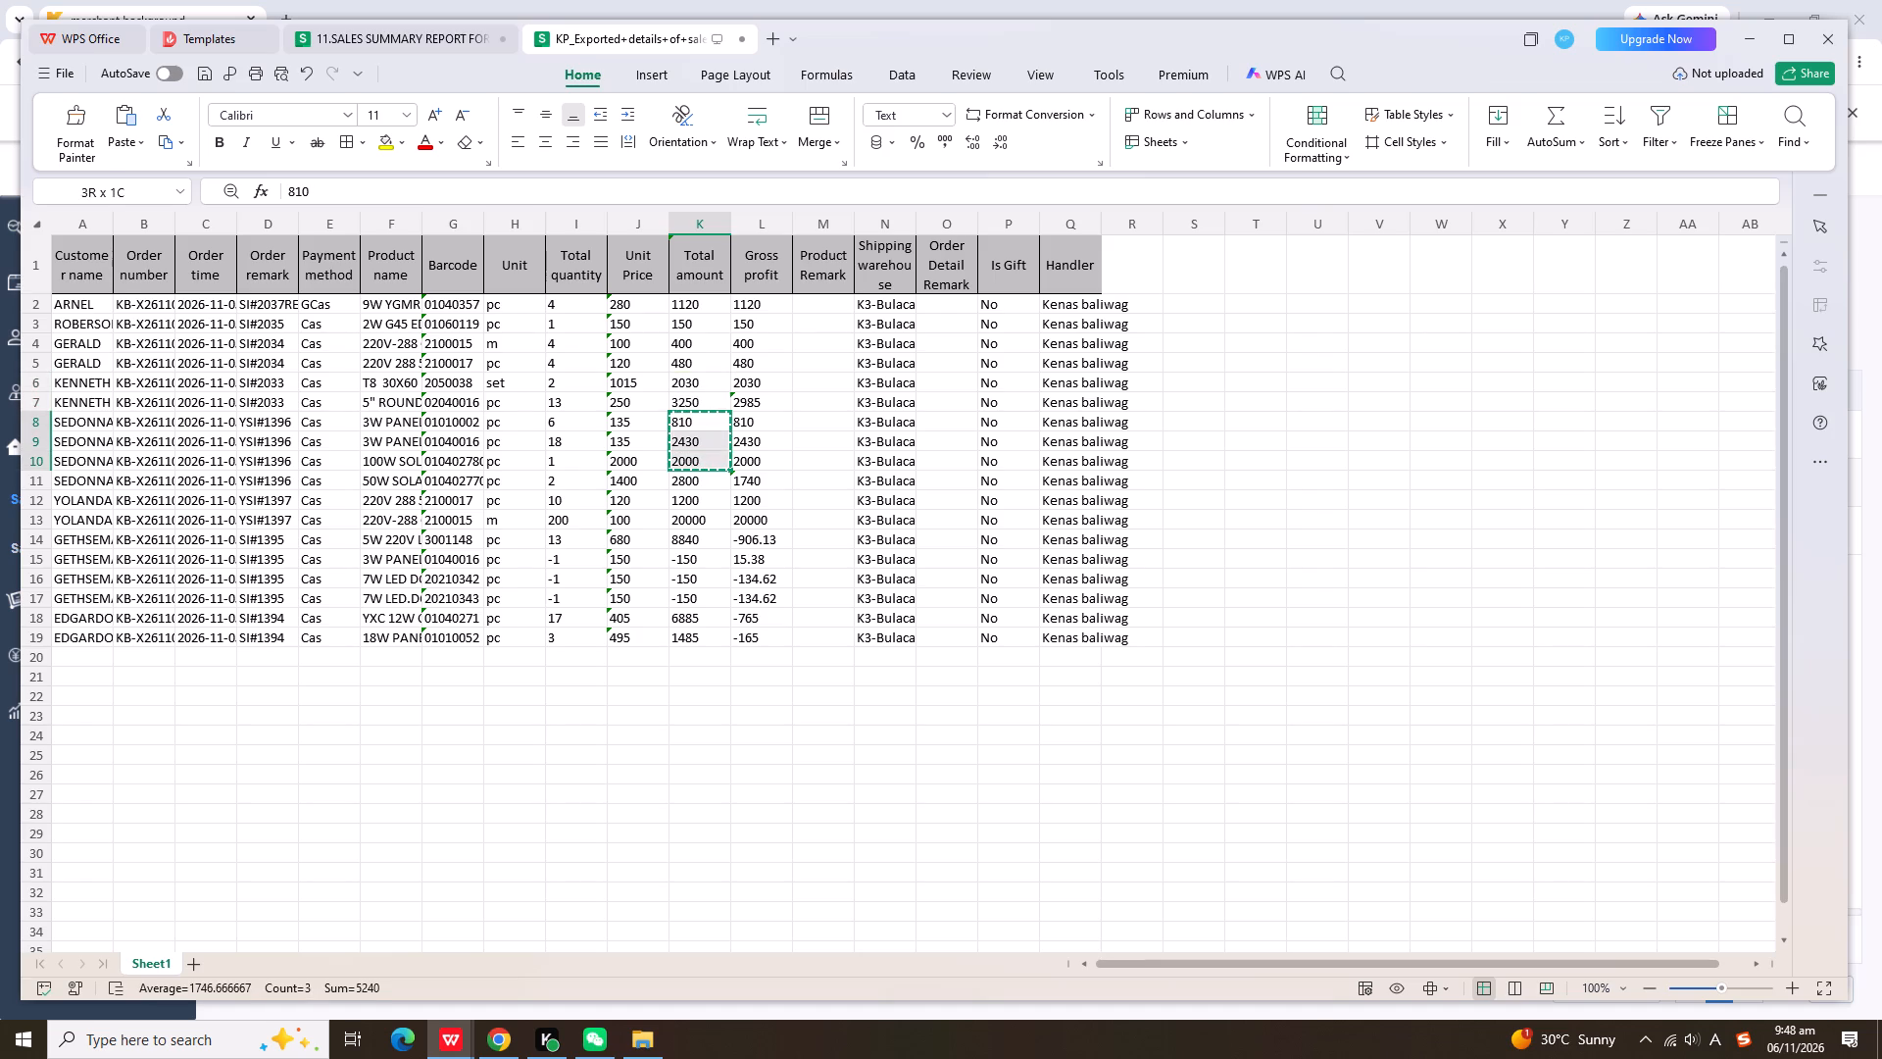
pyautogui.moveTo(713, 457); pyautogui.dragTo(713, 478)
pyautogui.hotkey('ctrl', 'c')
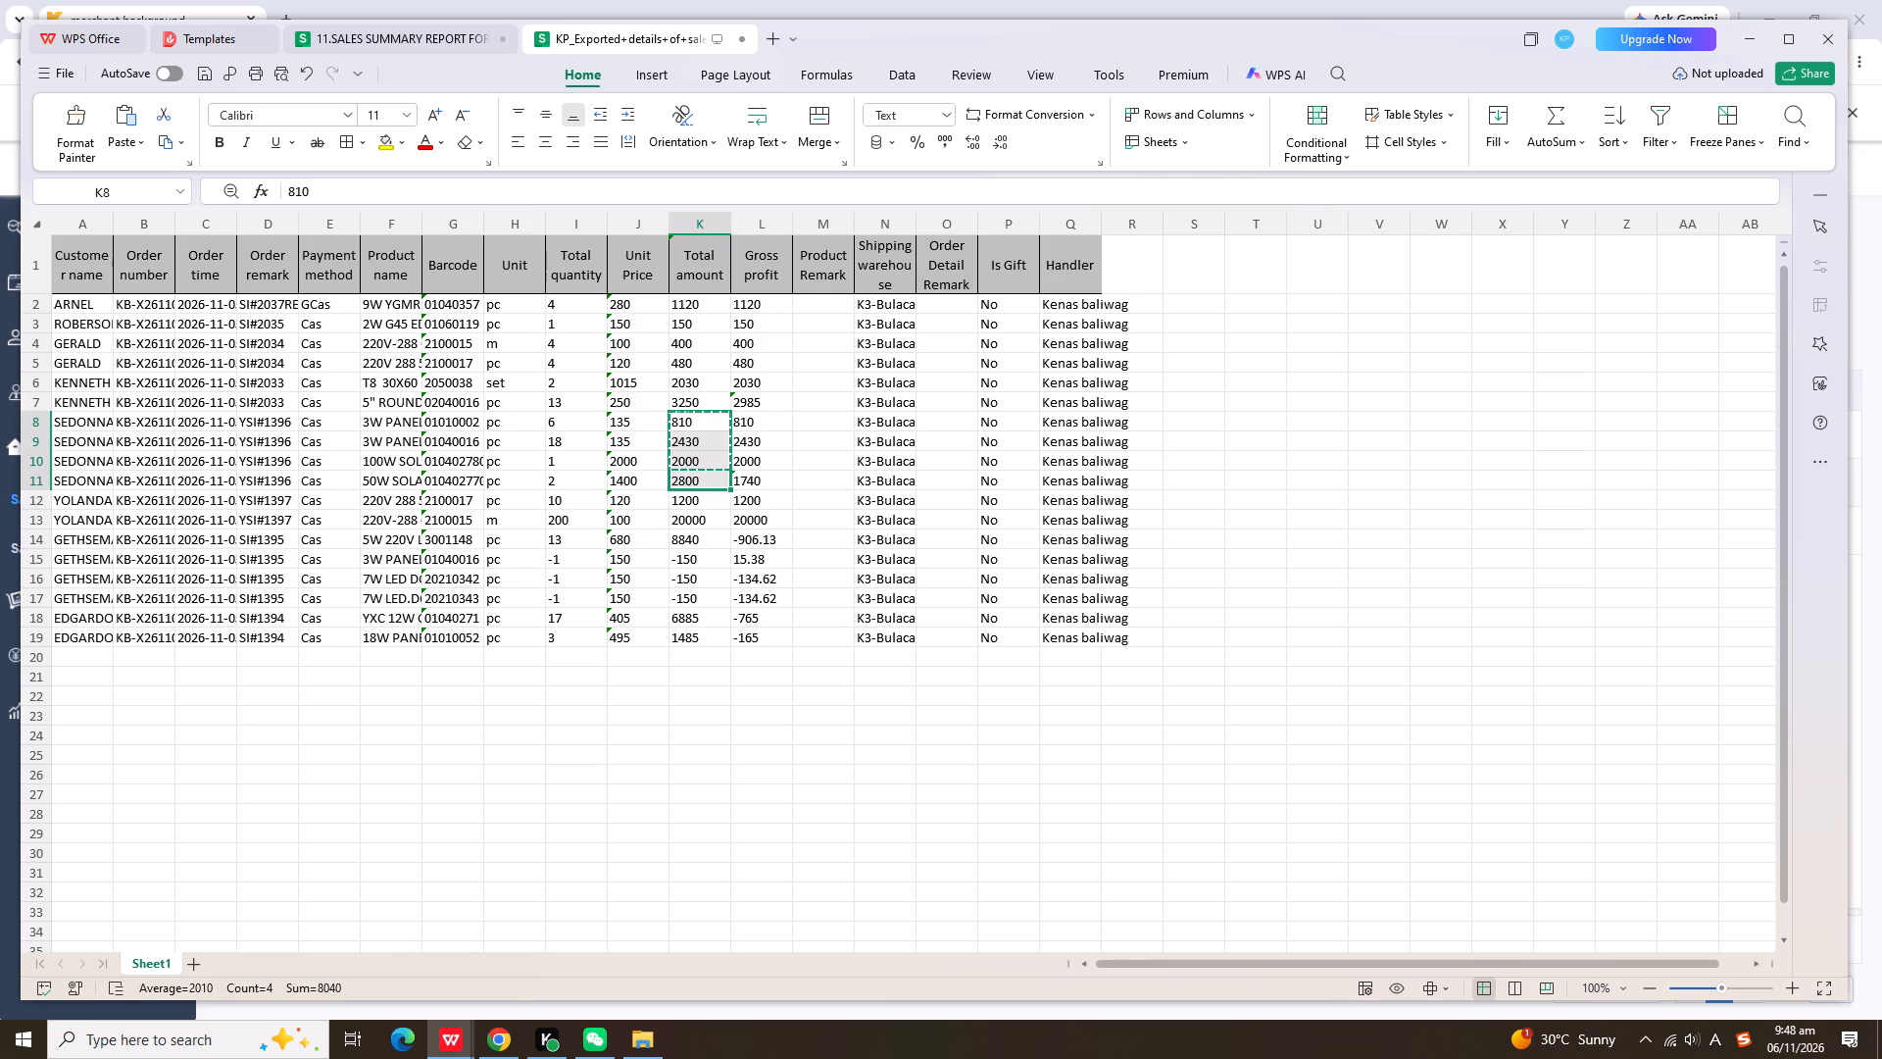
pyautogui.click(768, 421)
pyautogui.hotkey('ctrl', 'v')
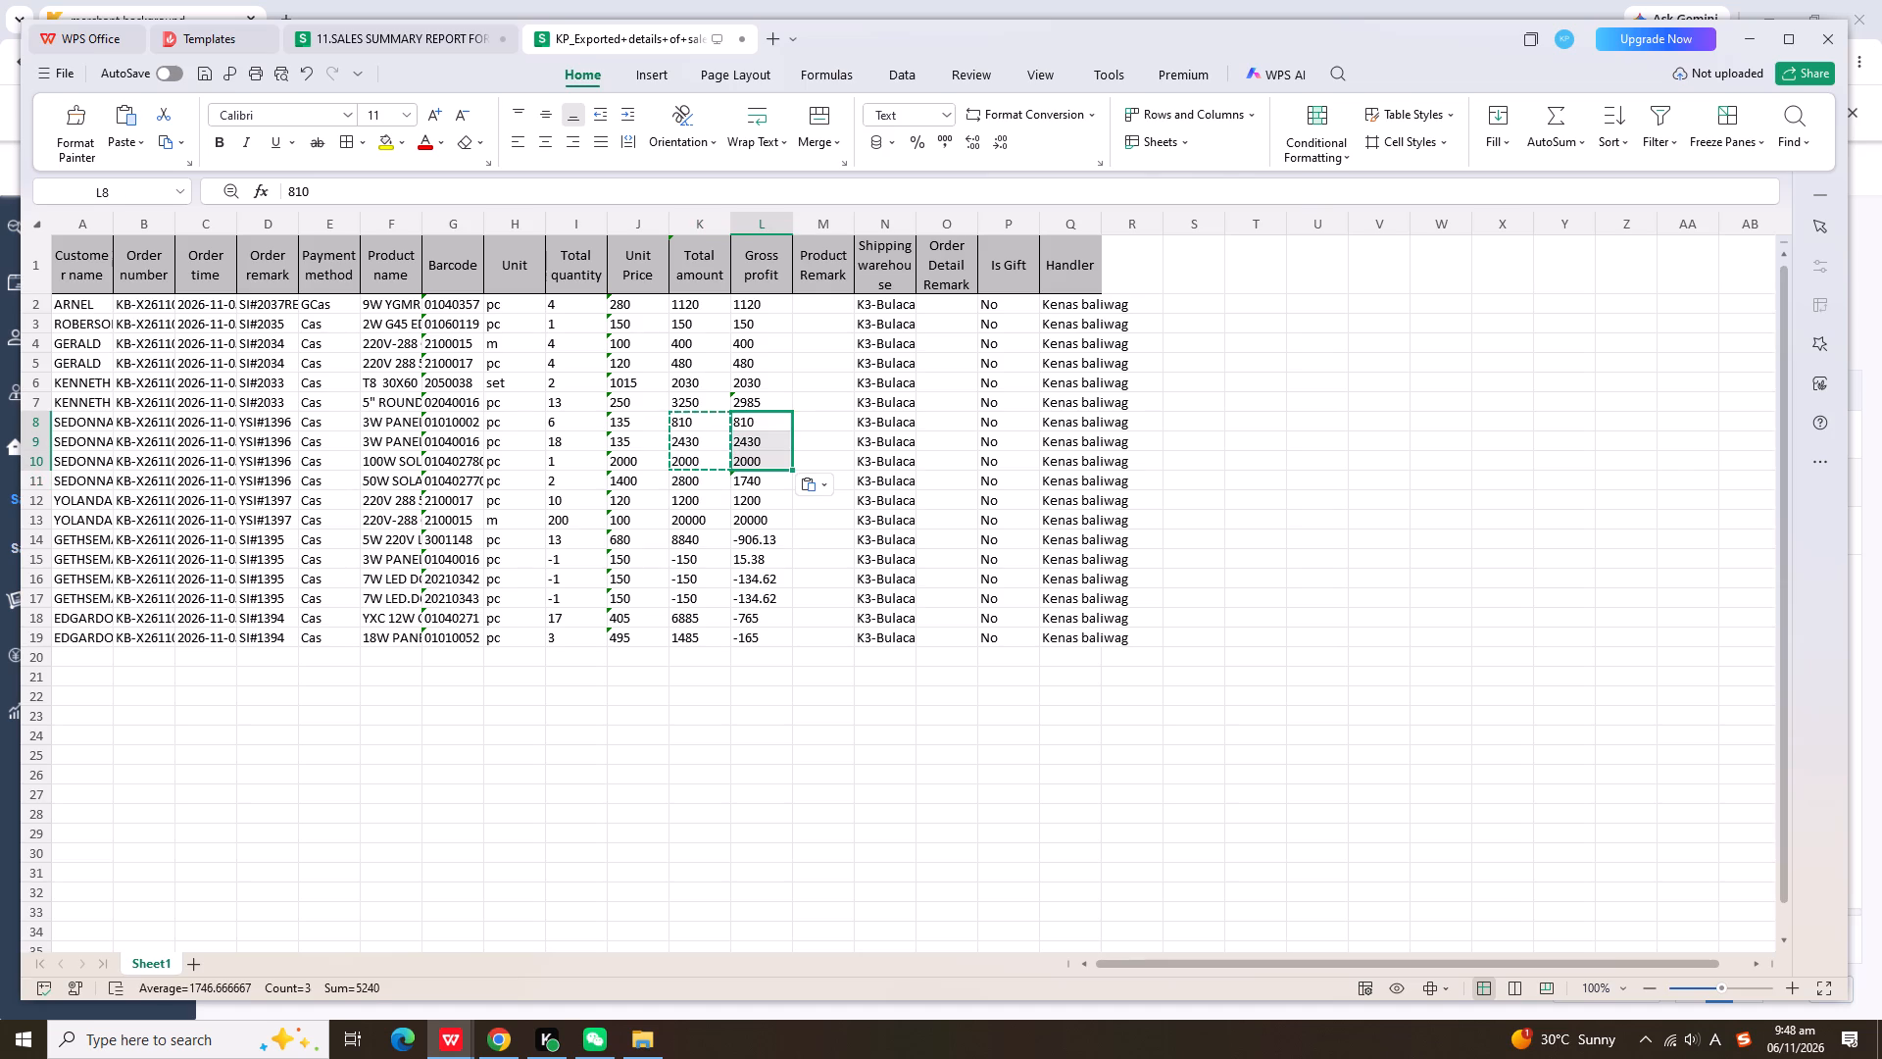
pyautogui.click(701, 483)
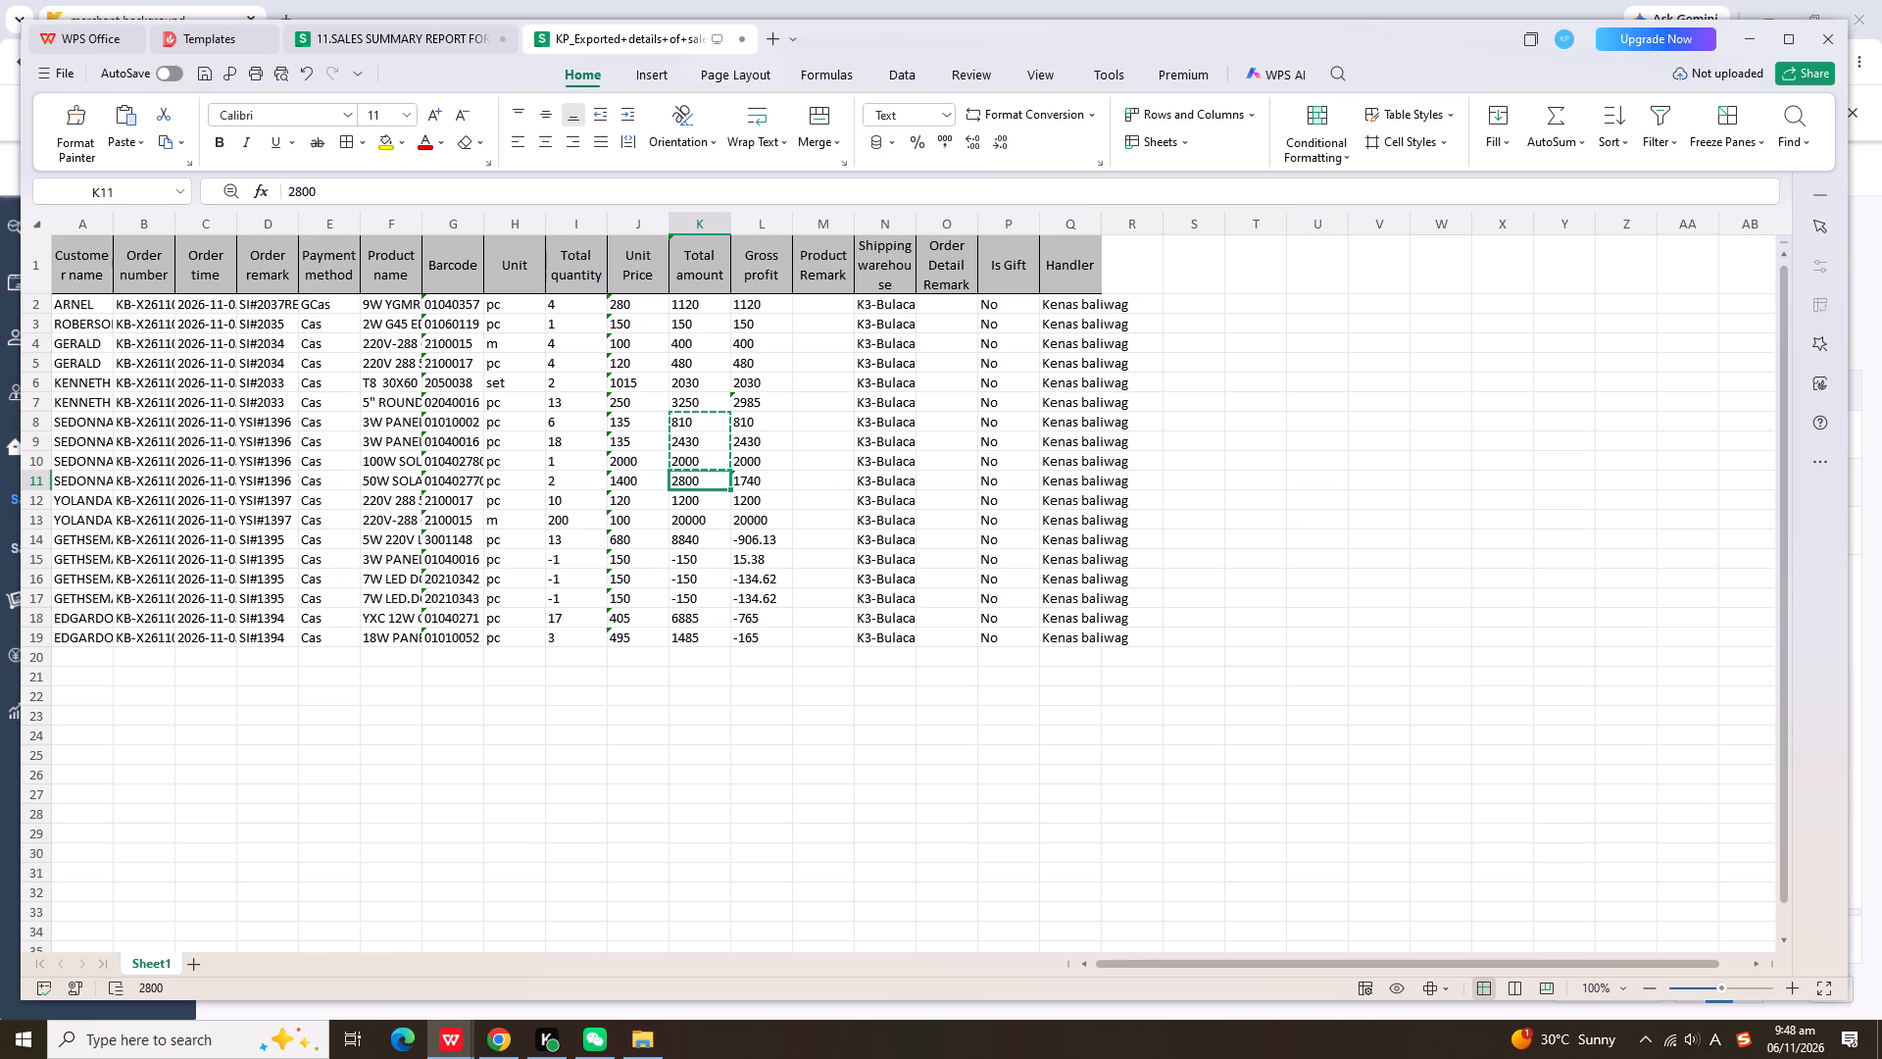
pyautogui.hotkey('ctrl', 'c')
pyautogui.click(776, 485)
pyautogui.hotkey('ctrl', 'v')
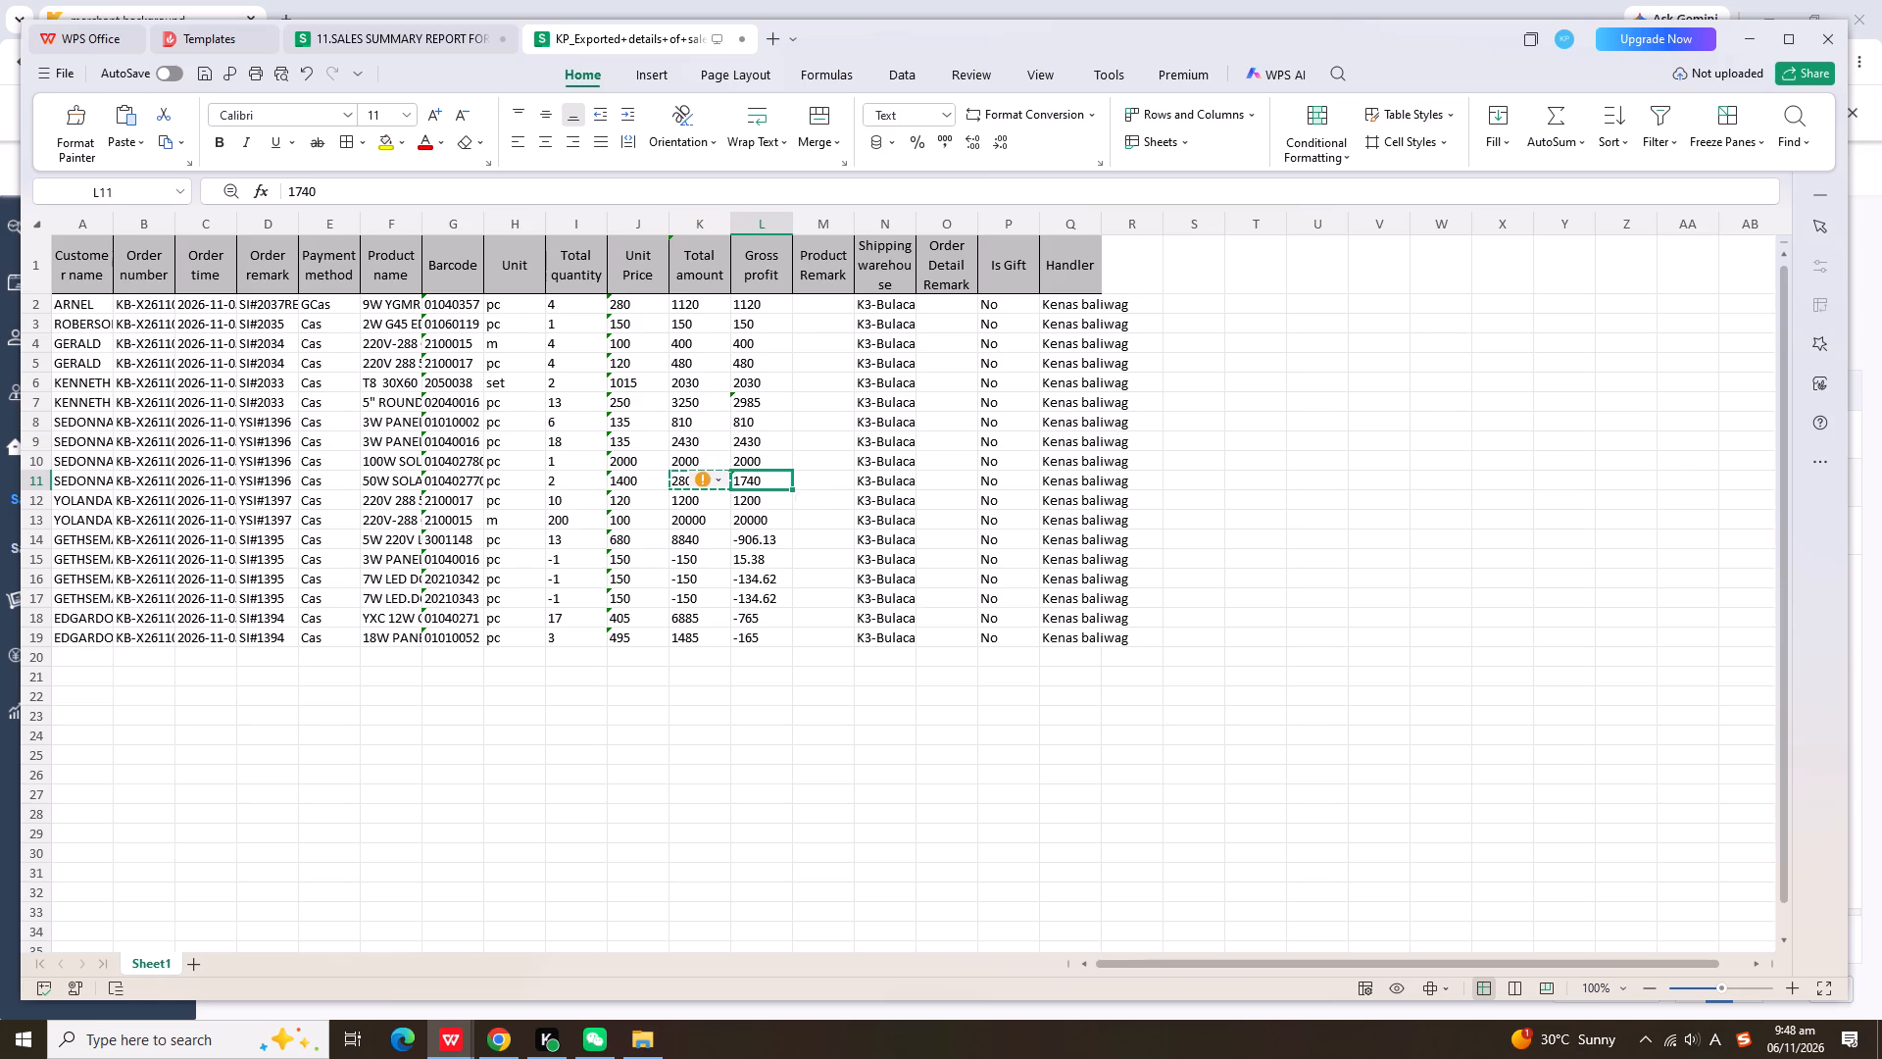
# Check the Total amount sum of rows 8 to 11 and copy rows 12 to 13's Total amount over Gross profit again.
pyautogui.moveTo(704, 419); pyautogui.dragTo(709, 470)
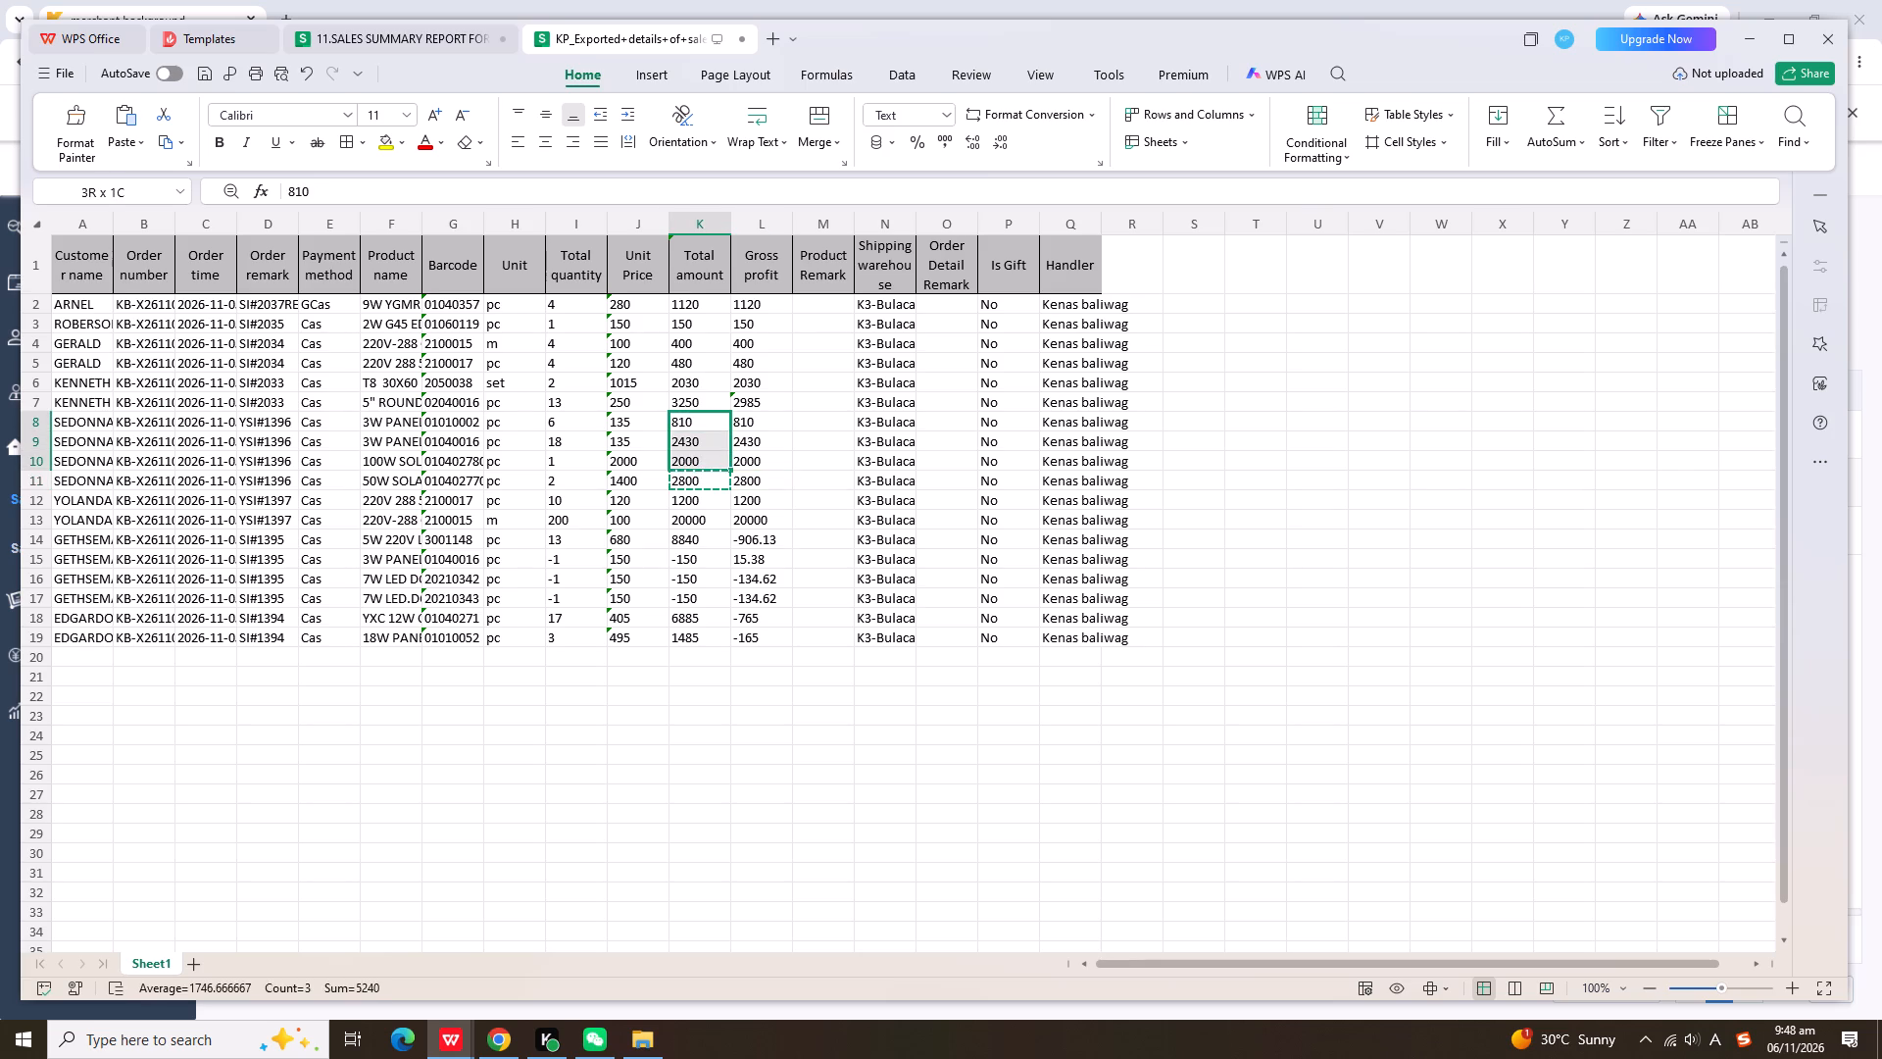
pyautogui.moveTo(709, 470); pyautogui.dragTo(709, 485)
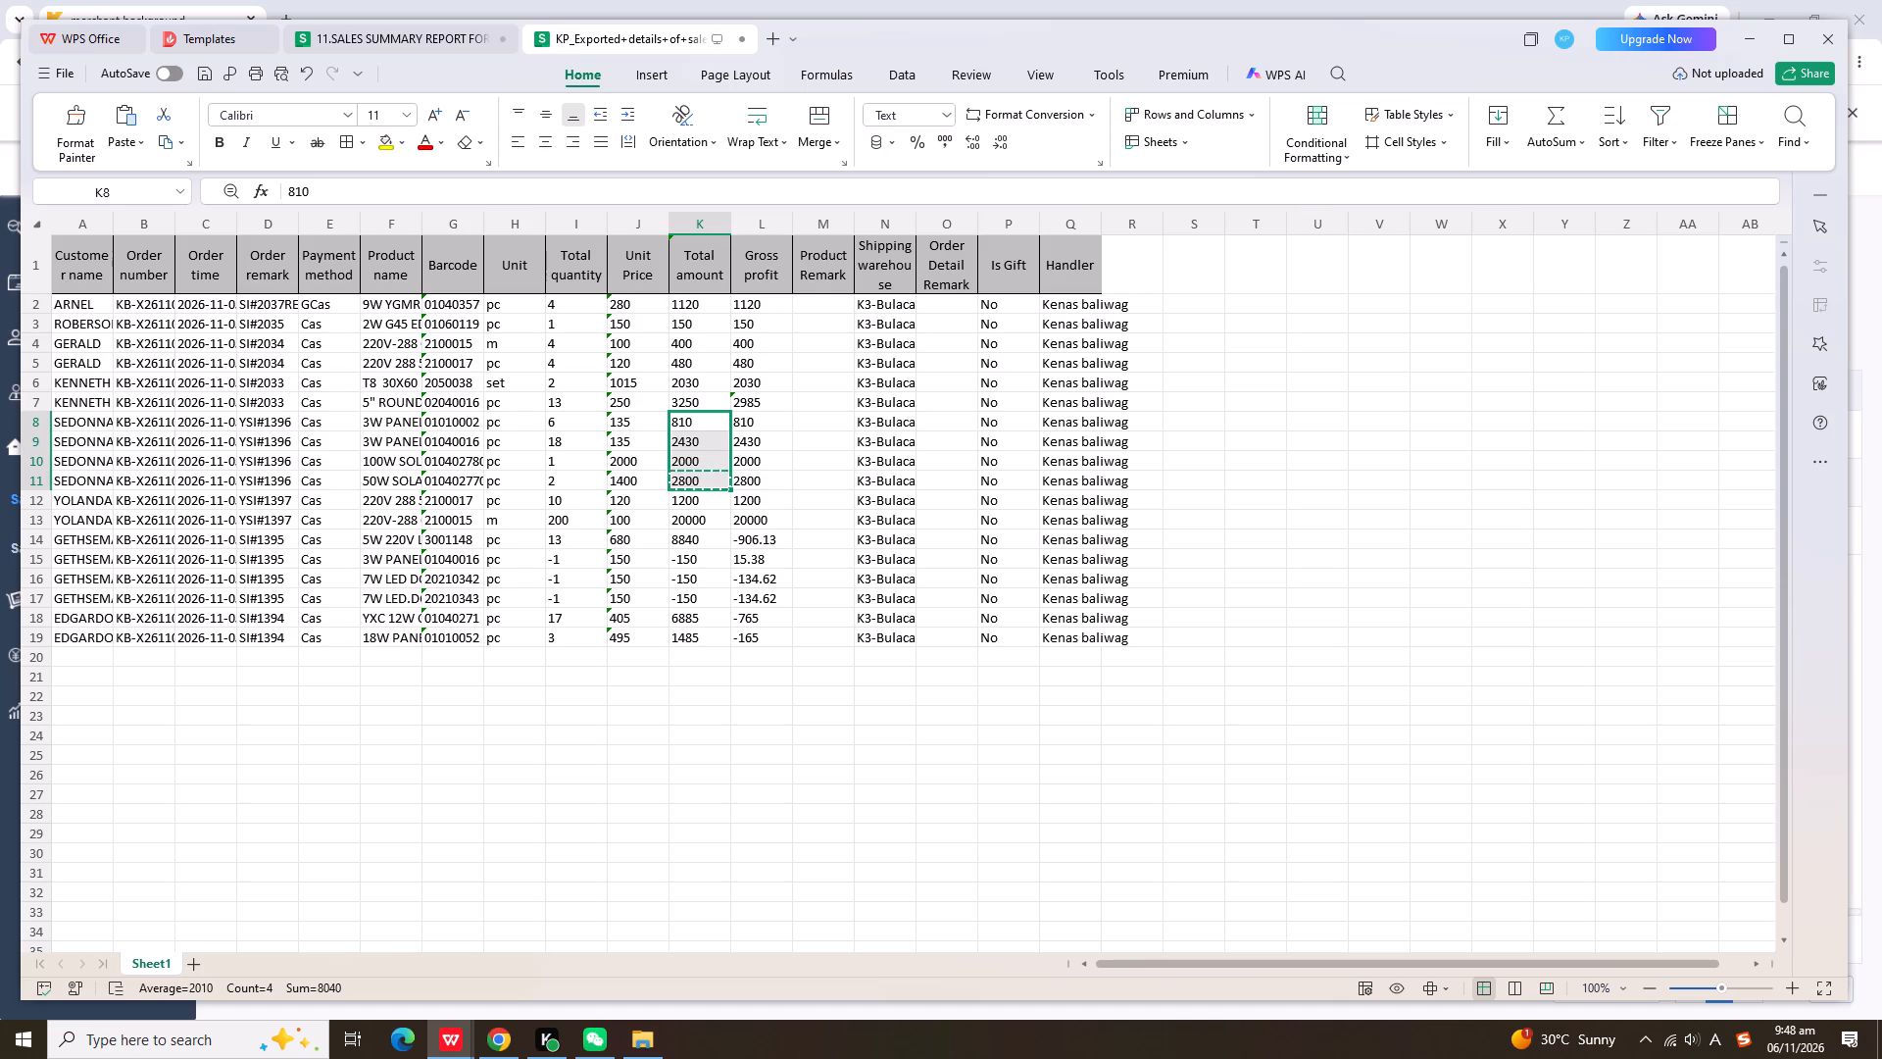
pyautogui.moveTo(702, 503); pyautogui.dragTo(706, 524)
pyautogui.hotkey('ctrl', 'c')
pyautogui.click(763, 502)
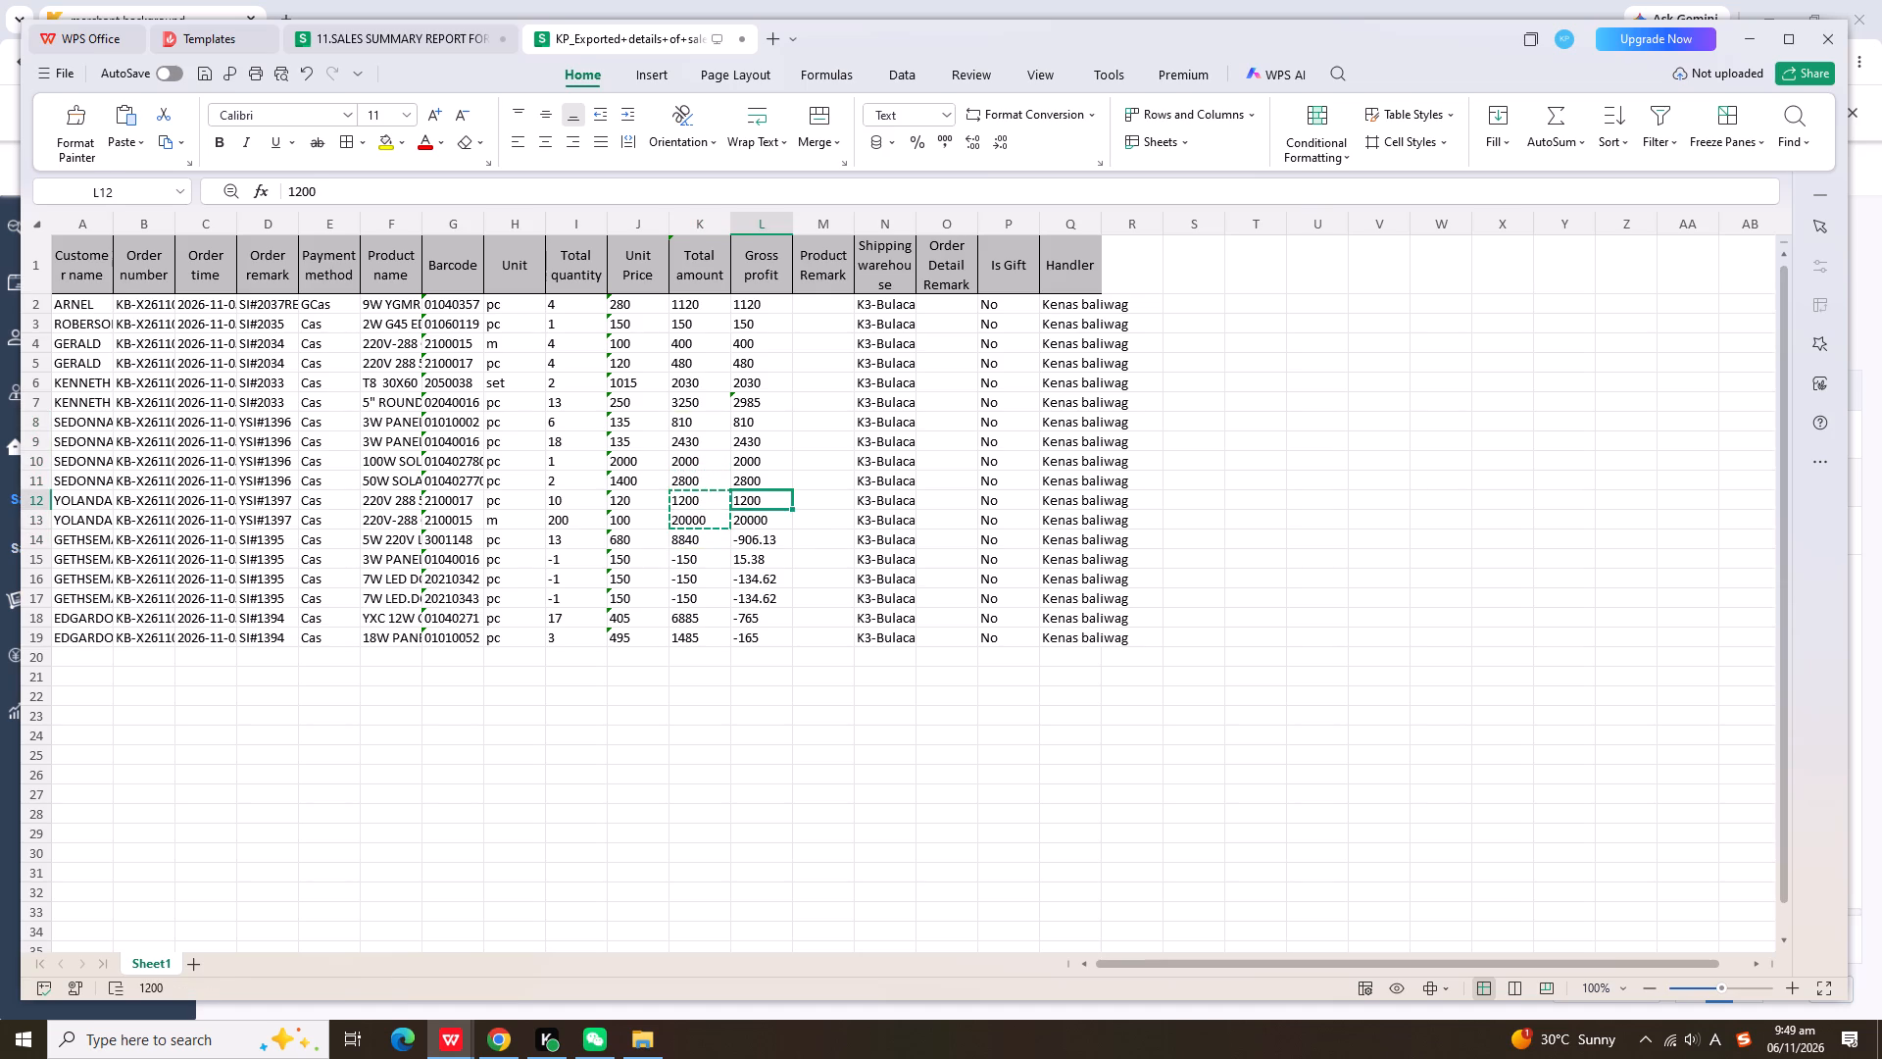
pyautogui.hotkey('ctrl', 'v')
# Check the Total amount sum of rows 14 to 17 and enter 7980 as Gross profit in row 14.
pyautogui.moveTo(709, 539); pyautogui.dragTo(707, 598)
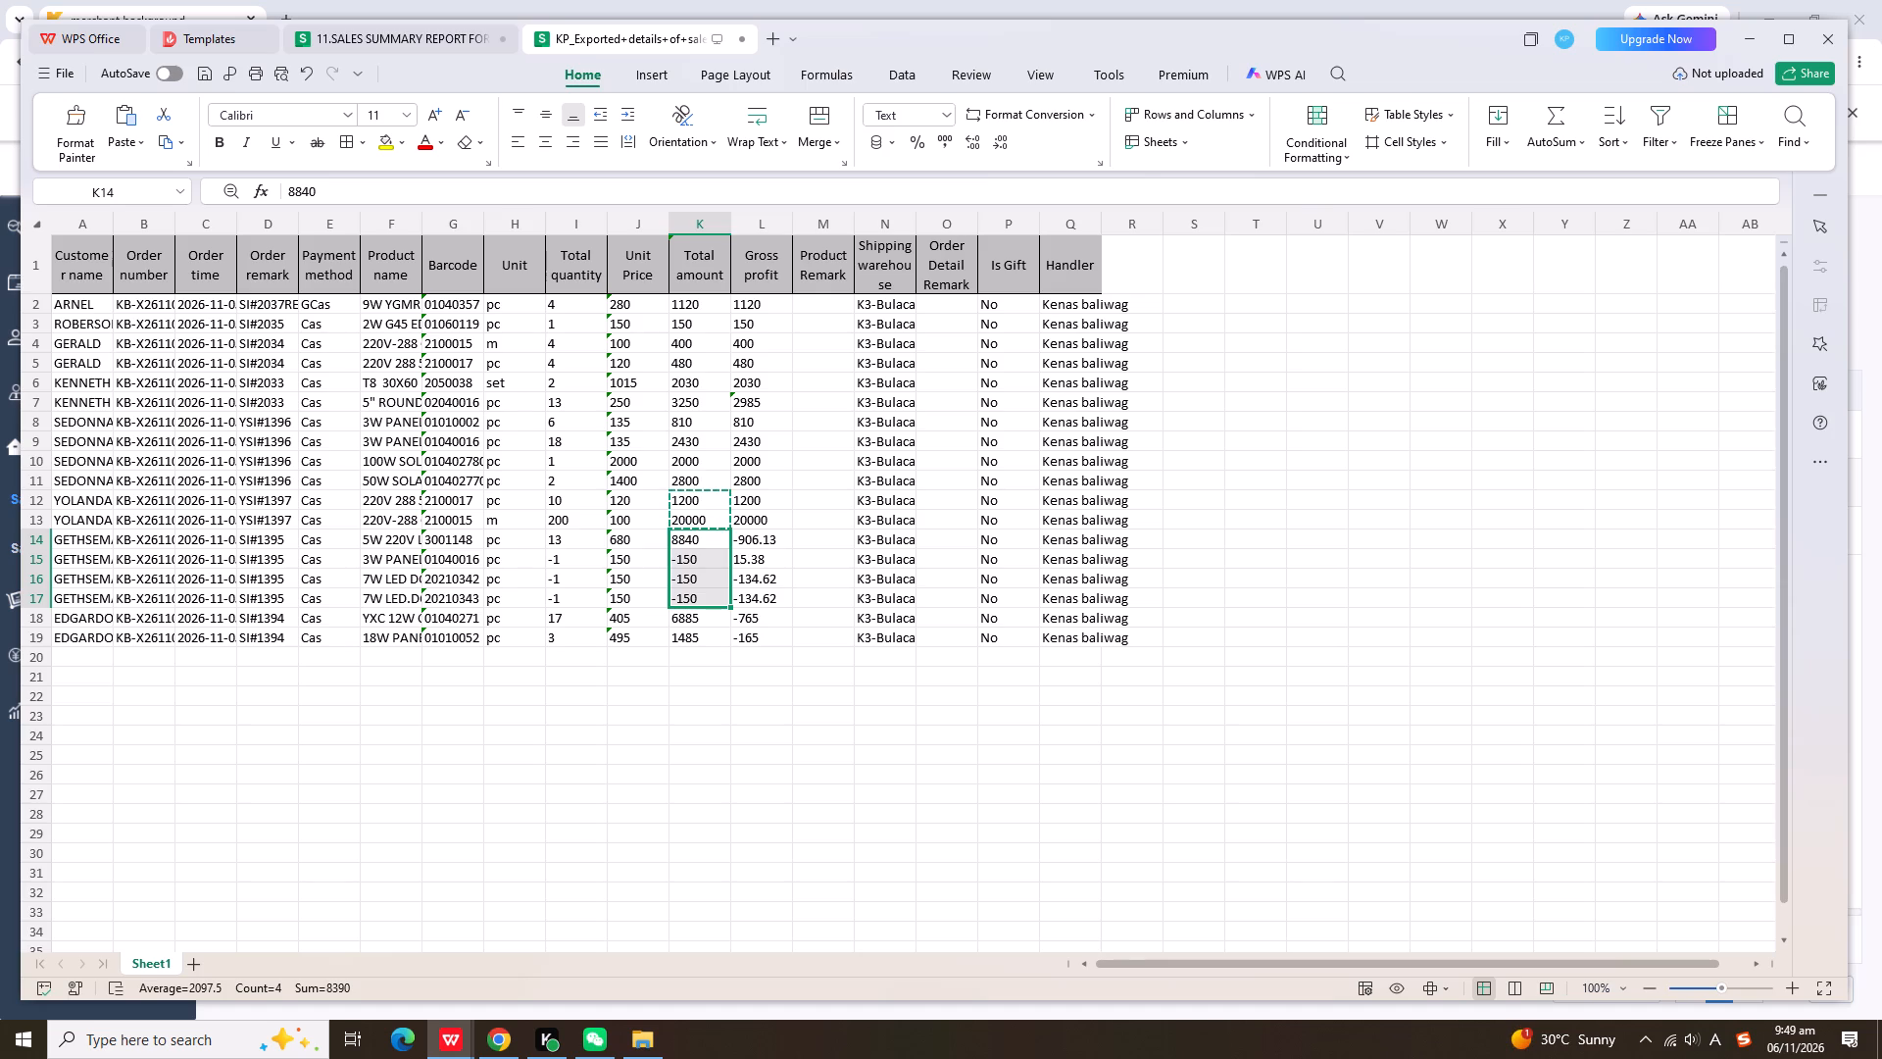
pyautogui.click(779, 536)
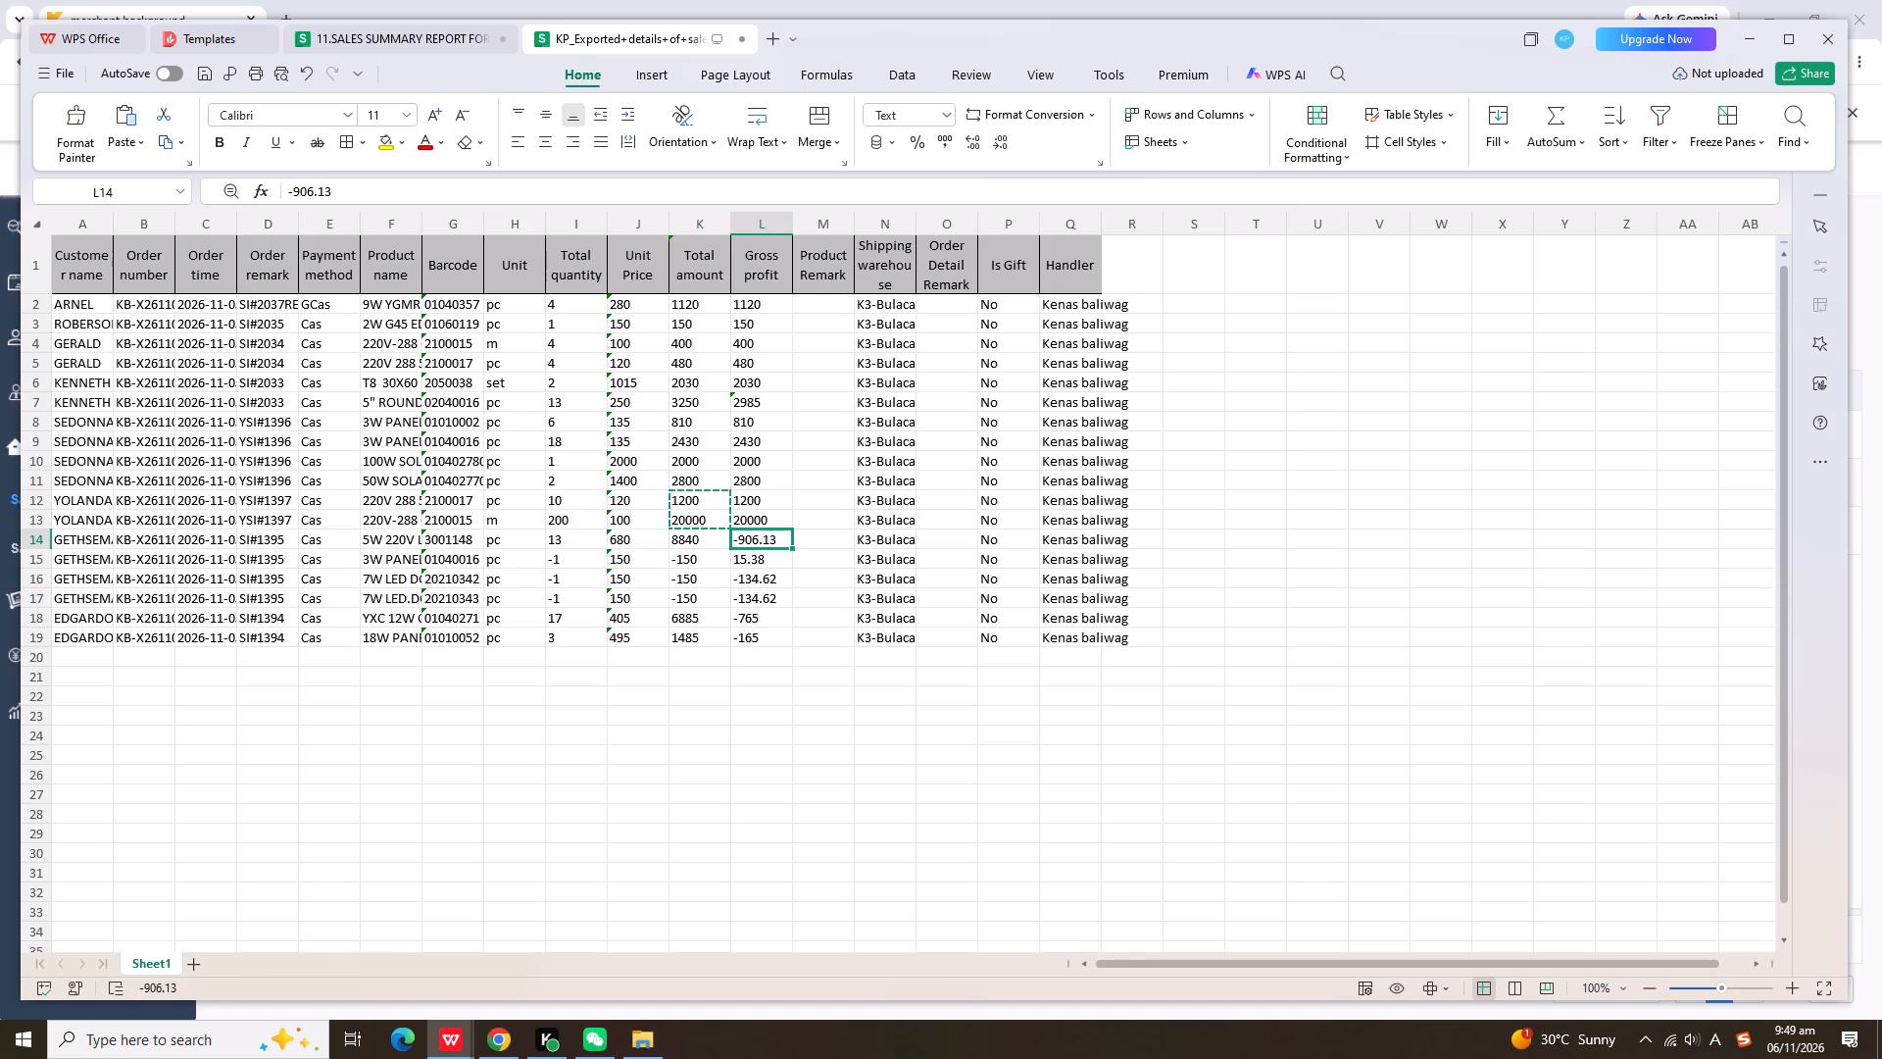
pyautogui.write('7980')
pyautogui.press('Return')
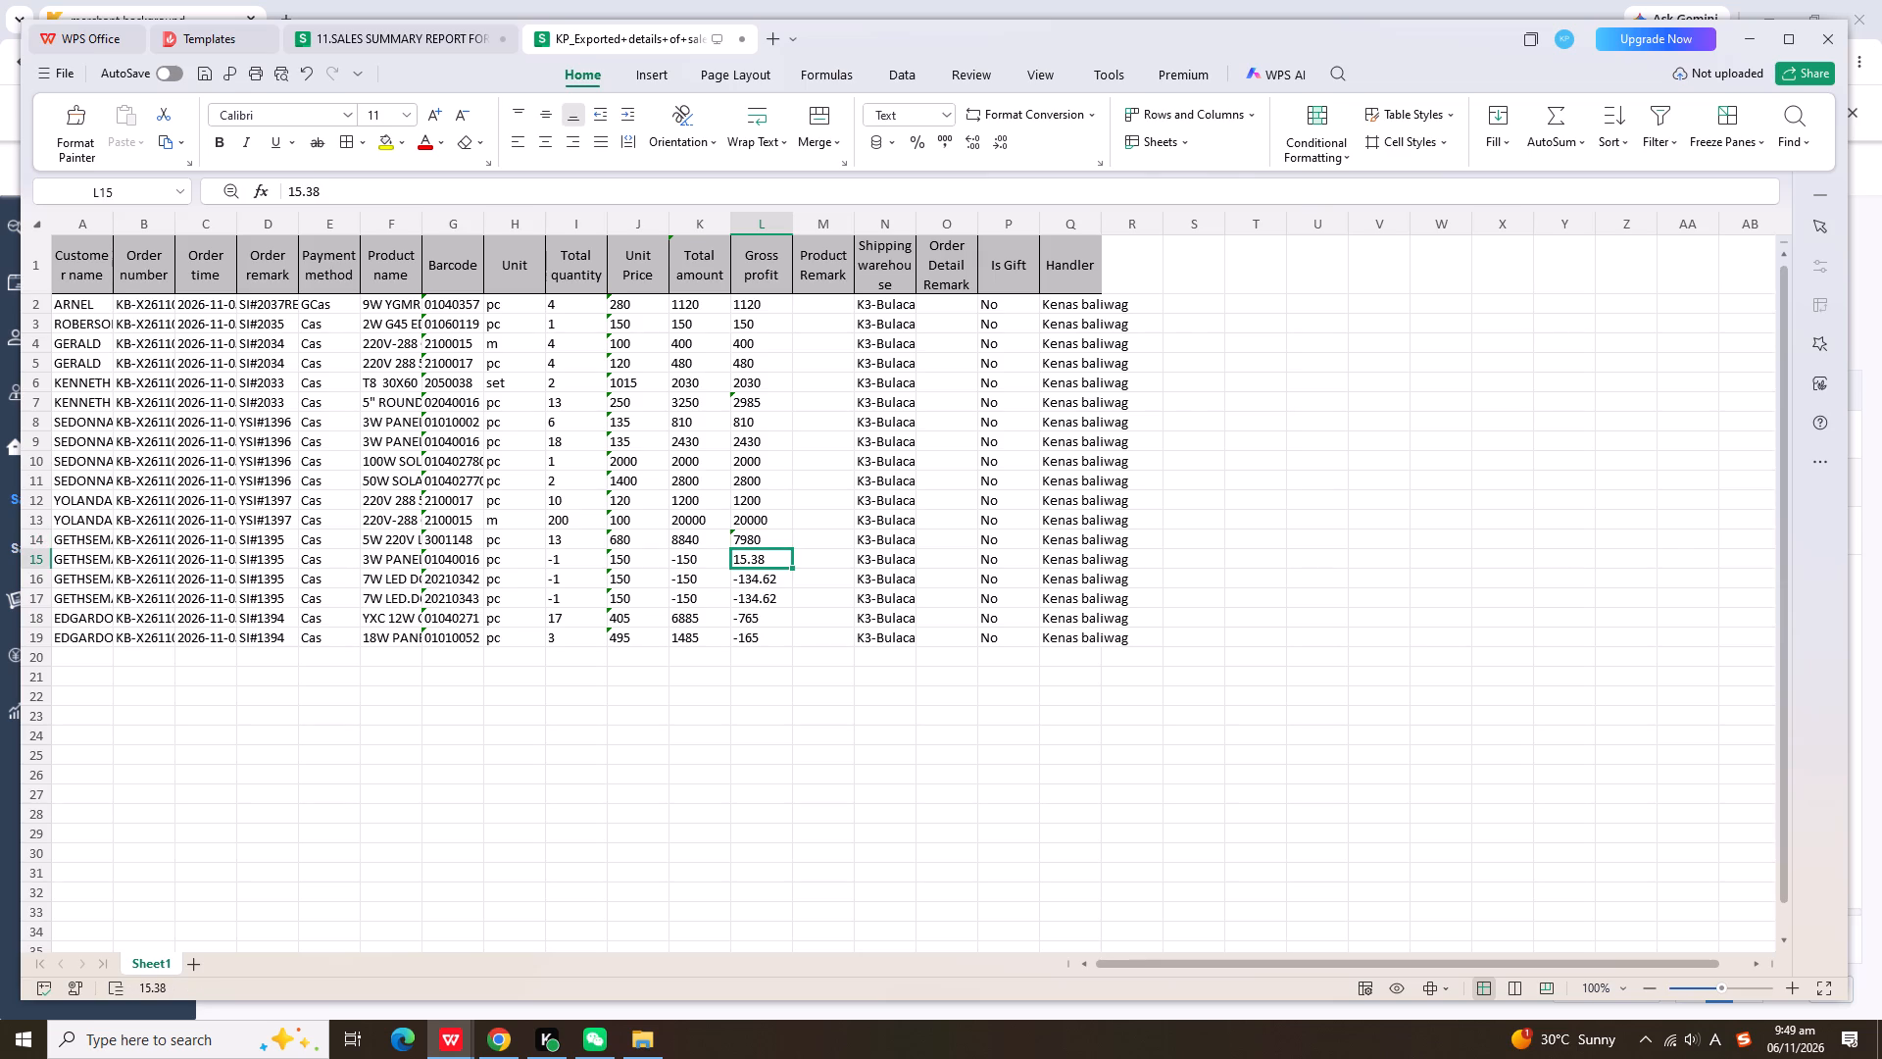
# Copy the Total amount values of rows 15 to 17 and rows 18 to 19 over their Gross profit values.
pyautogui.moveTo(718, 561); pyautogui.dragTo(717, 597)
pyautogui.hotkey('ctrl', 'c')
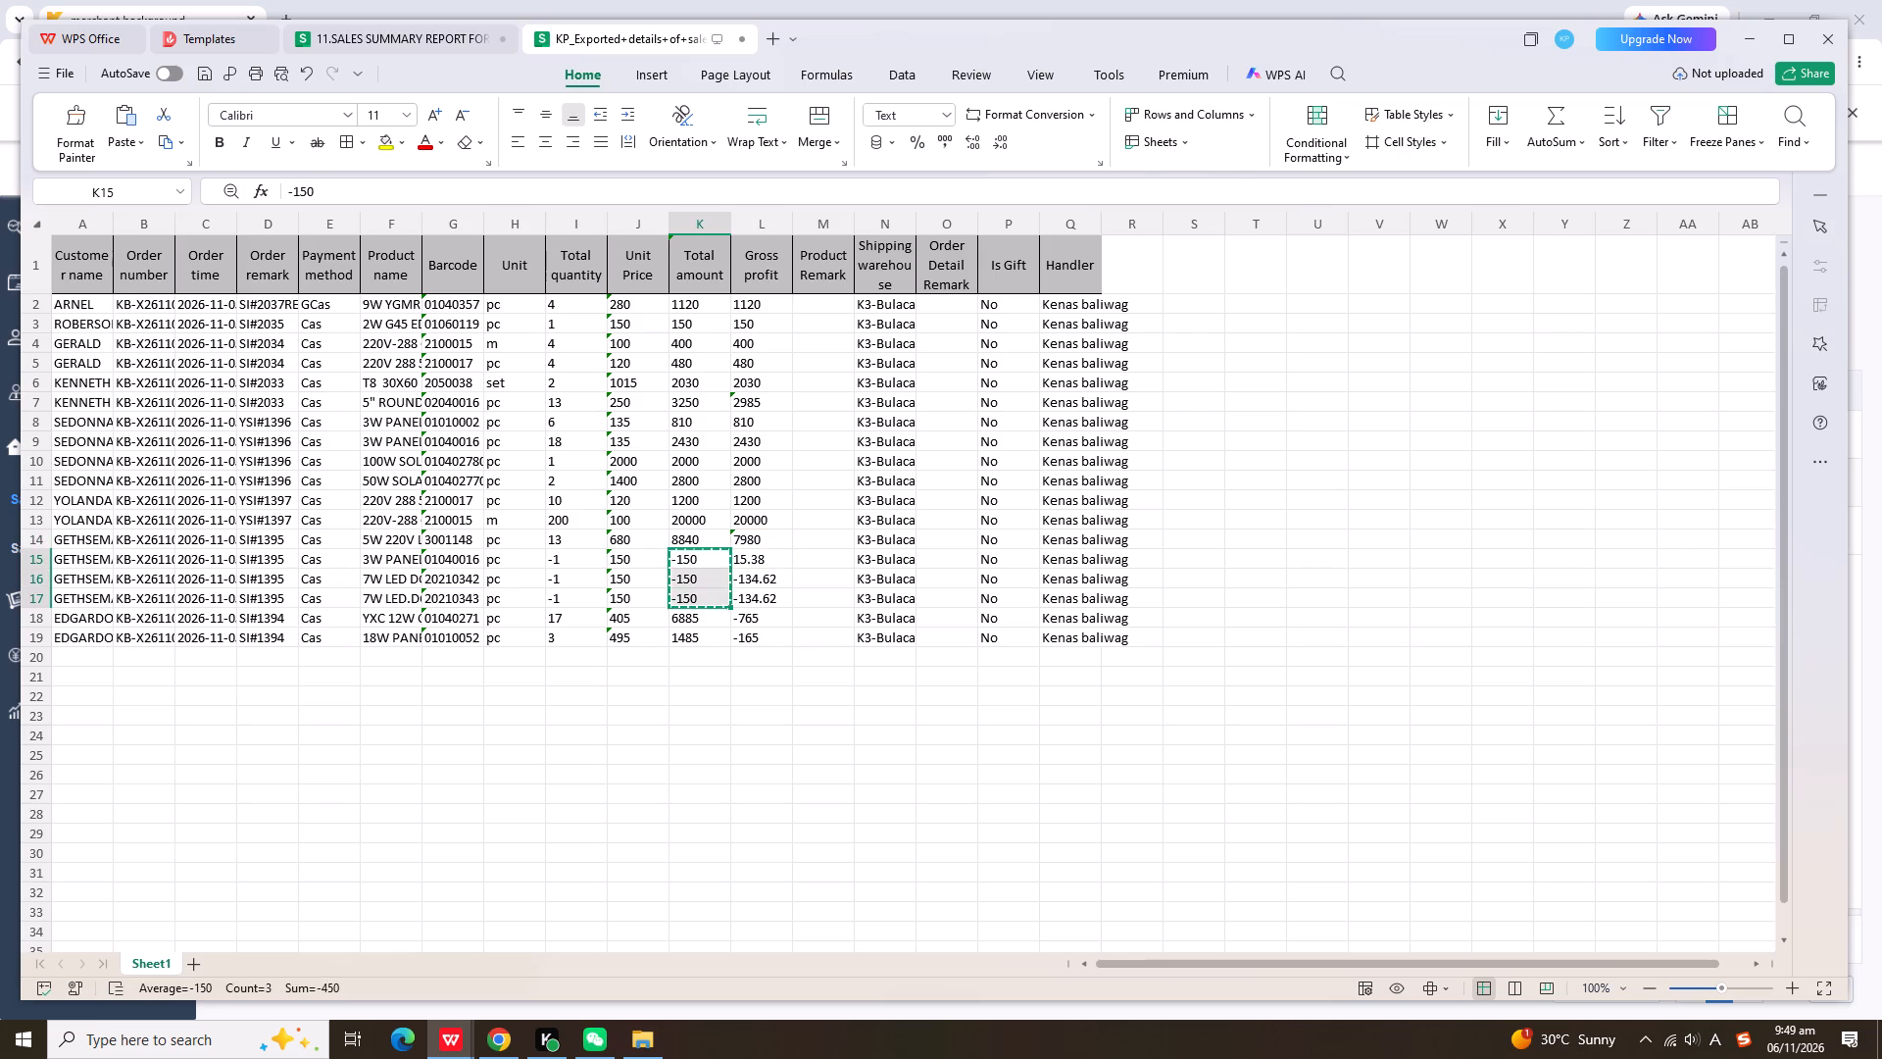
pyautogui.click(773, 561)
pyautogui.hotkey('ctrl', 'v')
pyautogui.moveTo(718, 621); pyautogui.dragTo(716, 638)
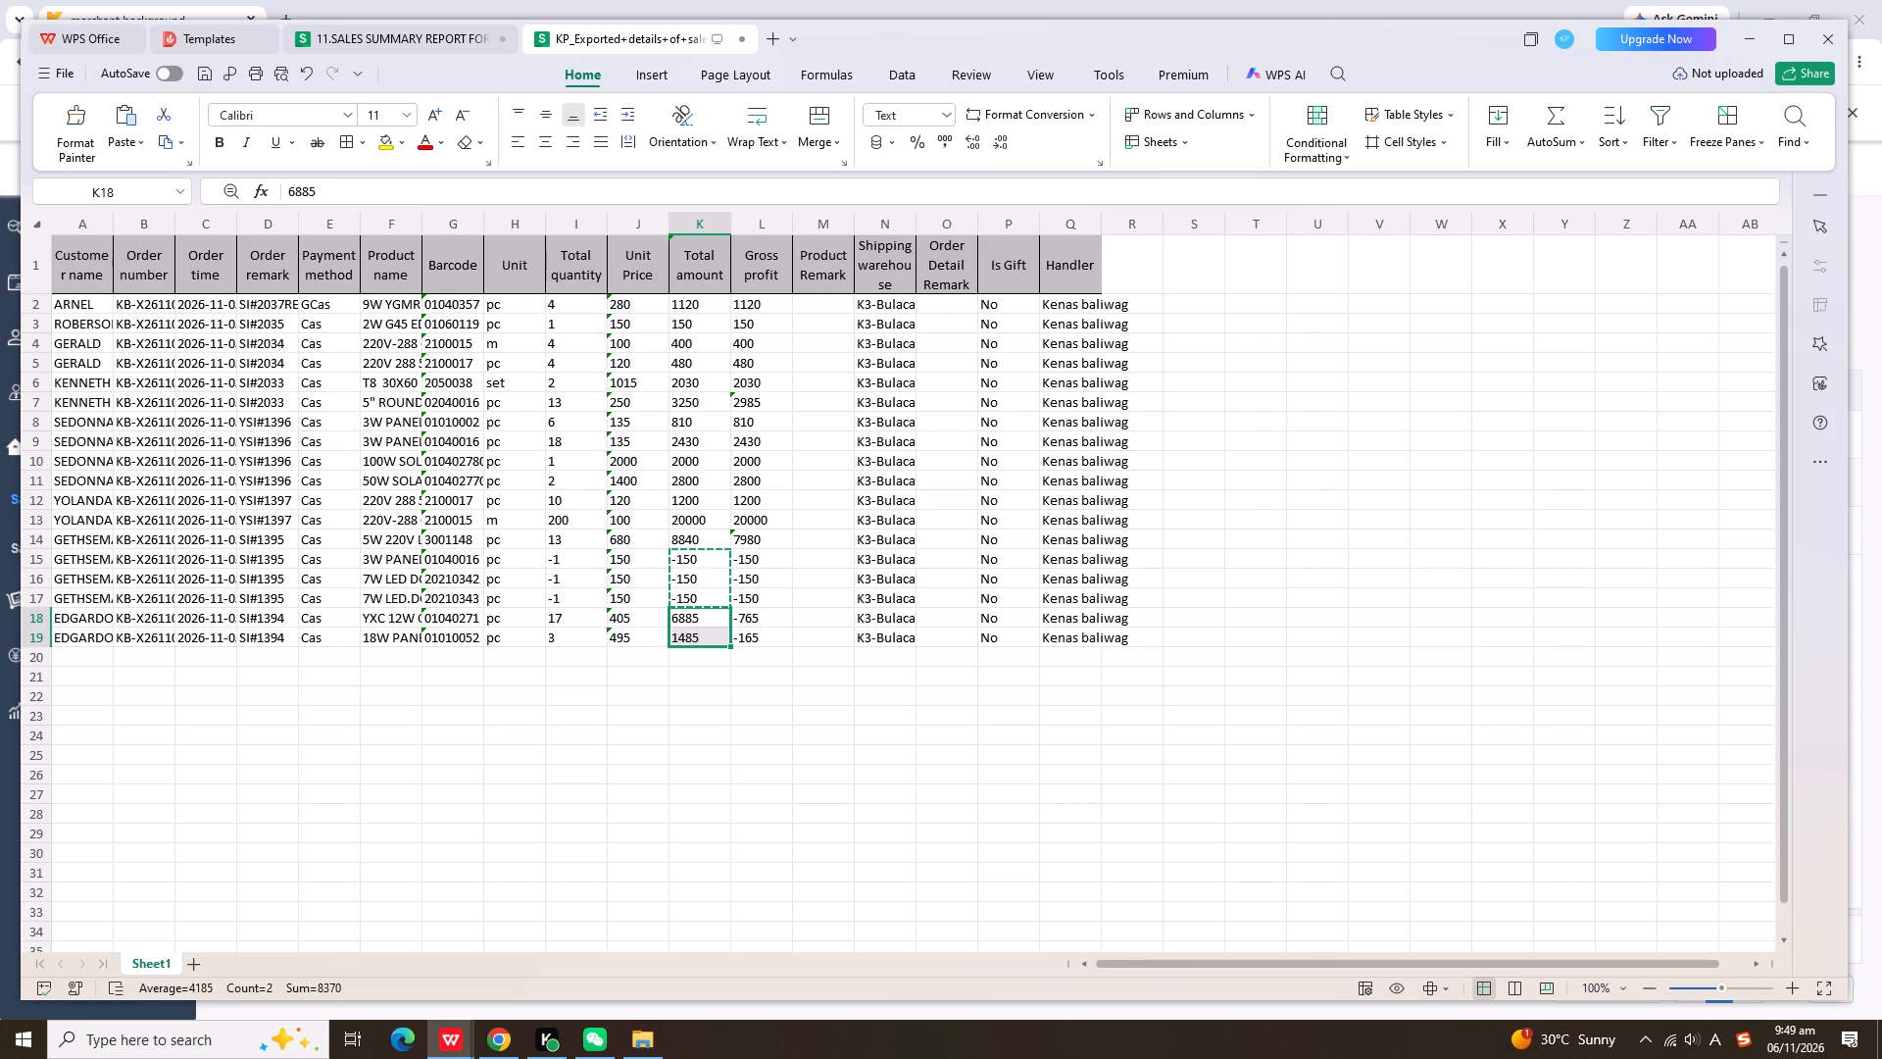
pyautogui.hotkey('ctrl', 'c')
pyautogui.click(782, 620)
pyautogui.hotkey('ctrl', 'v')
pyautogui.click(790, 684)
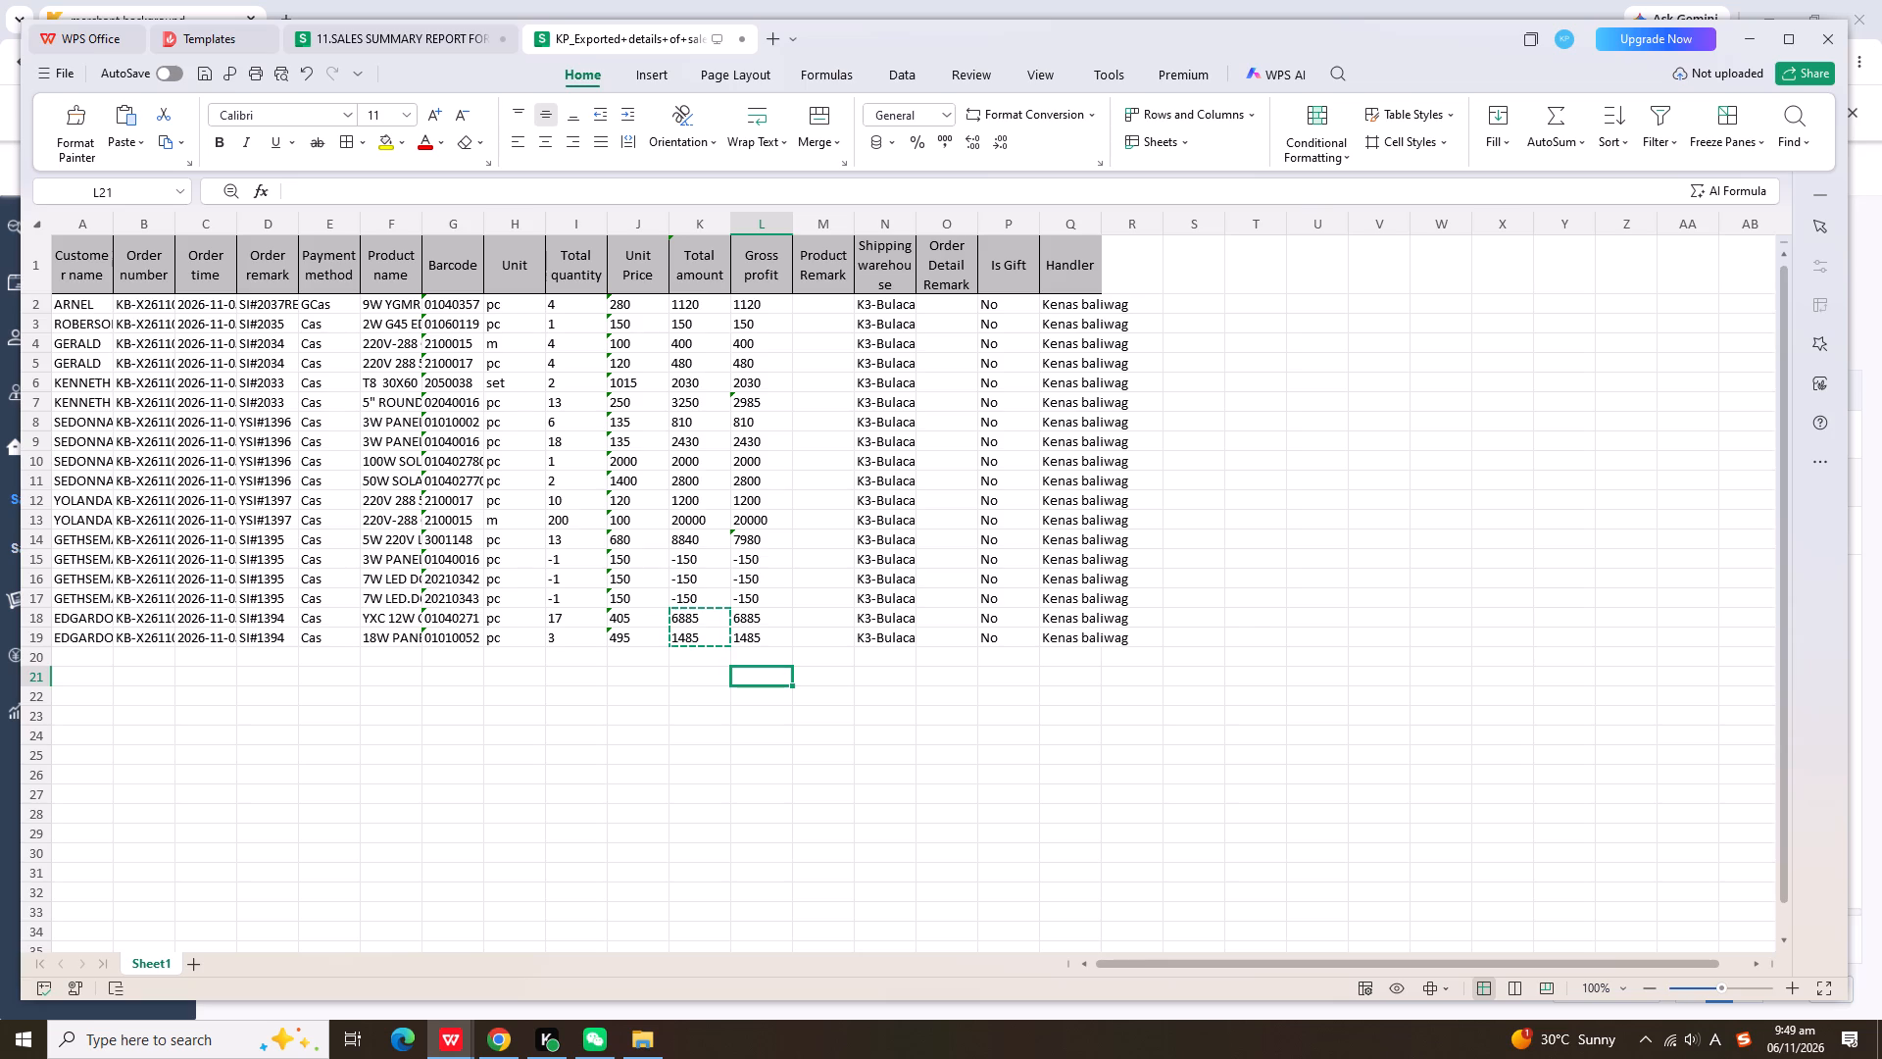
# Examine the sum of Gross profit for rows 2 to 19 and review the Gross profit in row 7 and rows 14 to 17.
pyautogui.moveTo(763, 303); pyautogui.dragTo(772, 365)
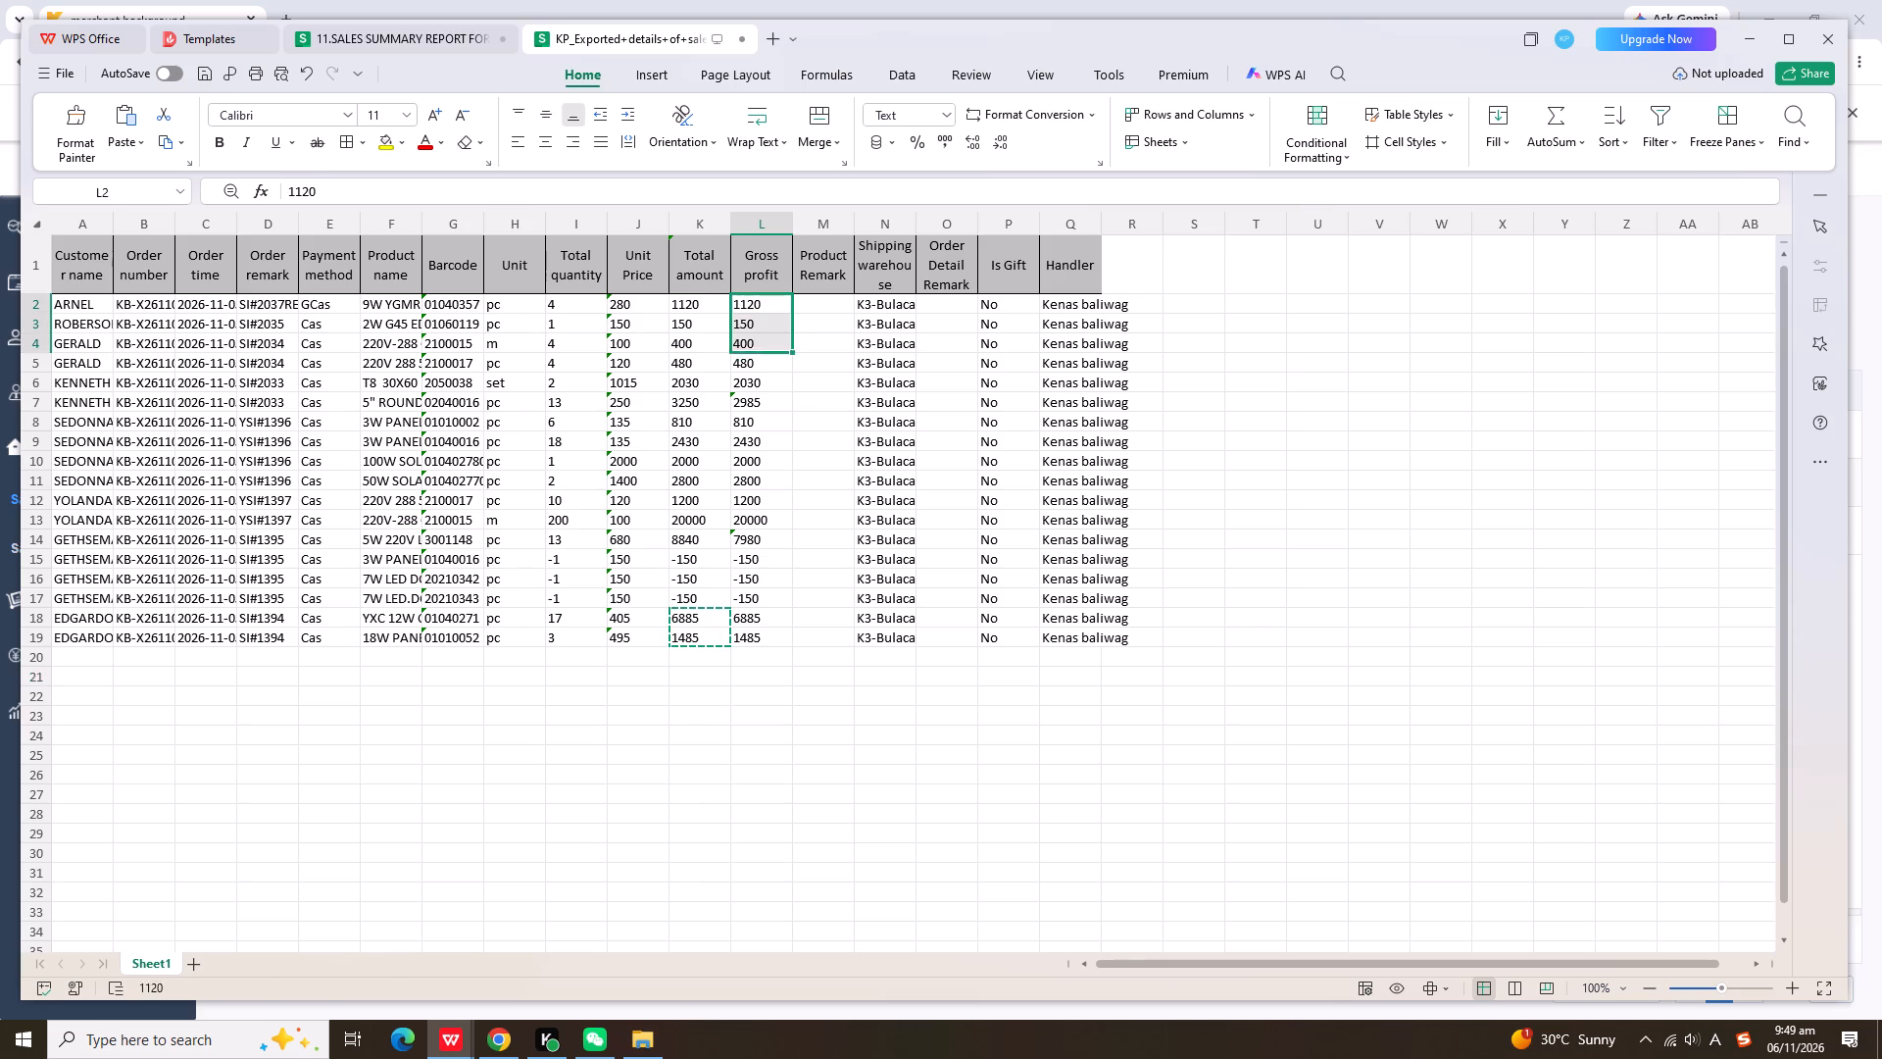
pyautogui.moveTo(772, 365); pyautogui.dragTo(782, 633)
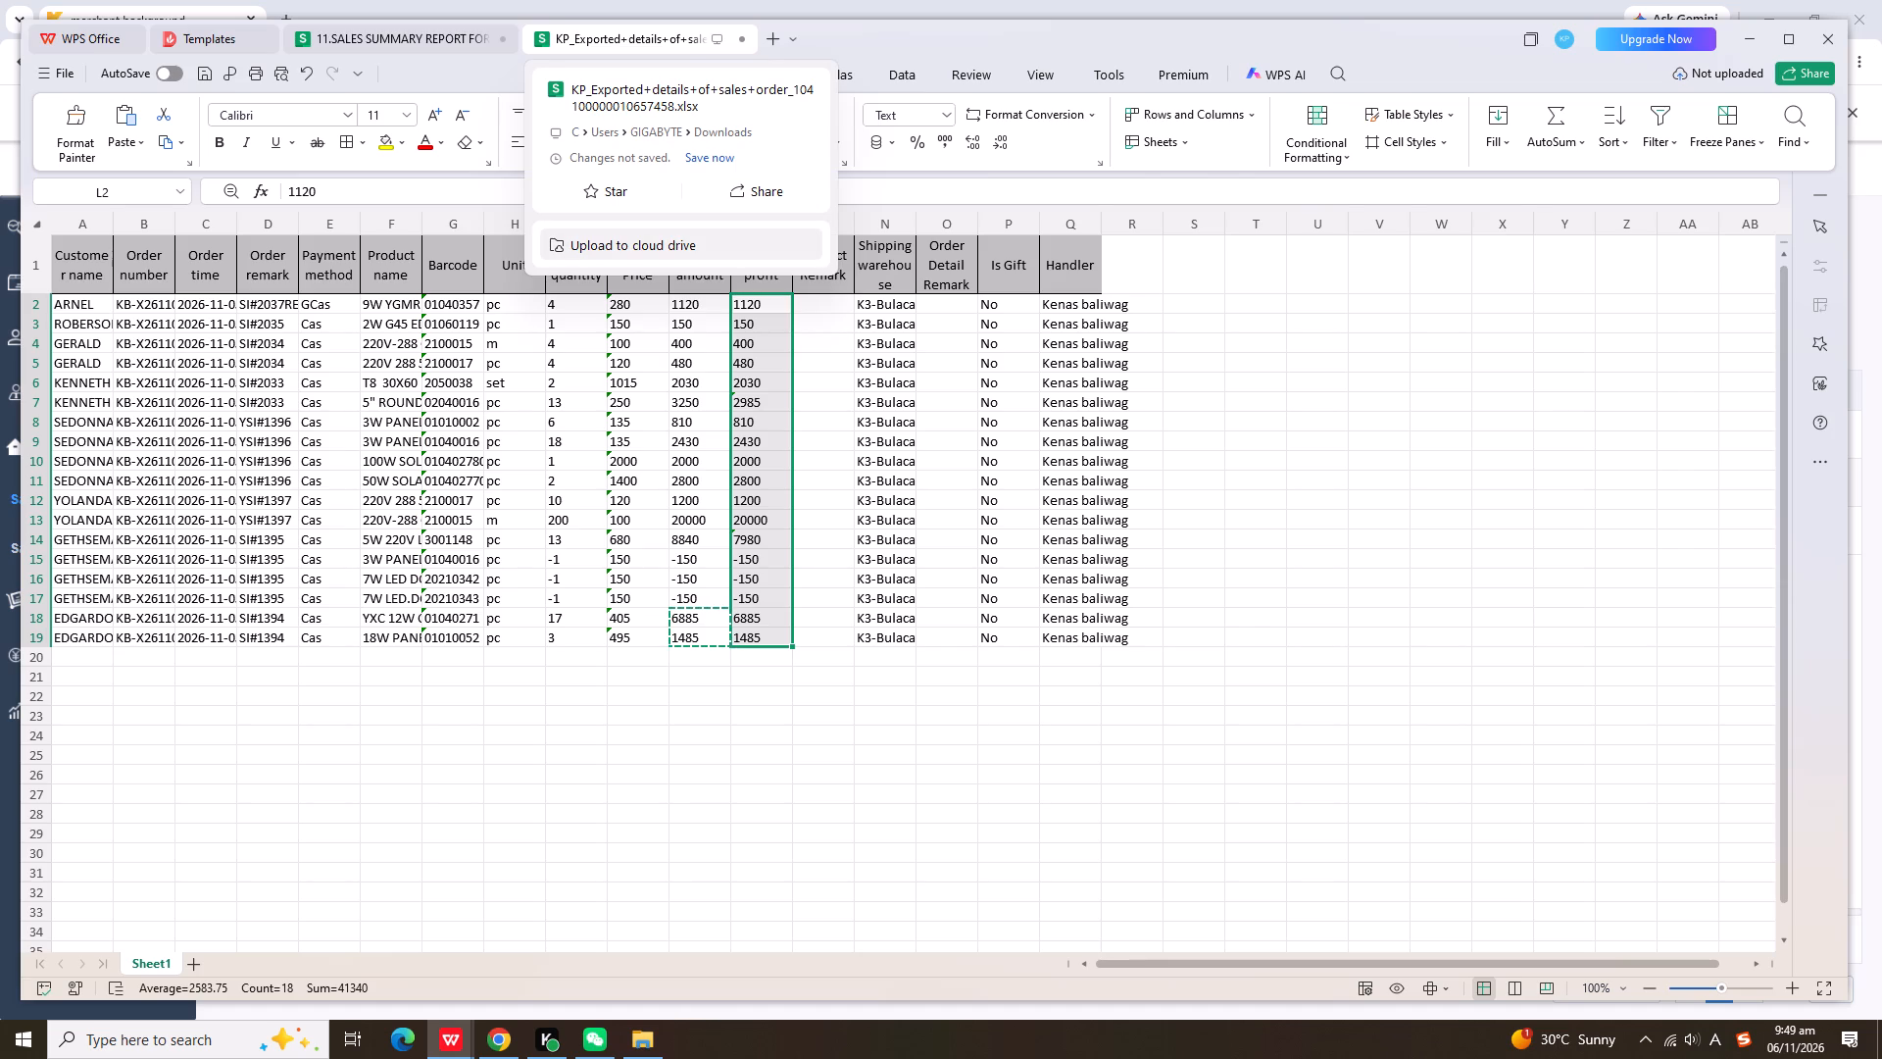
pyautogui.click(775, 540)
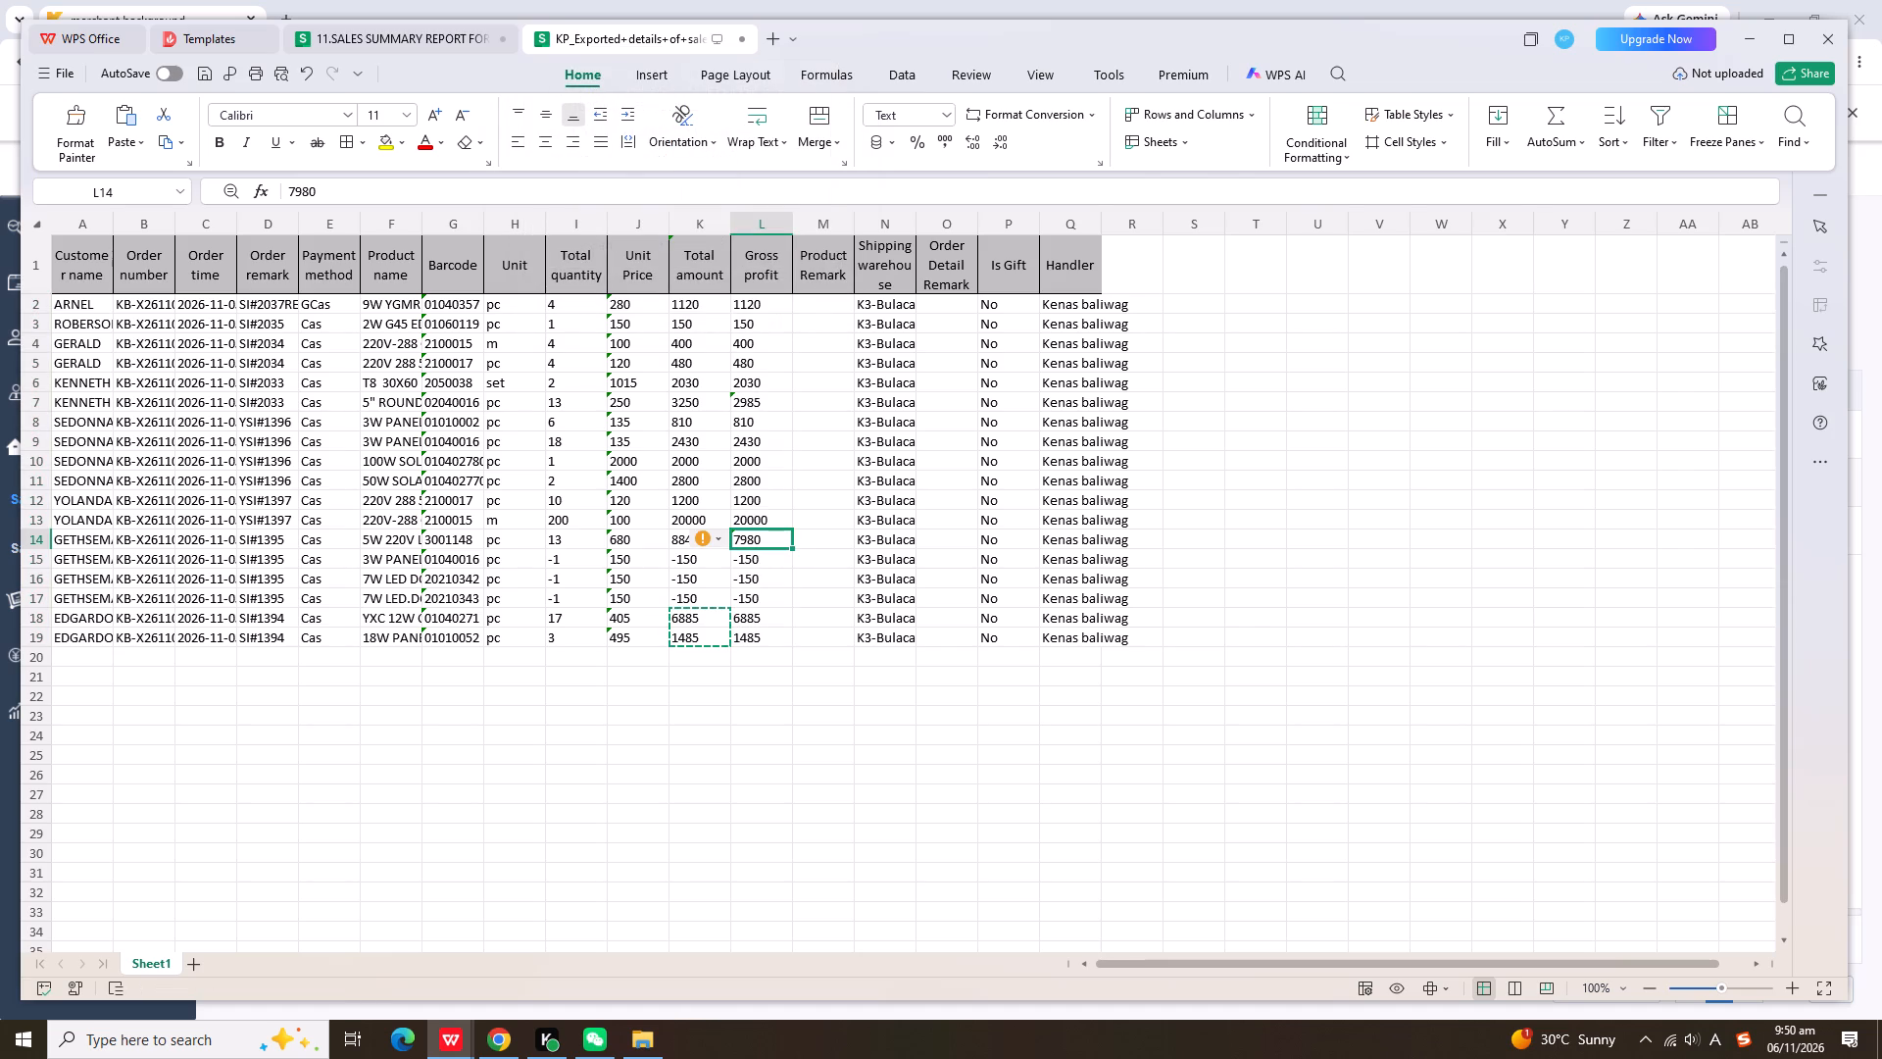
pyautogui.click(770, 406)
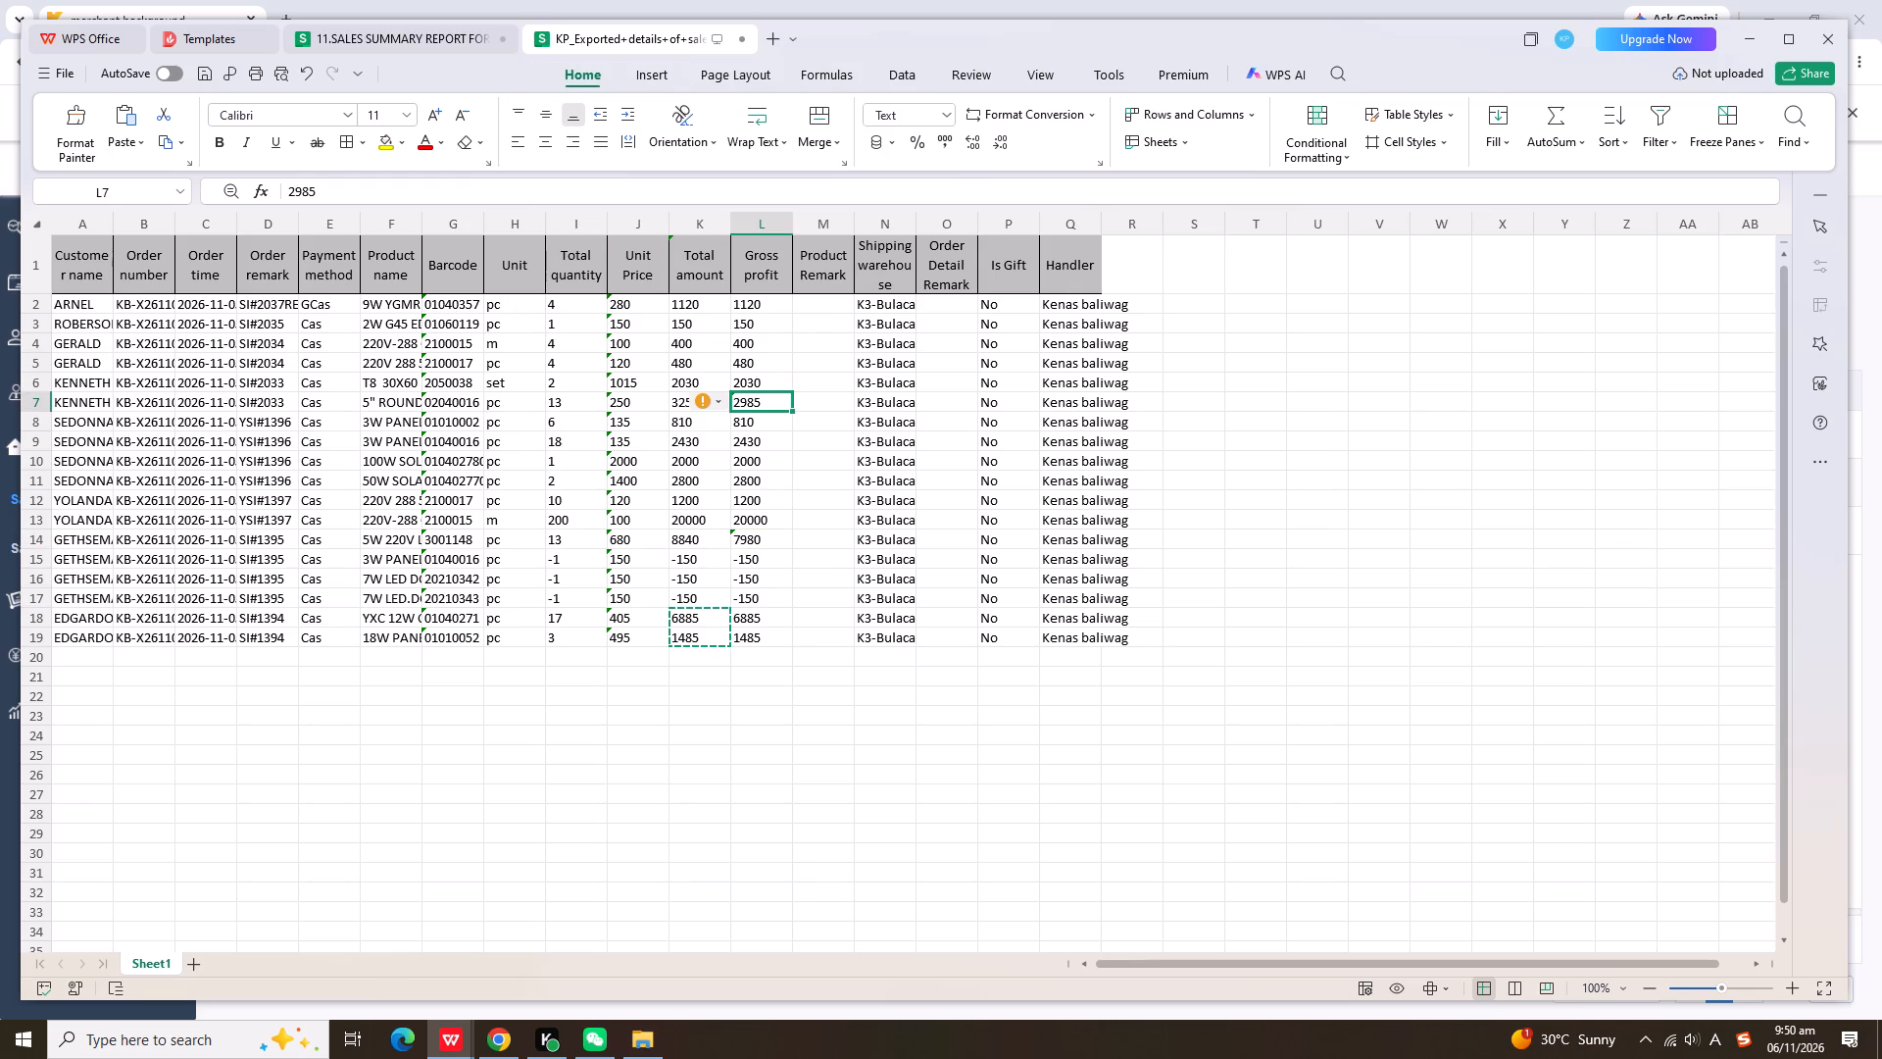
pyautogui.moveTo(766, 535); pyautogui.dragTo(766, 595)
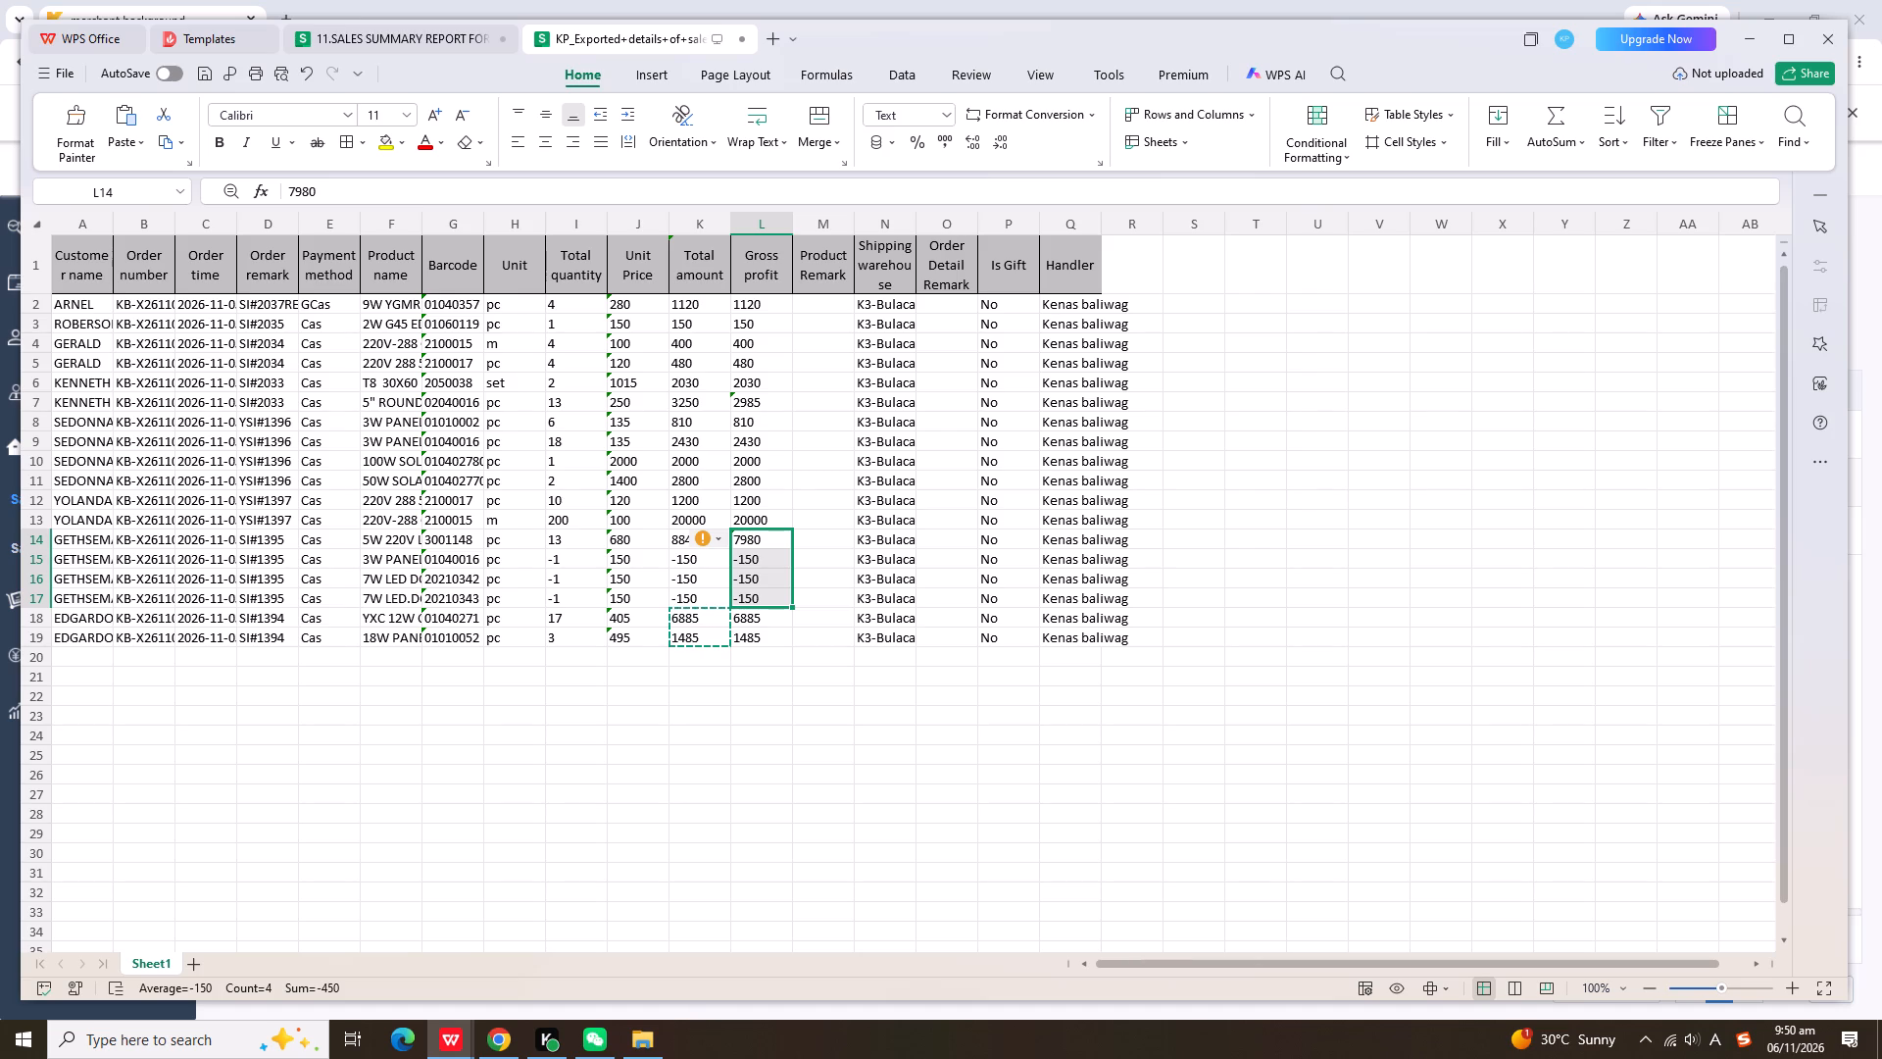
pyautogui.click(754, 399)
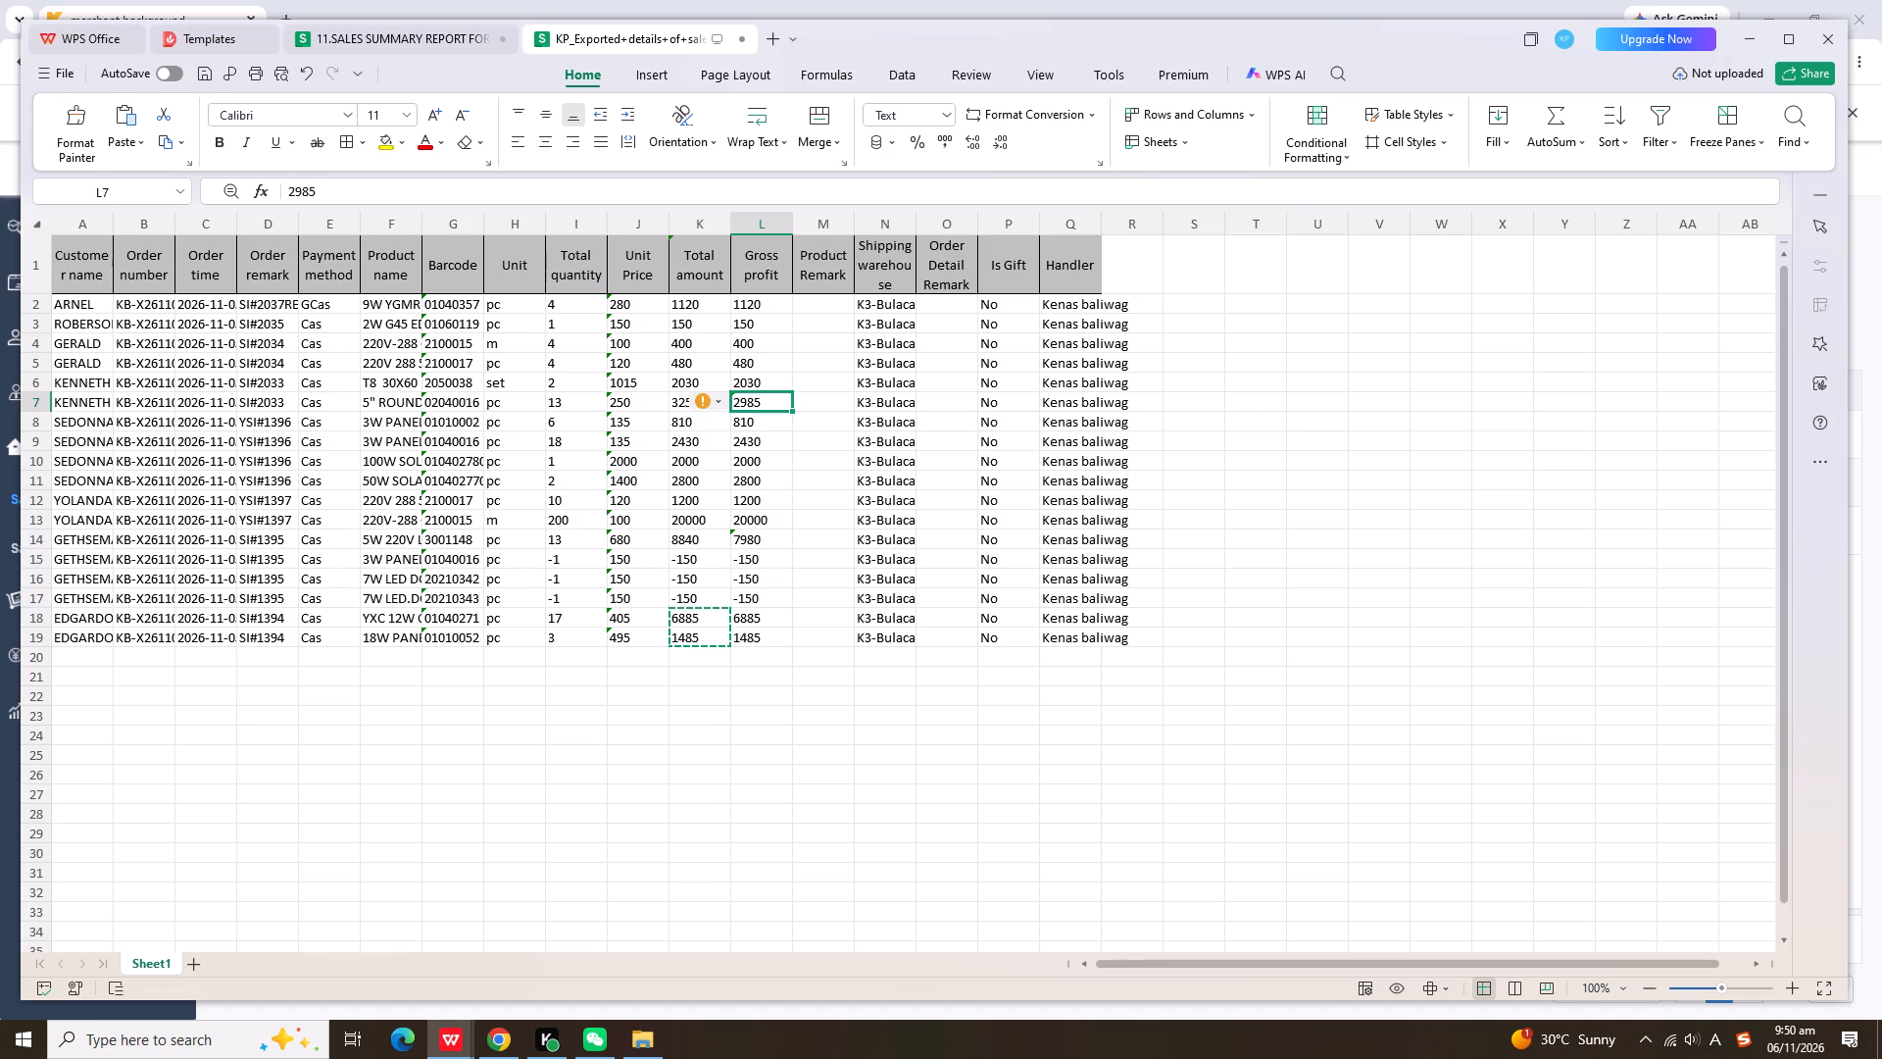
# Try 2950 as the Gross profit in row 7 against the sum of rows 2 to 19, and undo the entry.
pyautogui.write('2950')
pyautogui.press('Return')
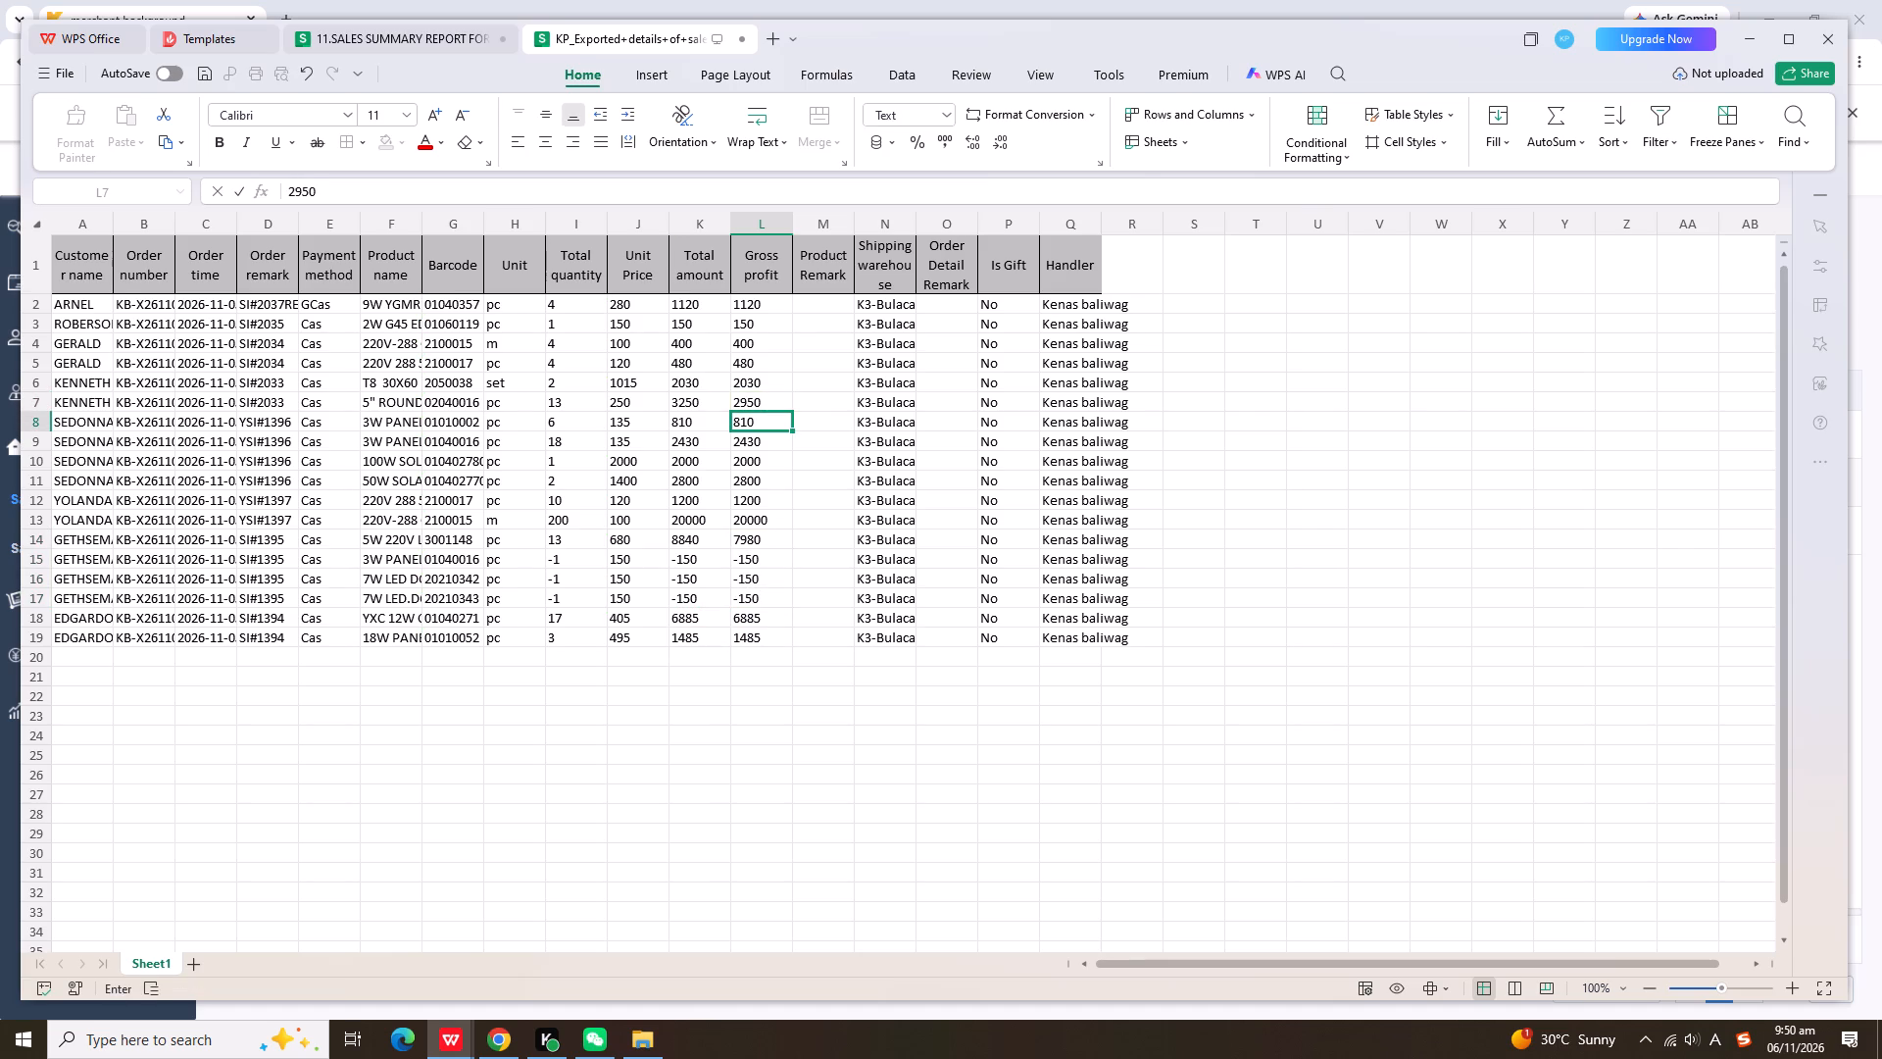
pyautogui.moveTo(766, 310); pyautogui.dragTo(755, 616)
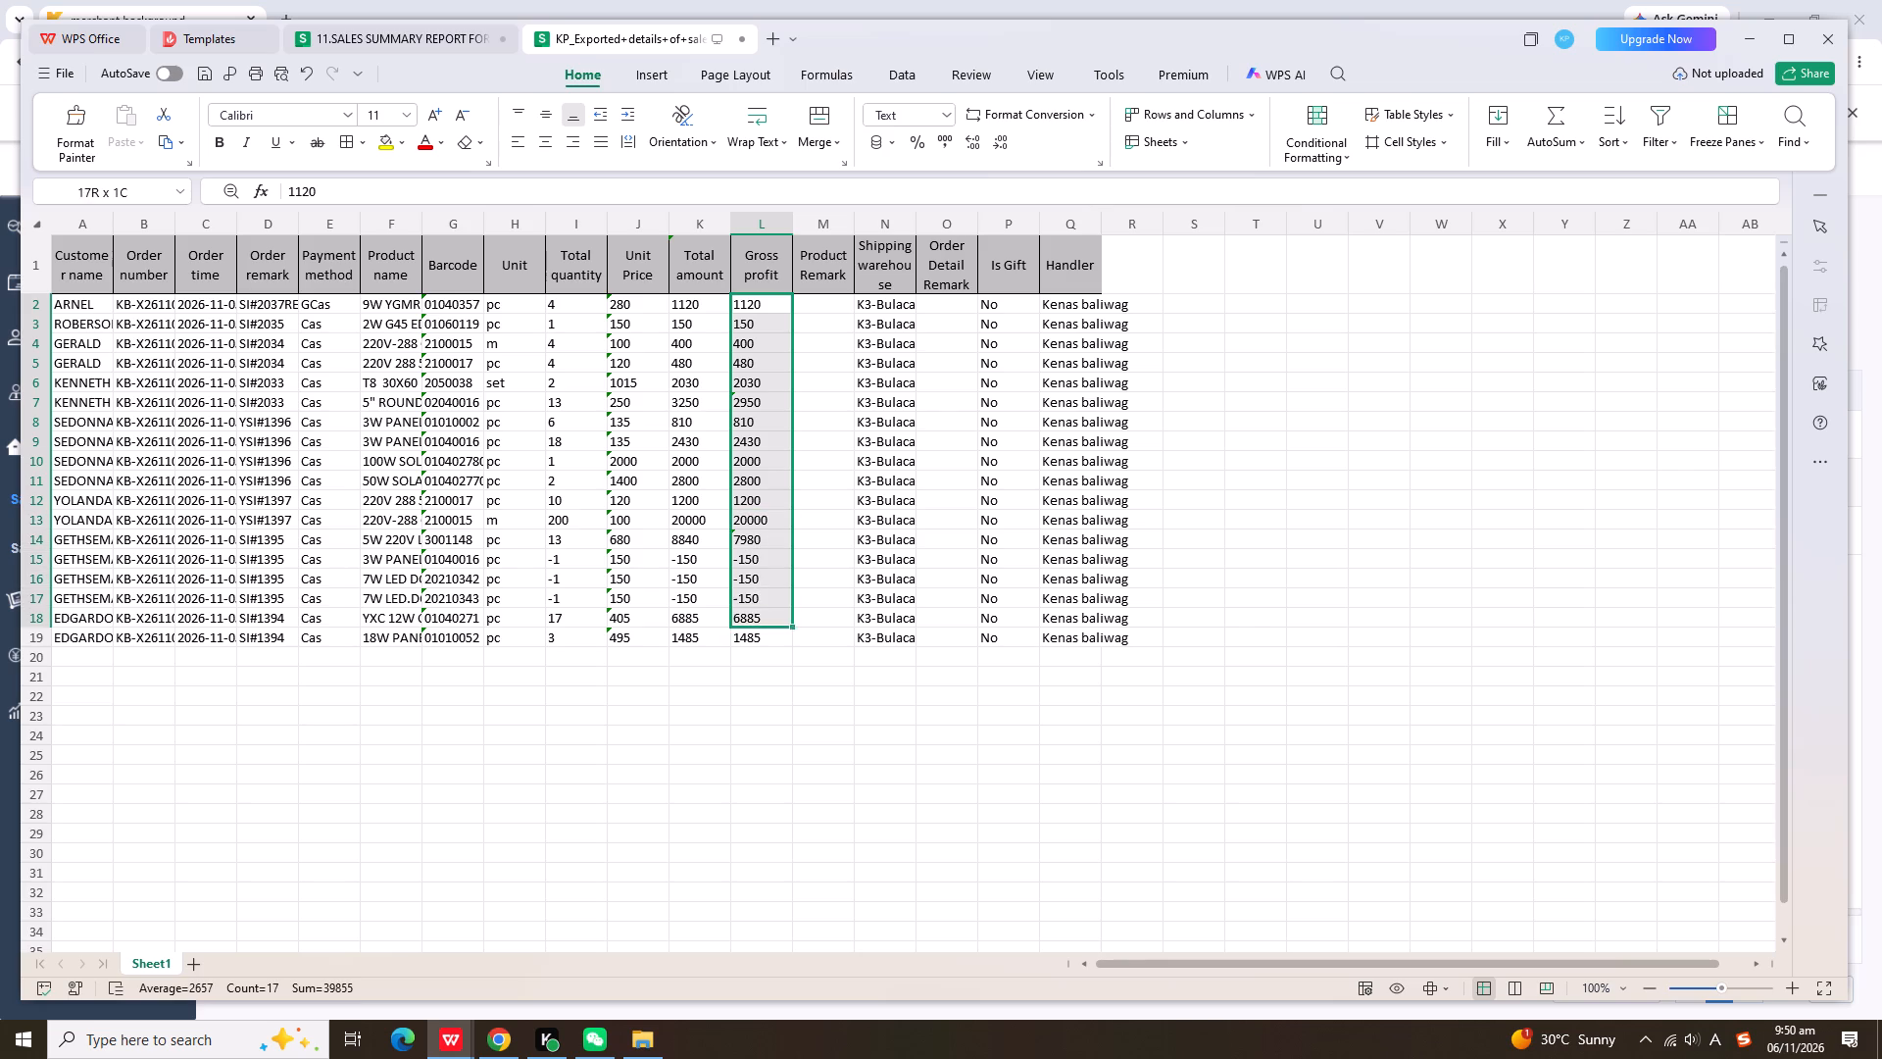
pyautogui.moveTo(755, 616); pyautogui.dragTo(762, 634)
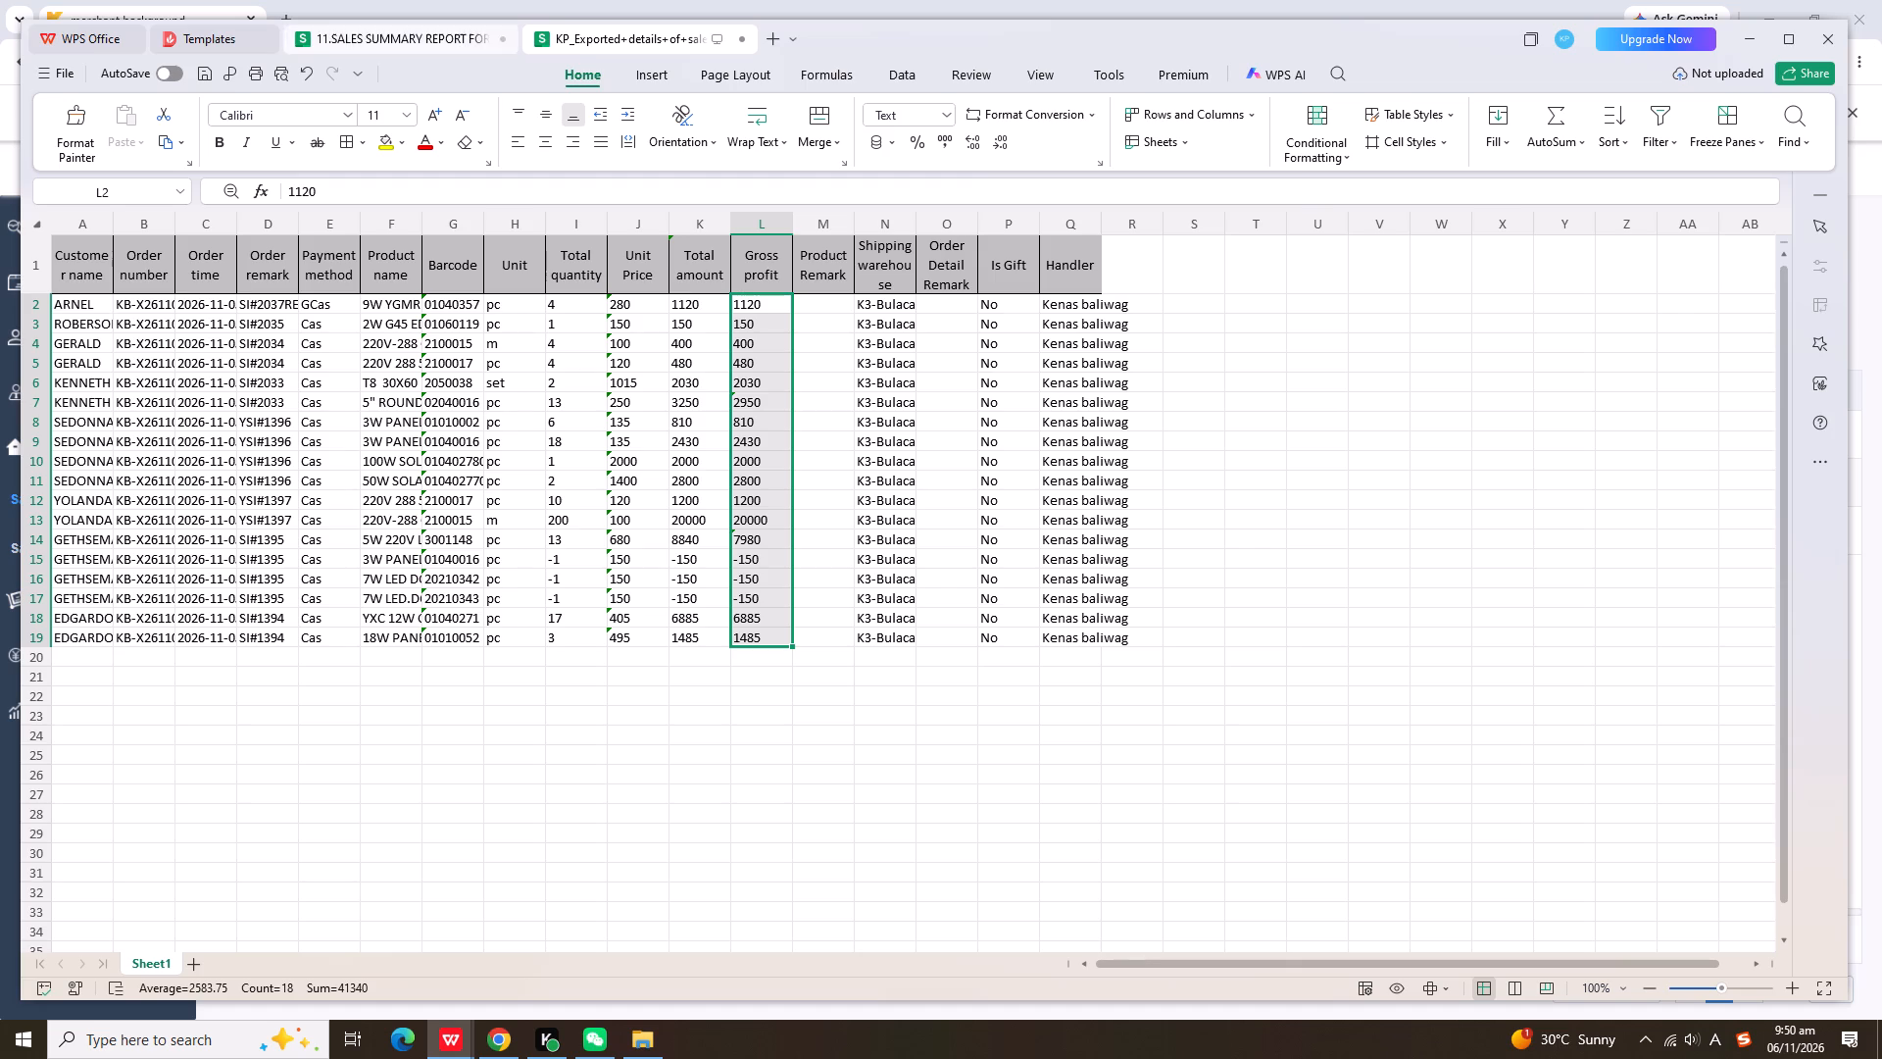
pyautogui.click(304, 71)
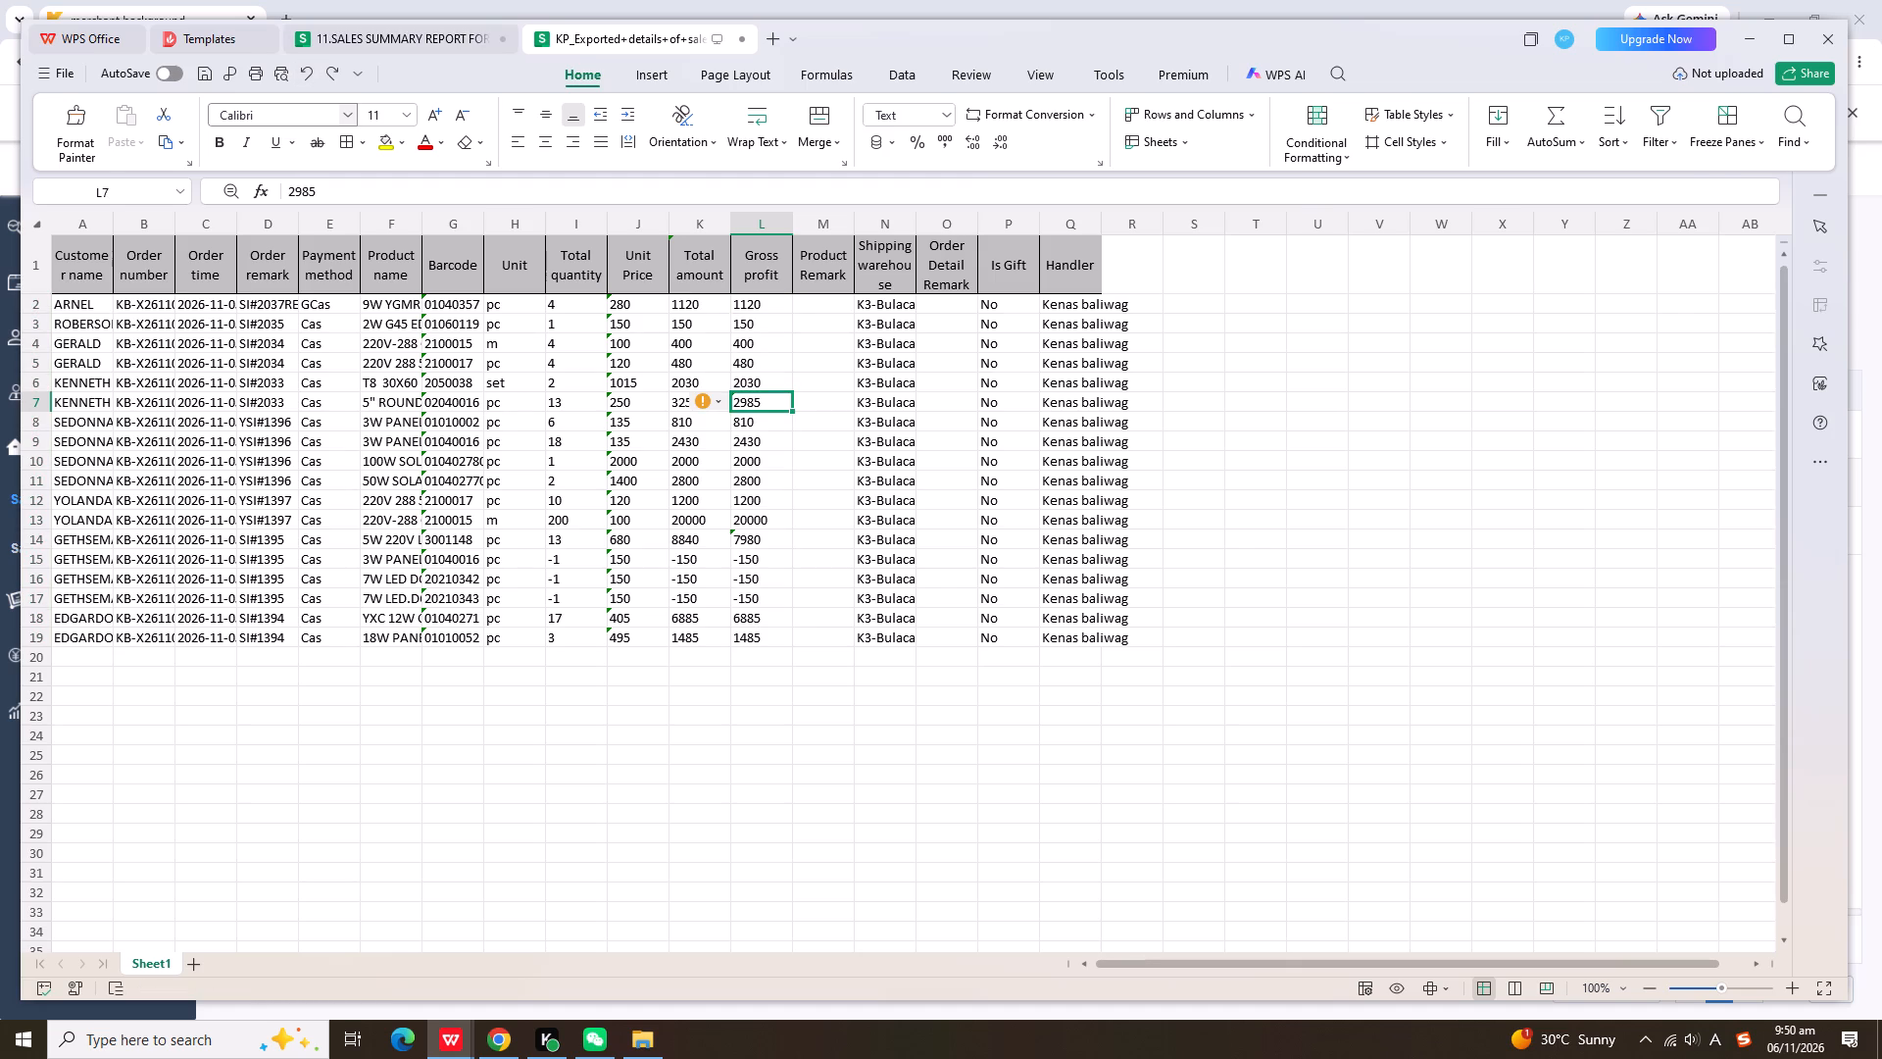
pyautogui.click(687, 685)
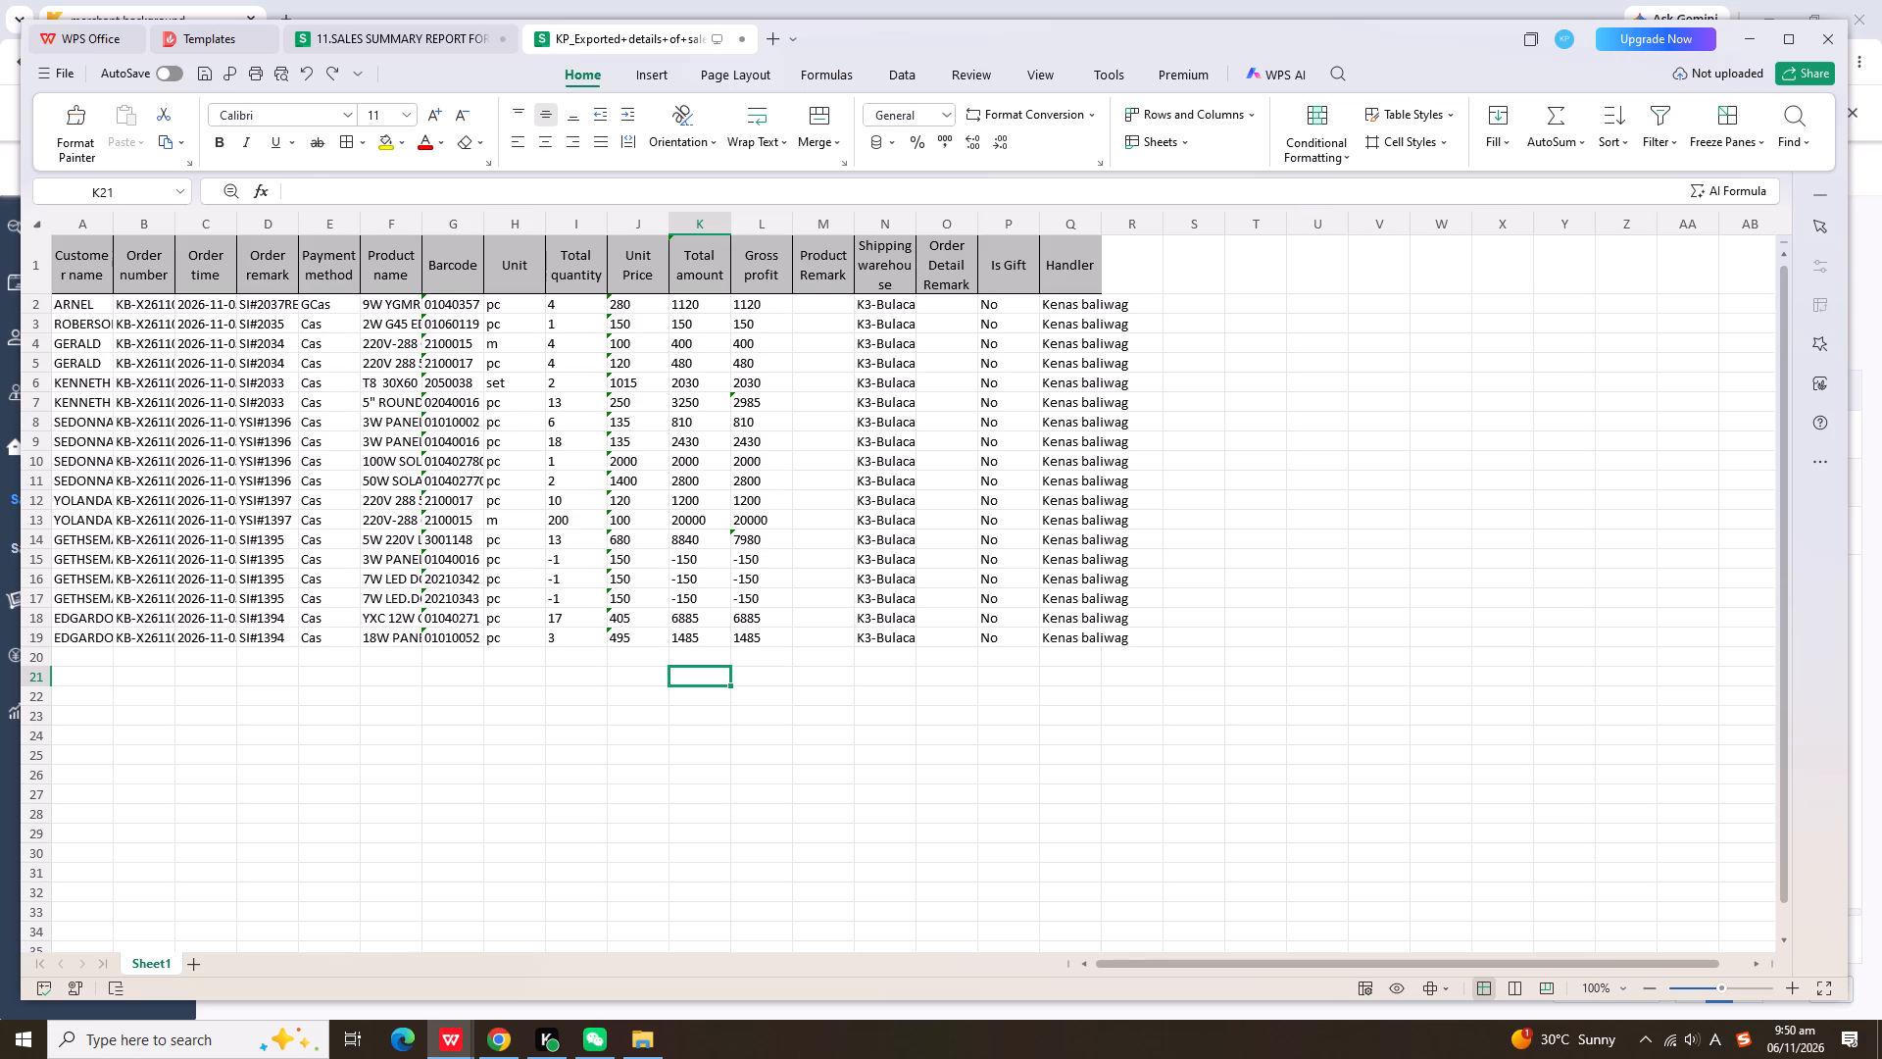
# In the K3 report's DAILY SALES REMITTED sheet, duplicate blank rows 48 to 51 twice to add eight rows to the block starting at row 46.
pyautogui.moveTo(764, 305); pyautogui.dragTo(776, 637)
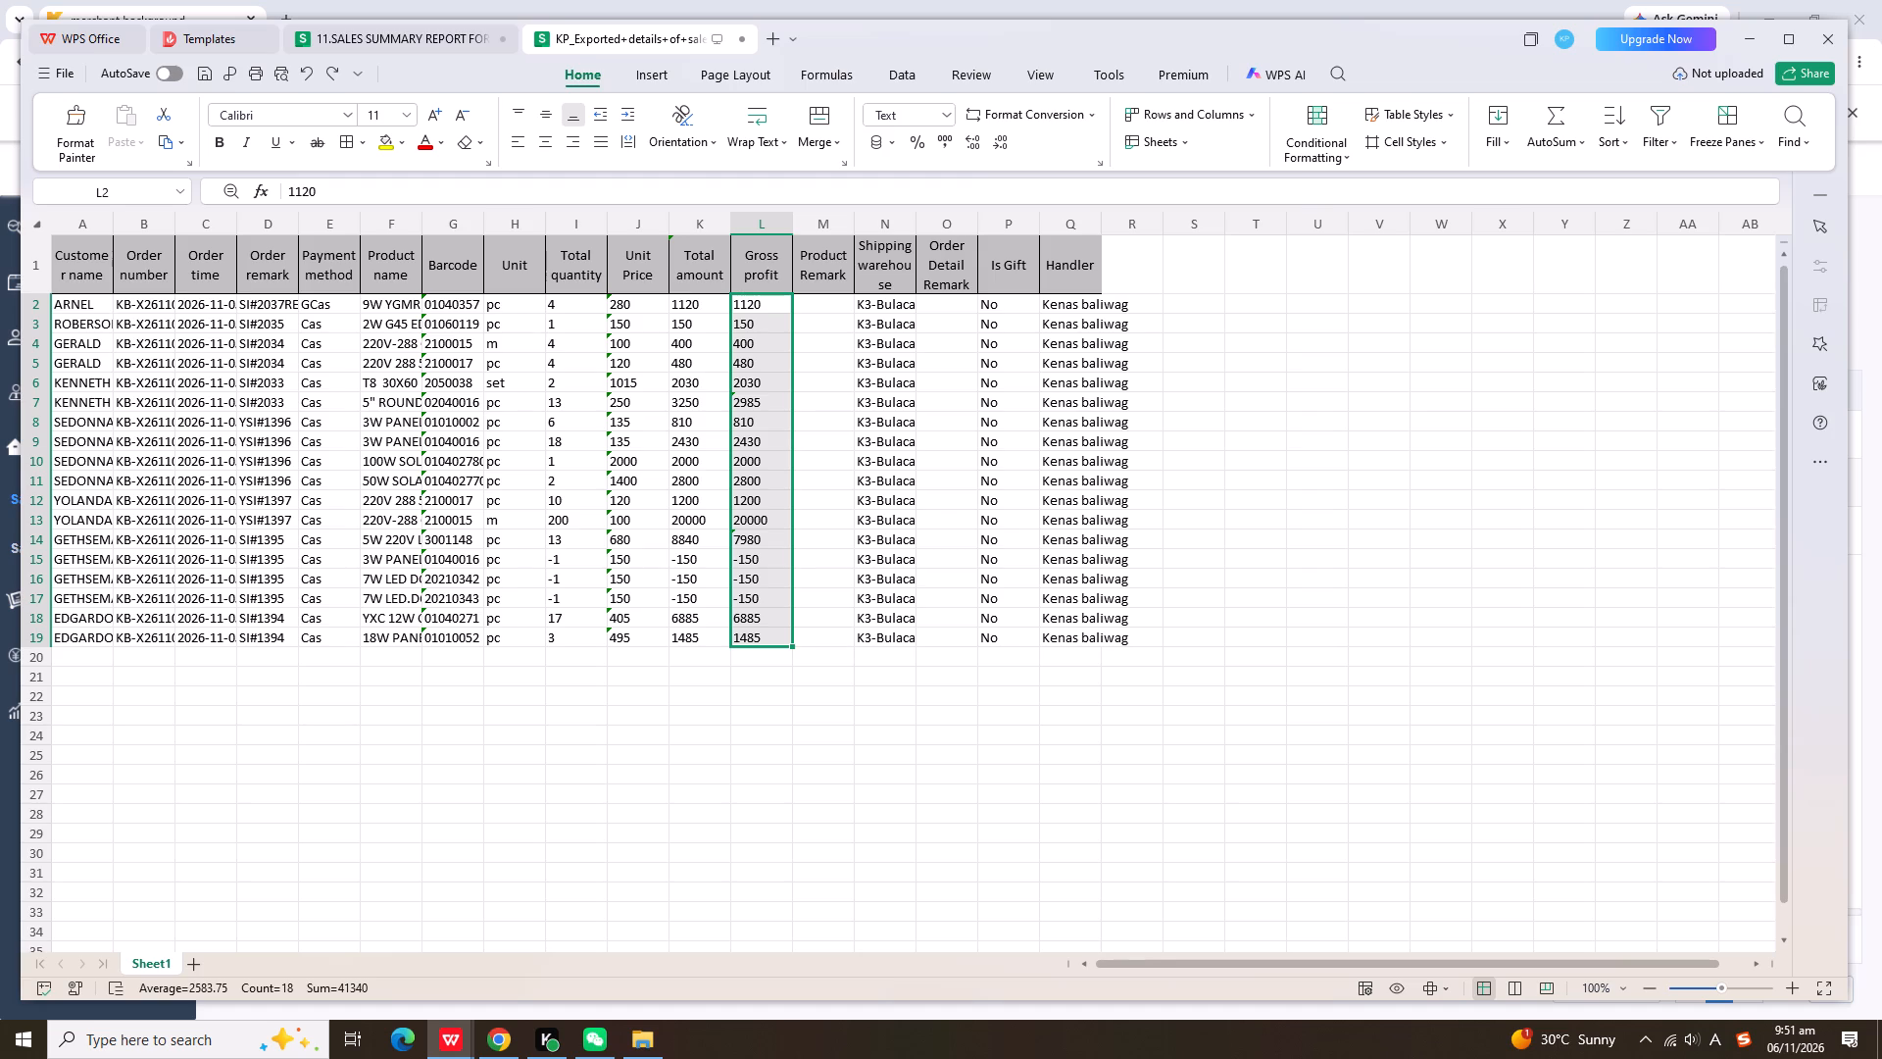
pyautogui.hotkey('ctrl', 'c')
pyautogui.click(423, 25)
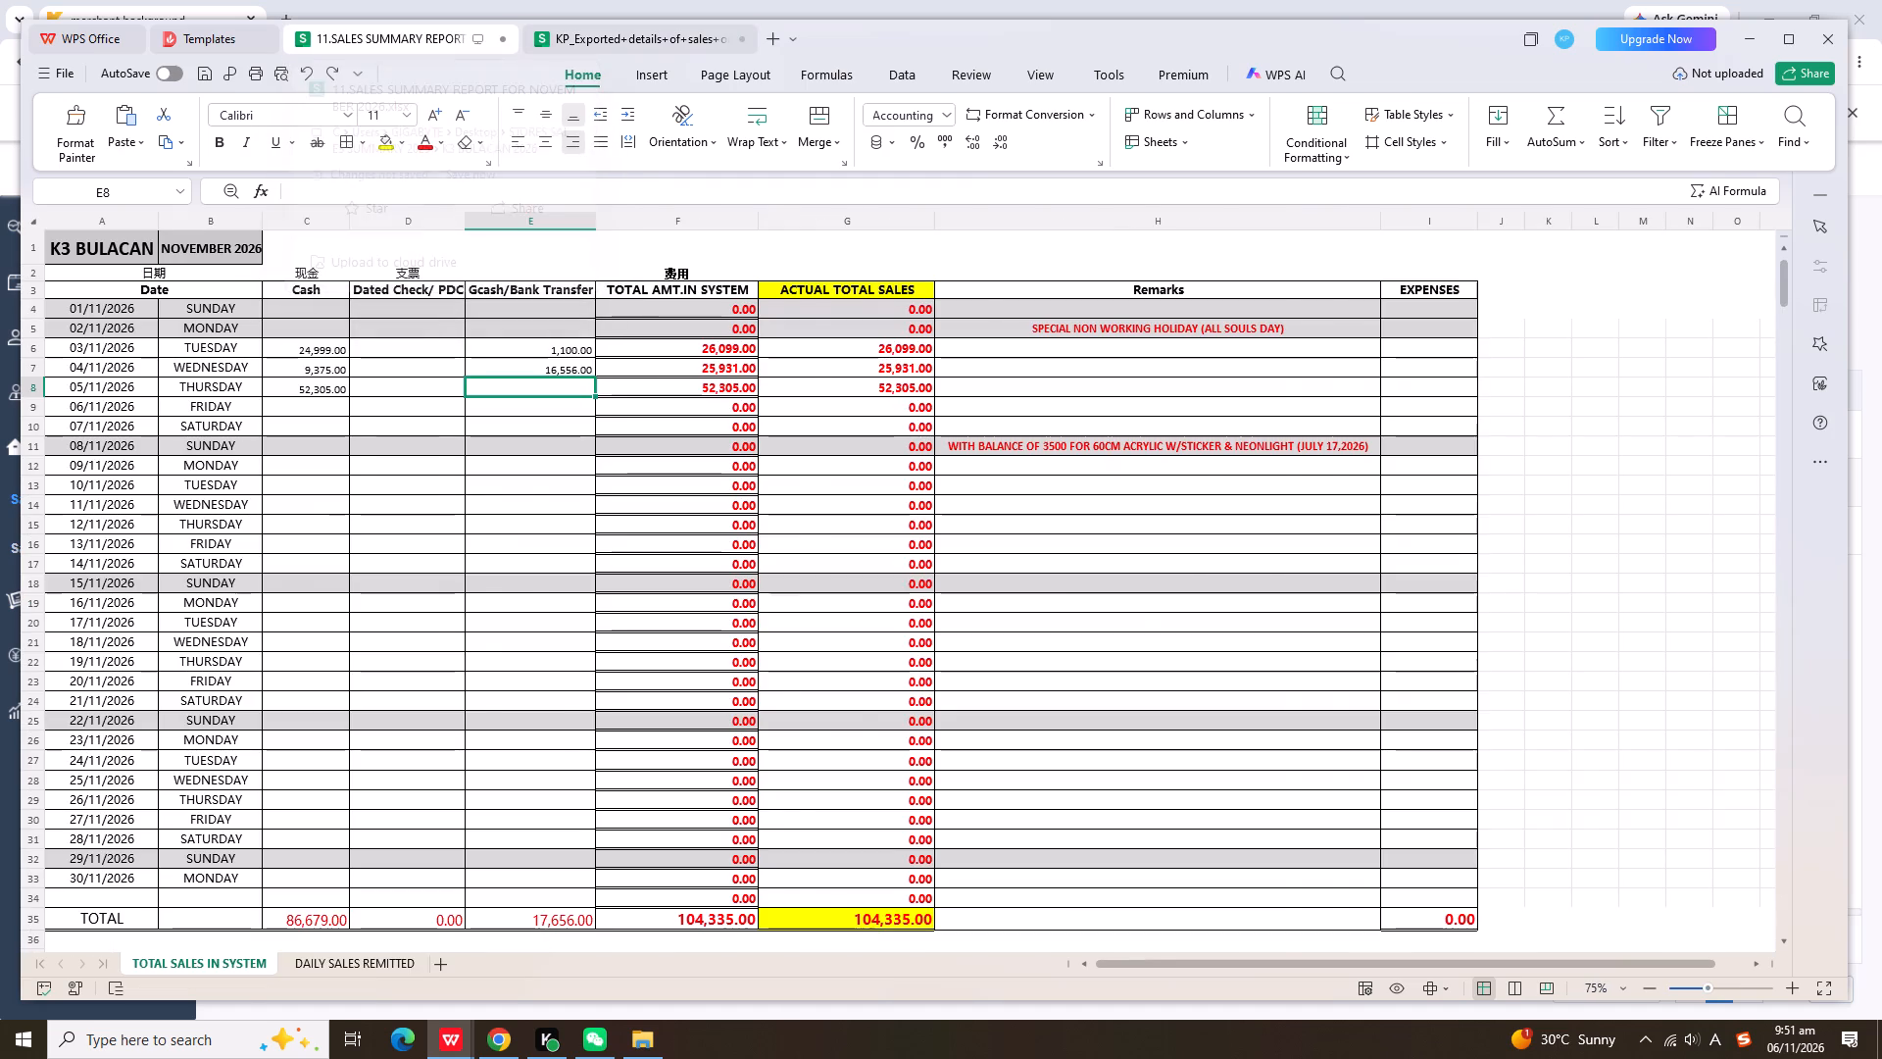
pyautogui.click(391, 964)
pyautogui.scroll(-6, 680, 593)
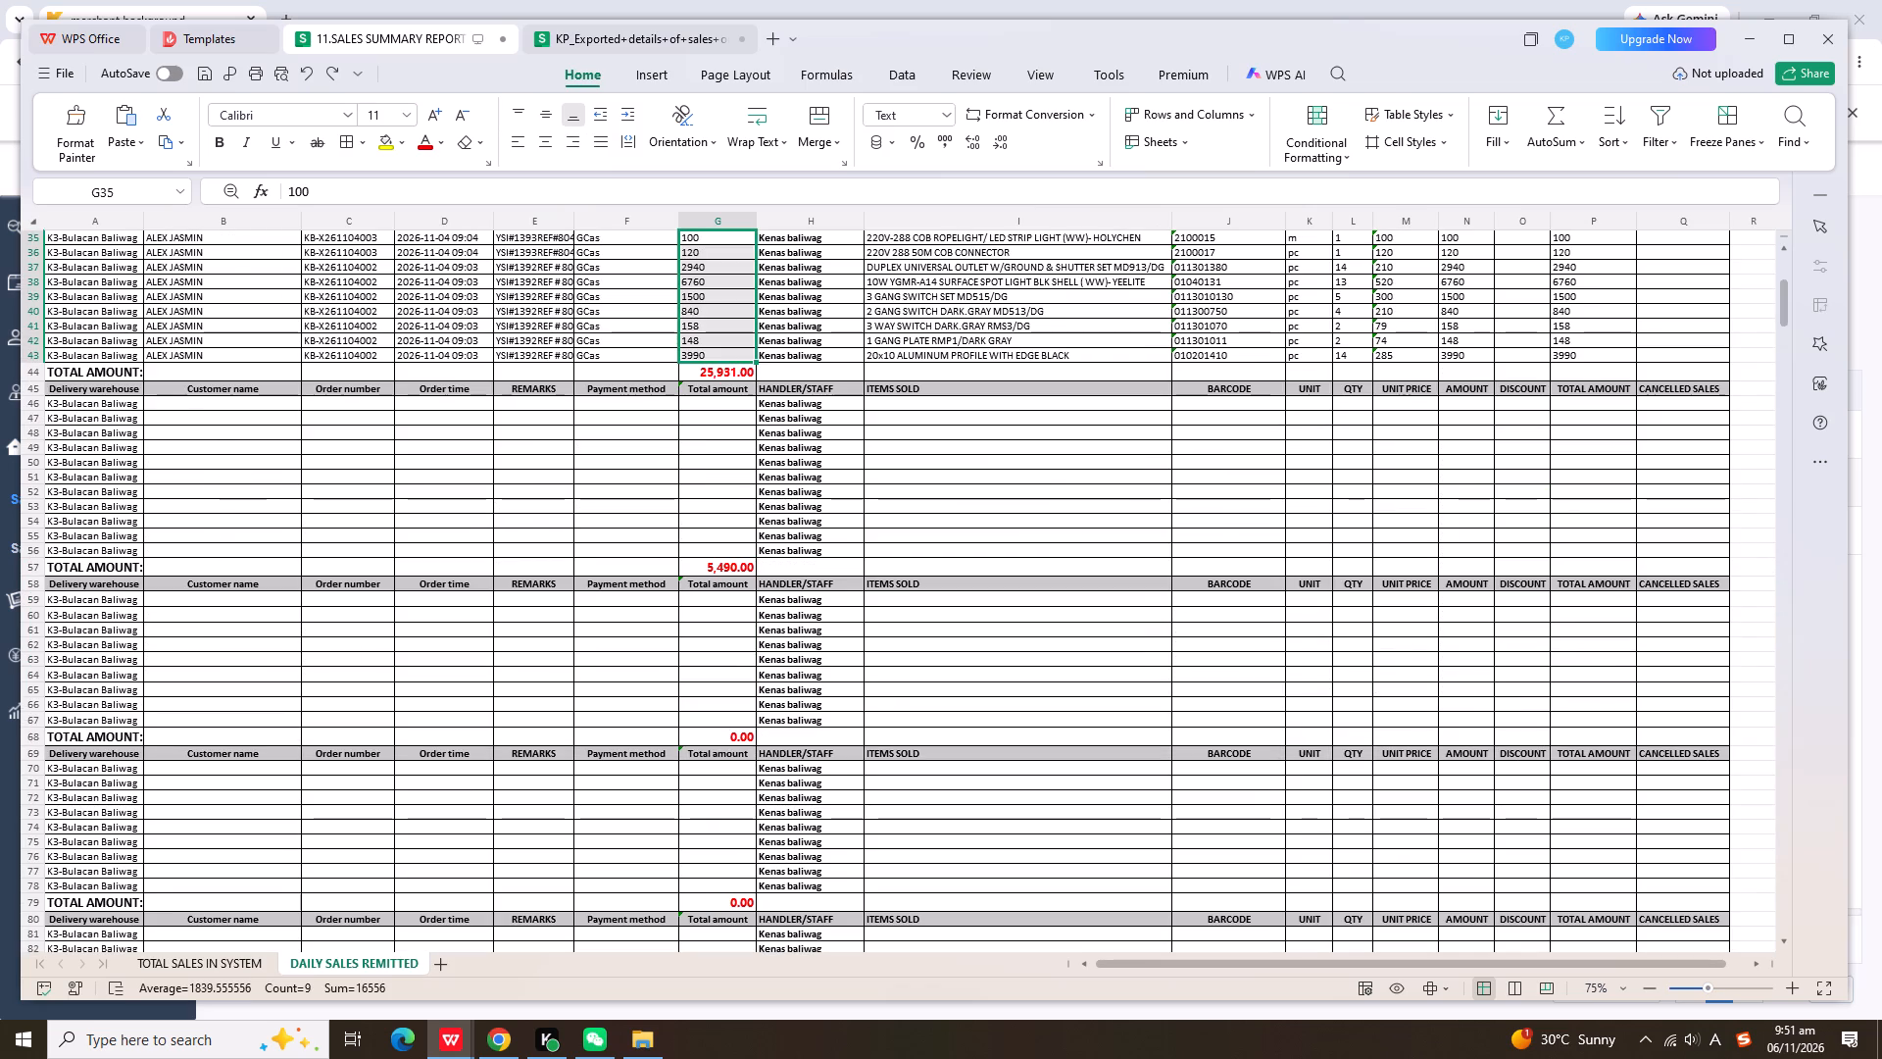
pyautogui.moveTo(36, 437); pyautogui.dragTo(33, 477)
pyautogui.rightClick(33, 477)
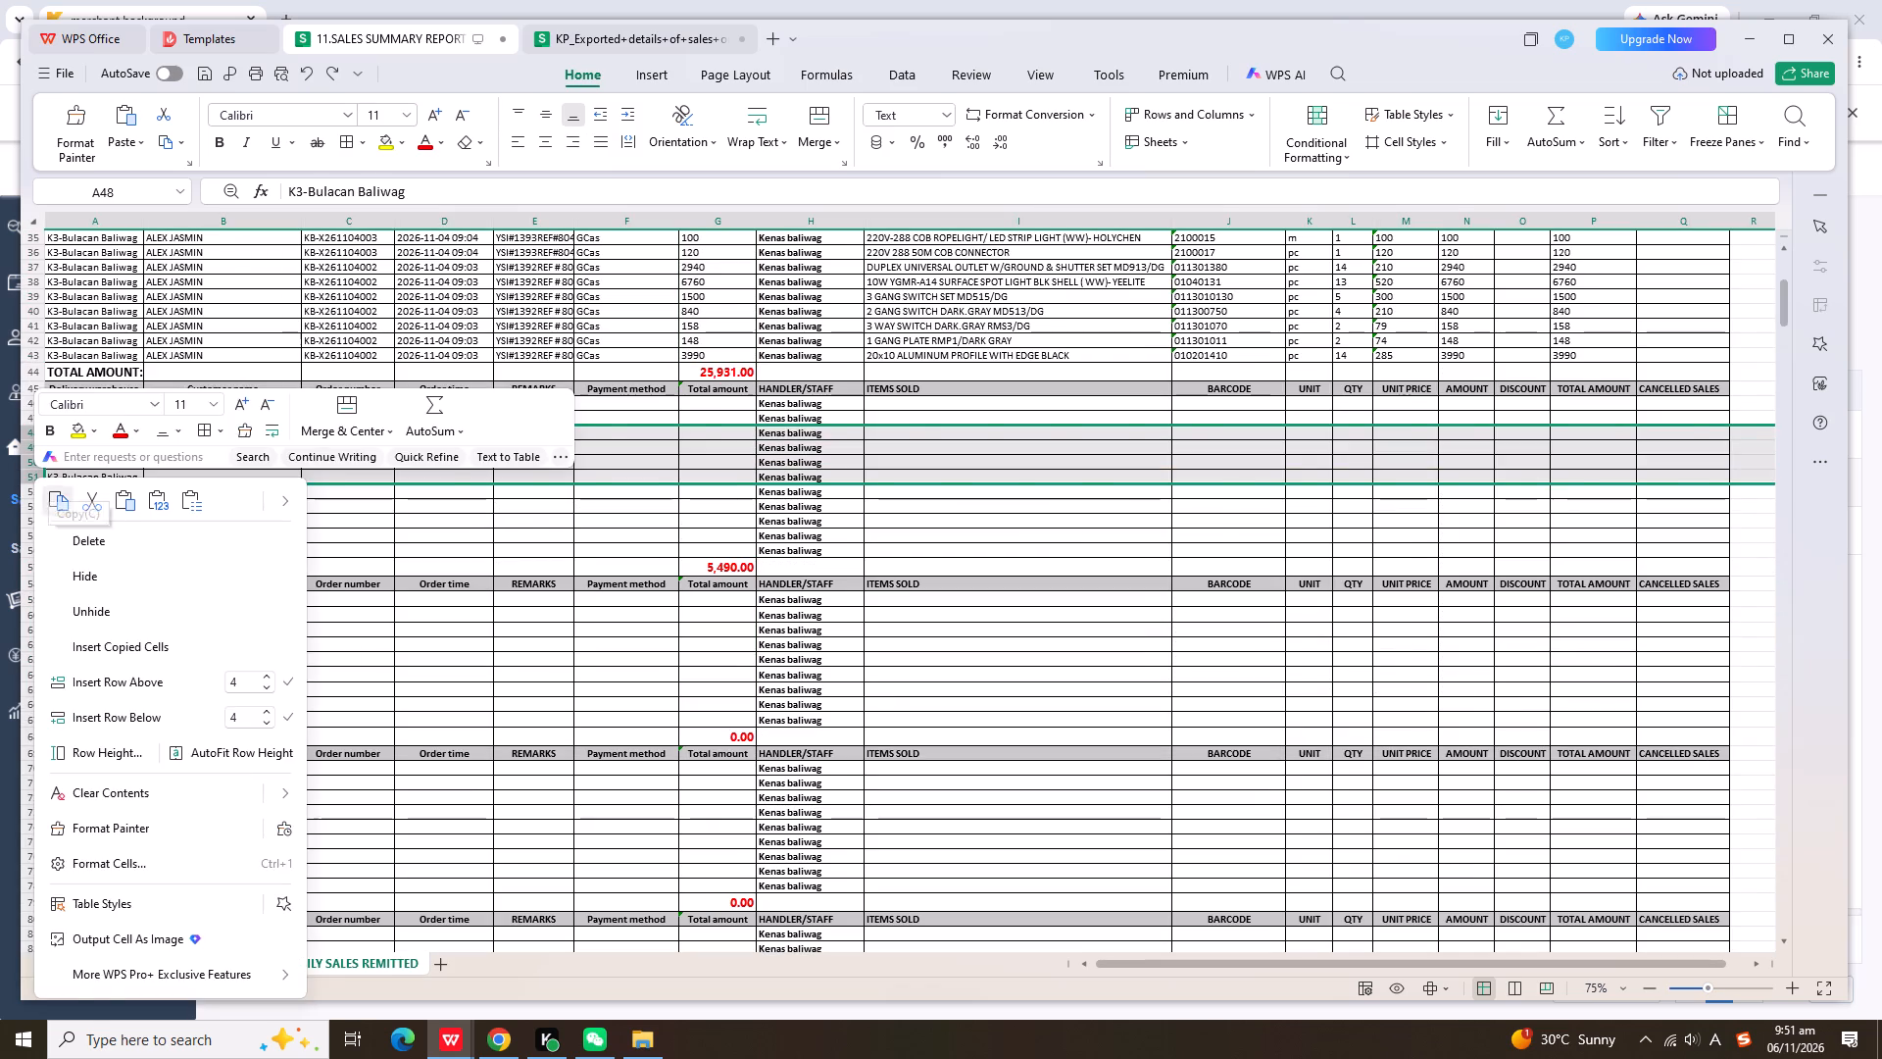
pyautogui.click(53, 497)
pyautogui.rightClick(31, 471)
pyautogui.click(155, 649)
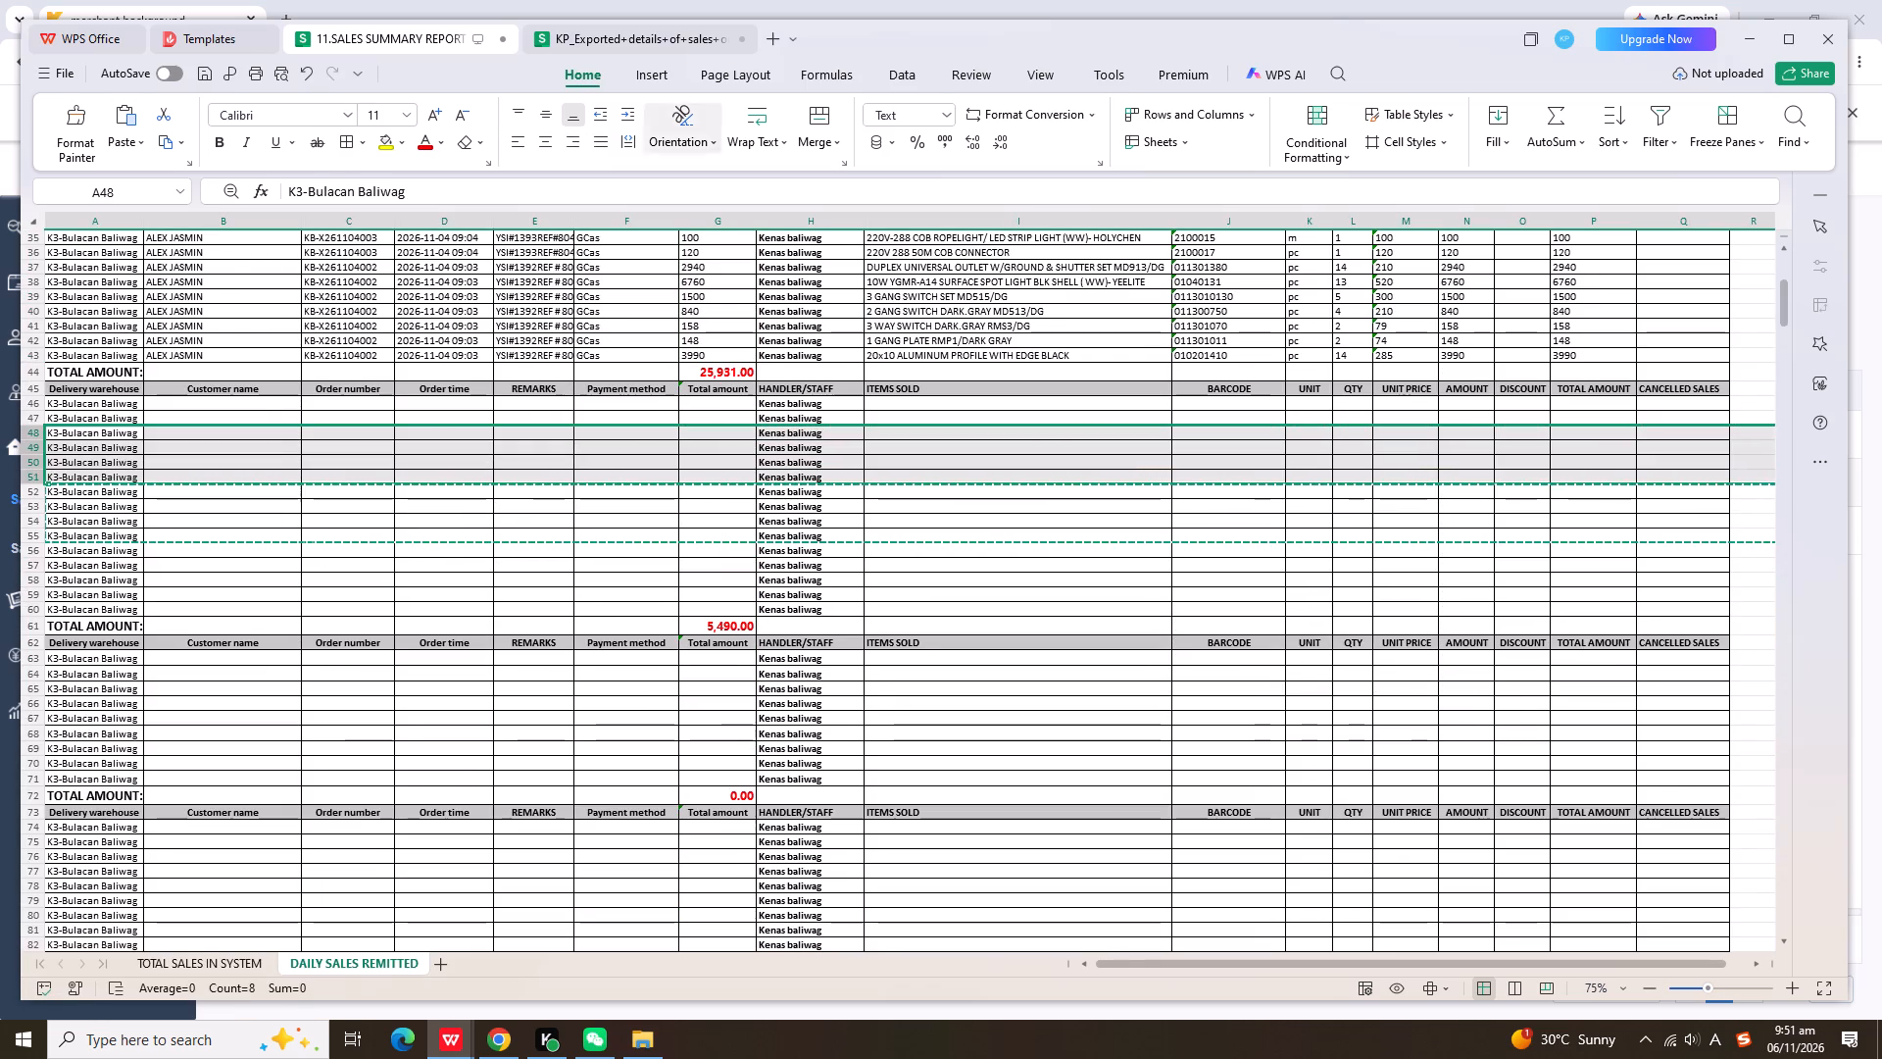
pyautogui.click(654, 34)
pyautogui.click(420, 33)
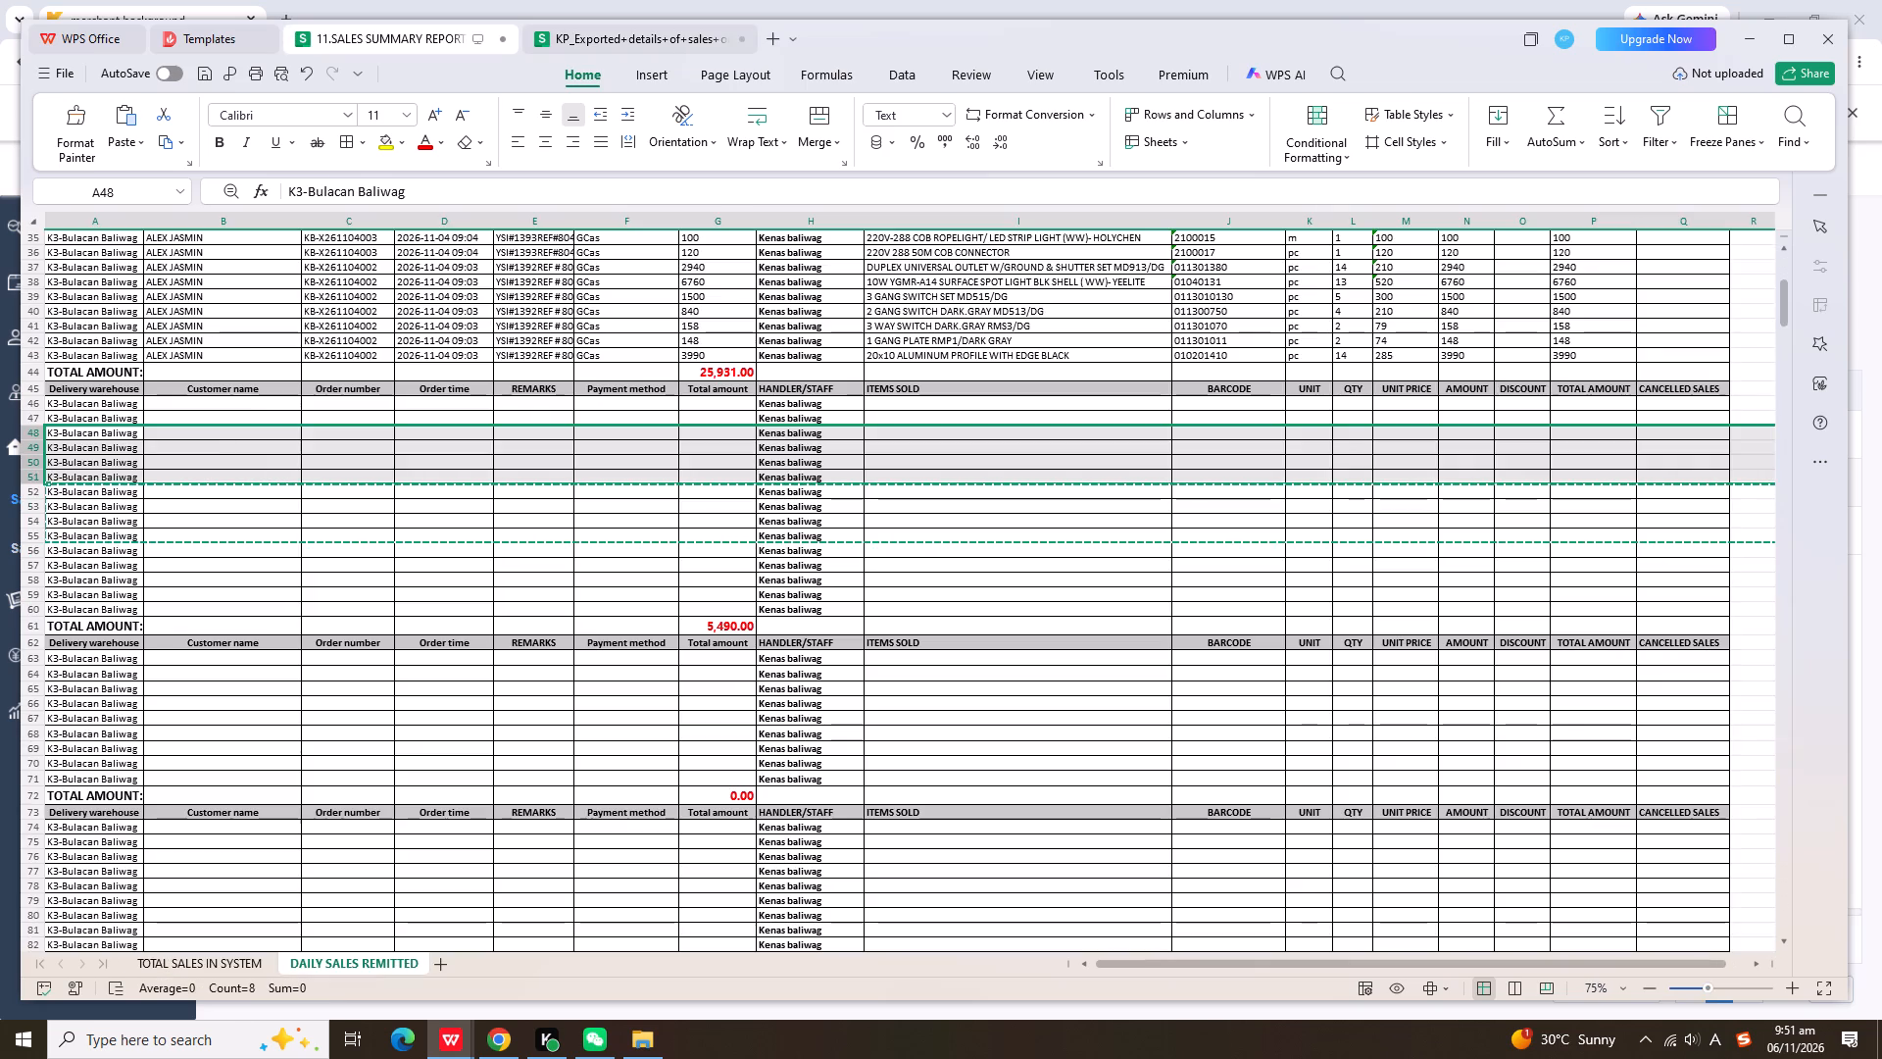
pyautogui.rightClick(29, 462)
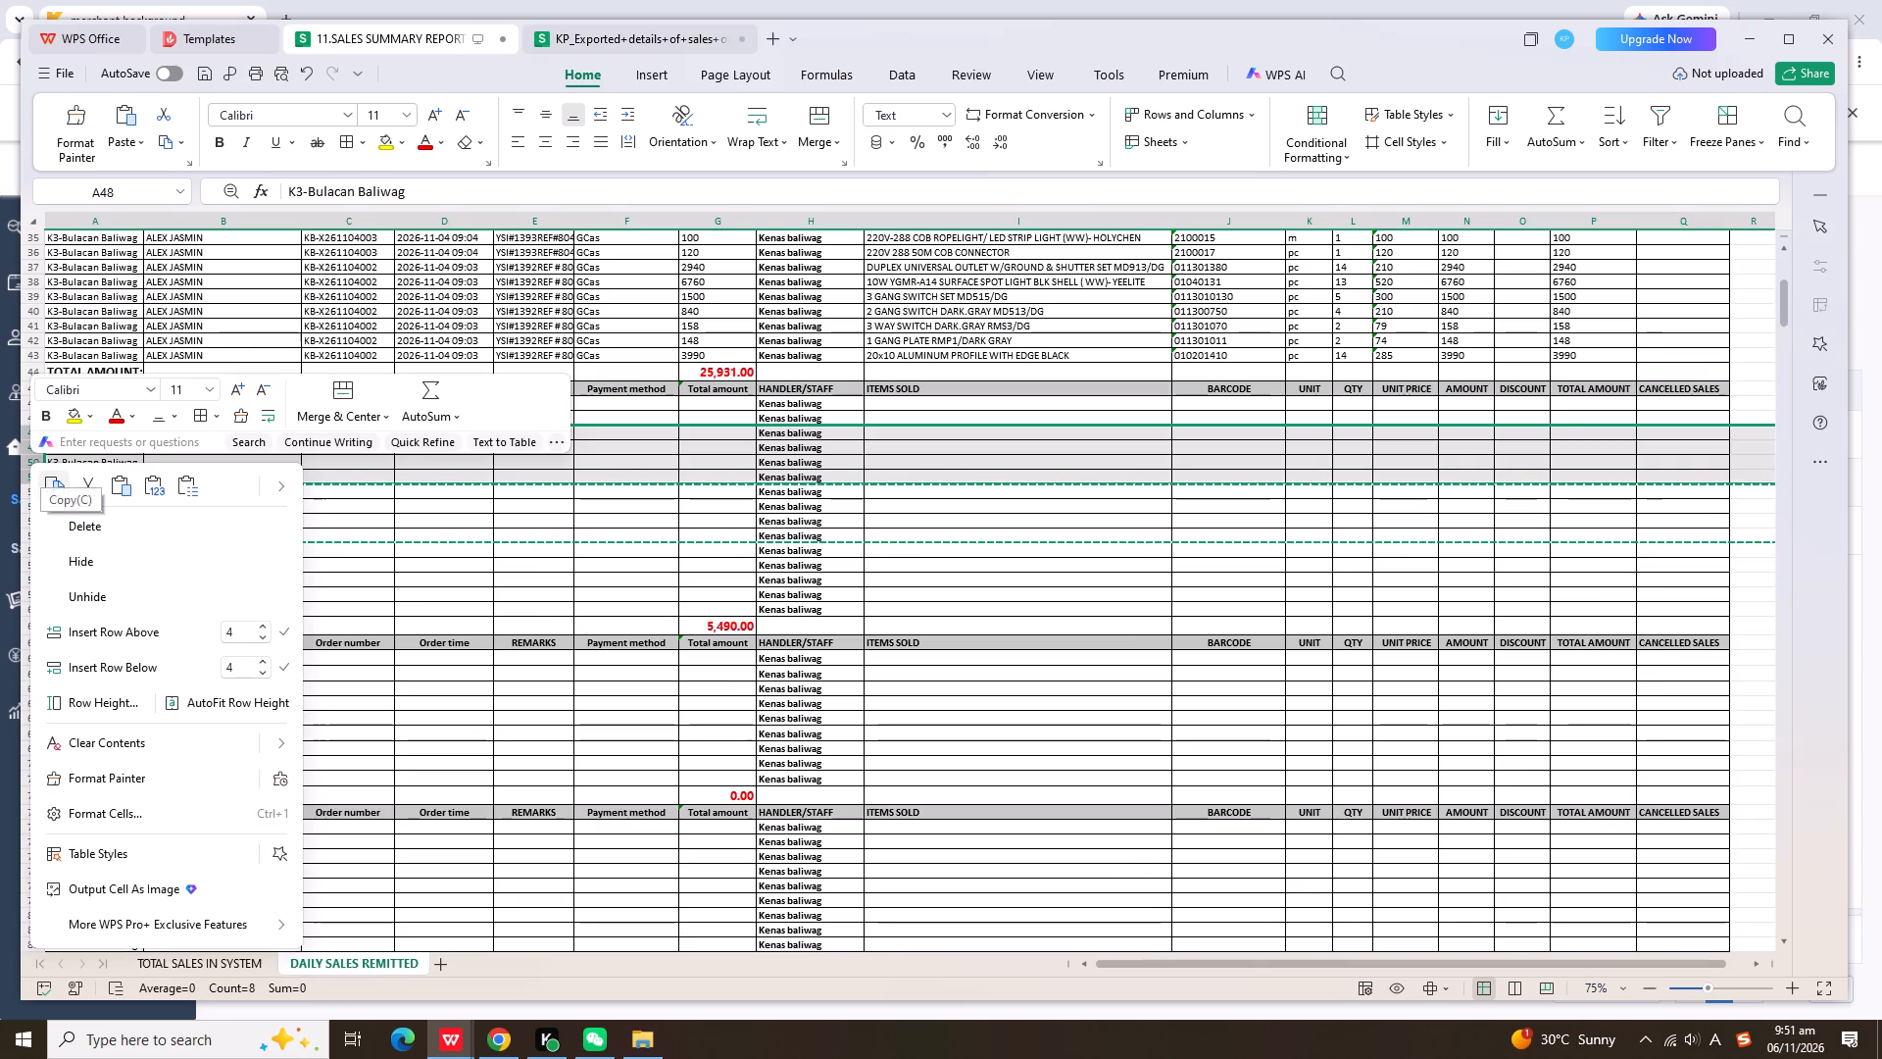
pyautogui.click(50, 484)
pyautogui.rightClick(32, 456)
pyautogui.click(131, 626)
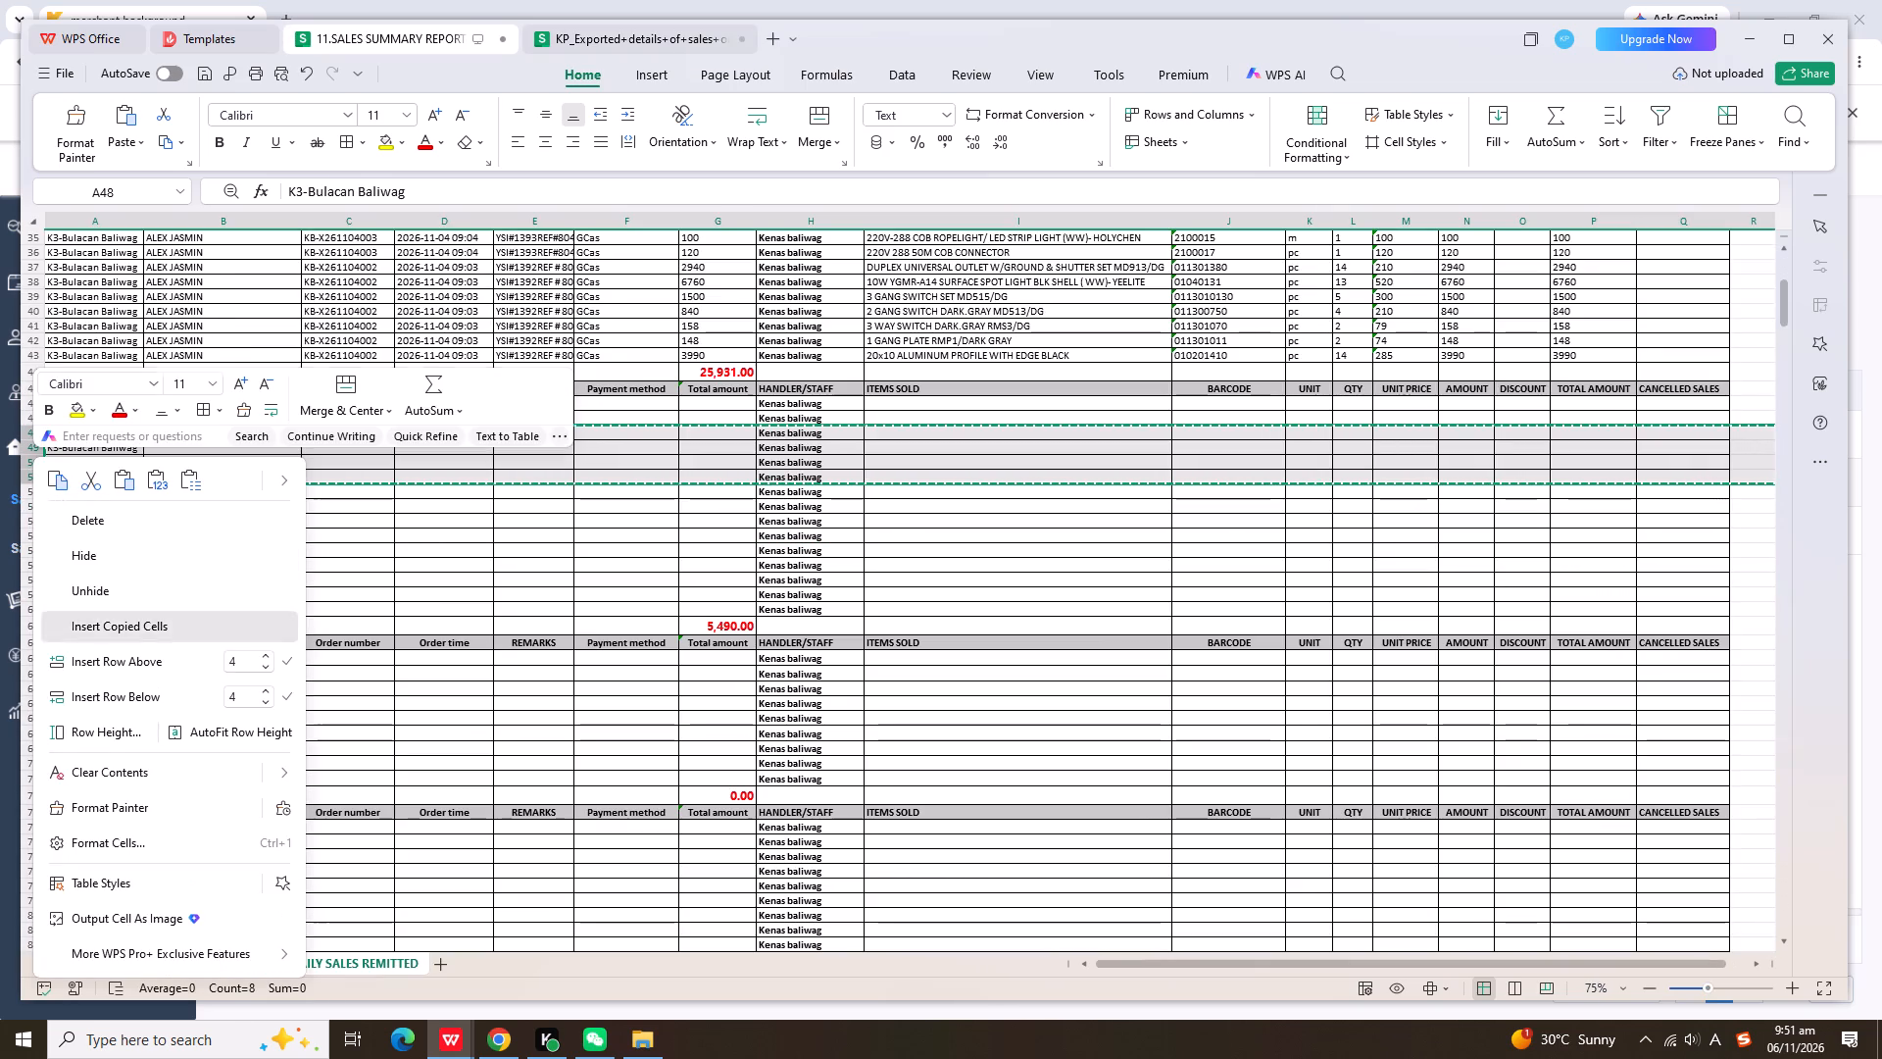
# Copy the export's Gross profit values from rows 2 to 19 into both Total amount columns, G and P, of the report starting at row 46.
pyautogui.click(684, 27)
pyautogui.hotkey('ctrl', 'c')
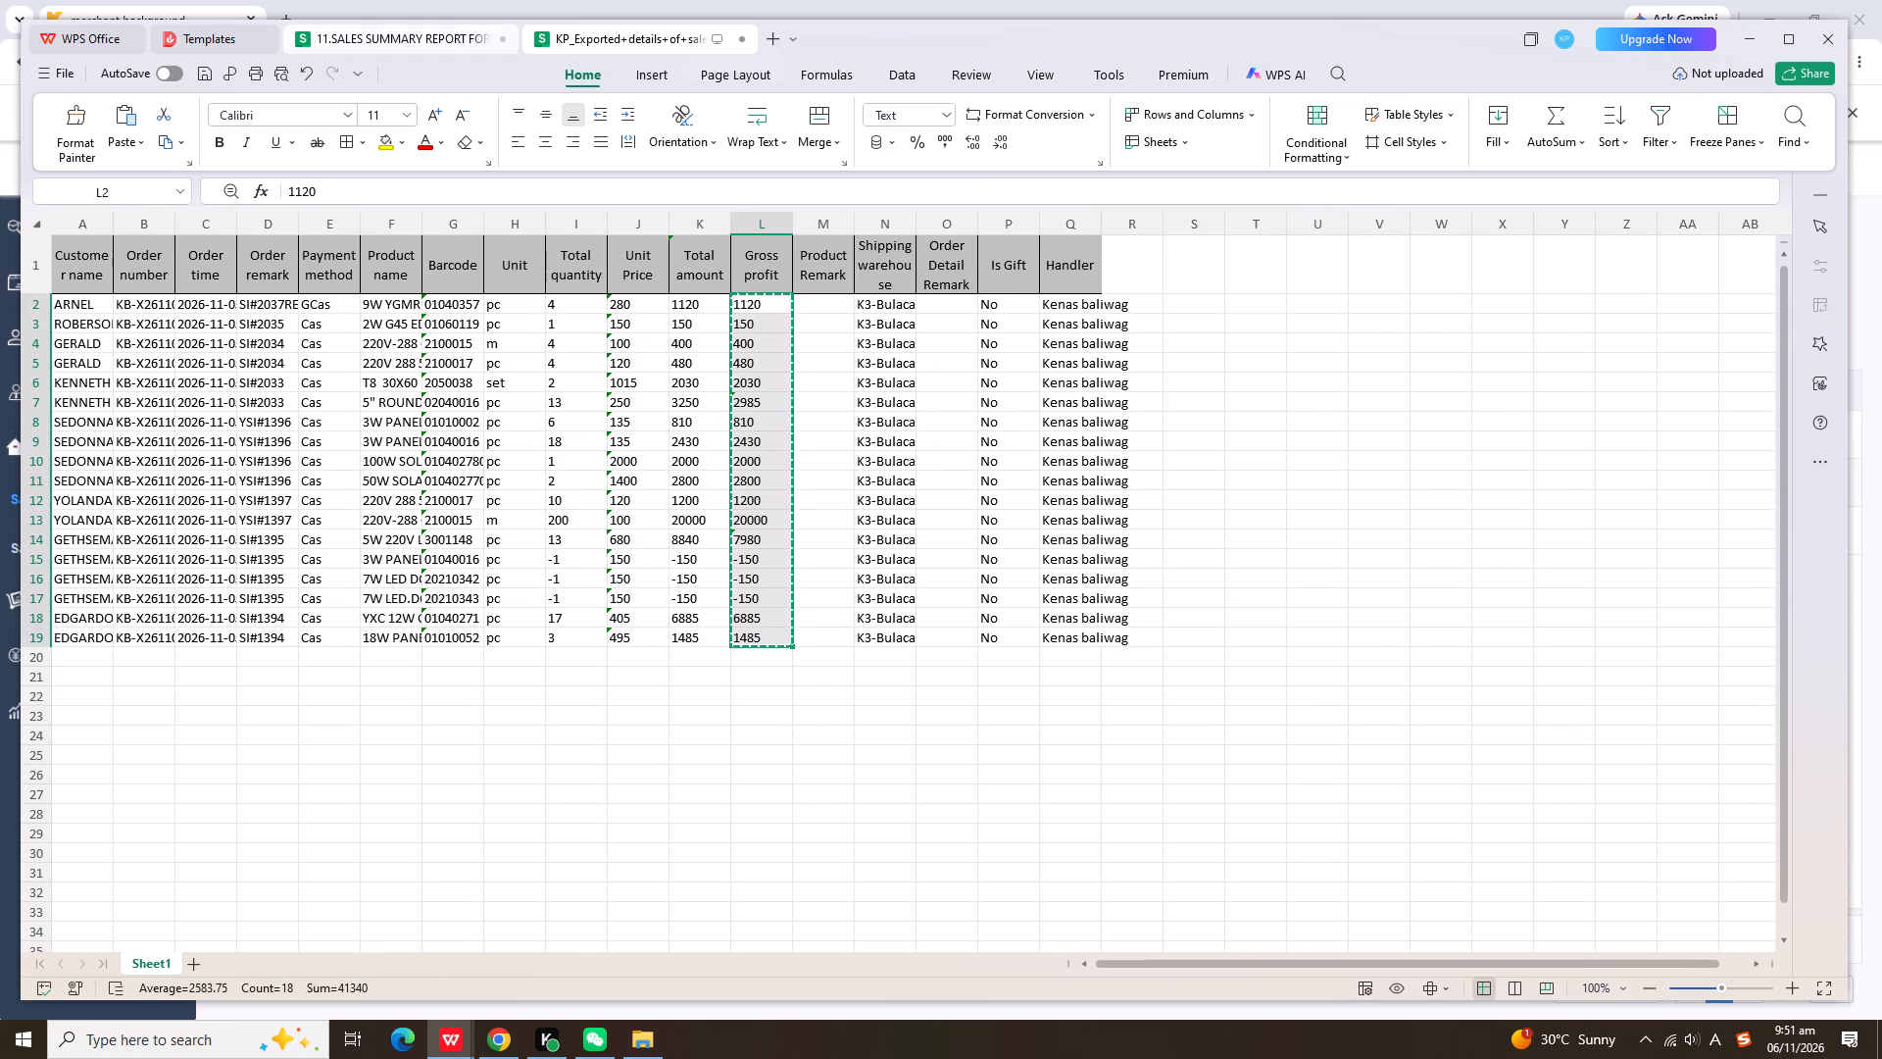
pyautogui.click(434, 43)
pyautogui.click(737, 404)
pyautogui.hotkey('ctrl', 'v')
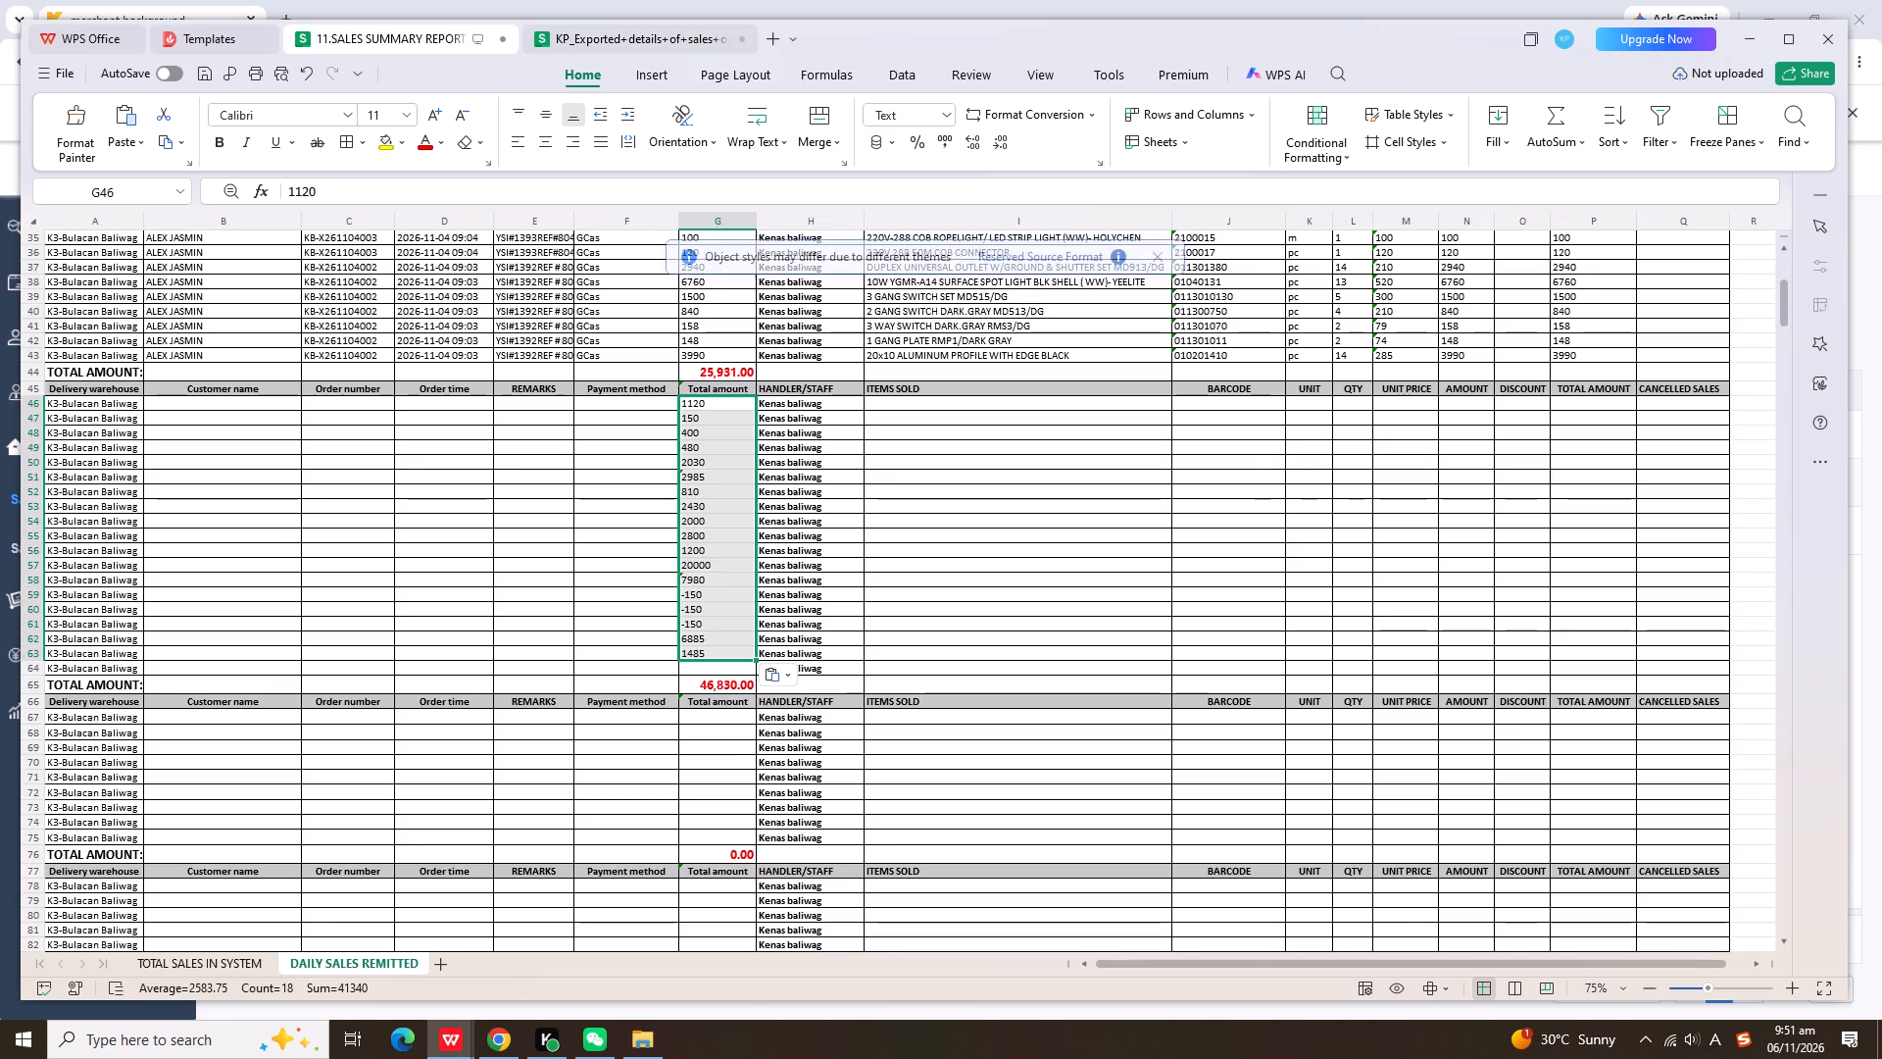
pyautogui.click(1616, 409)
pyautogui.hotkey('ctrl', 'v')
# Copy the export's Customer name through Payment method data for rows 2 to 19 into the report starting at cell B46.
pyautogui.click(656, 44)
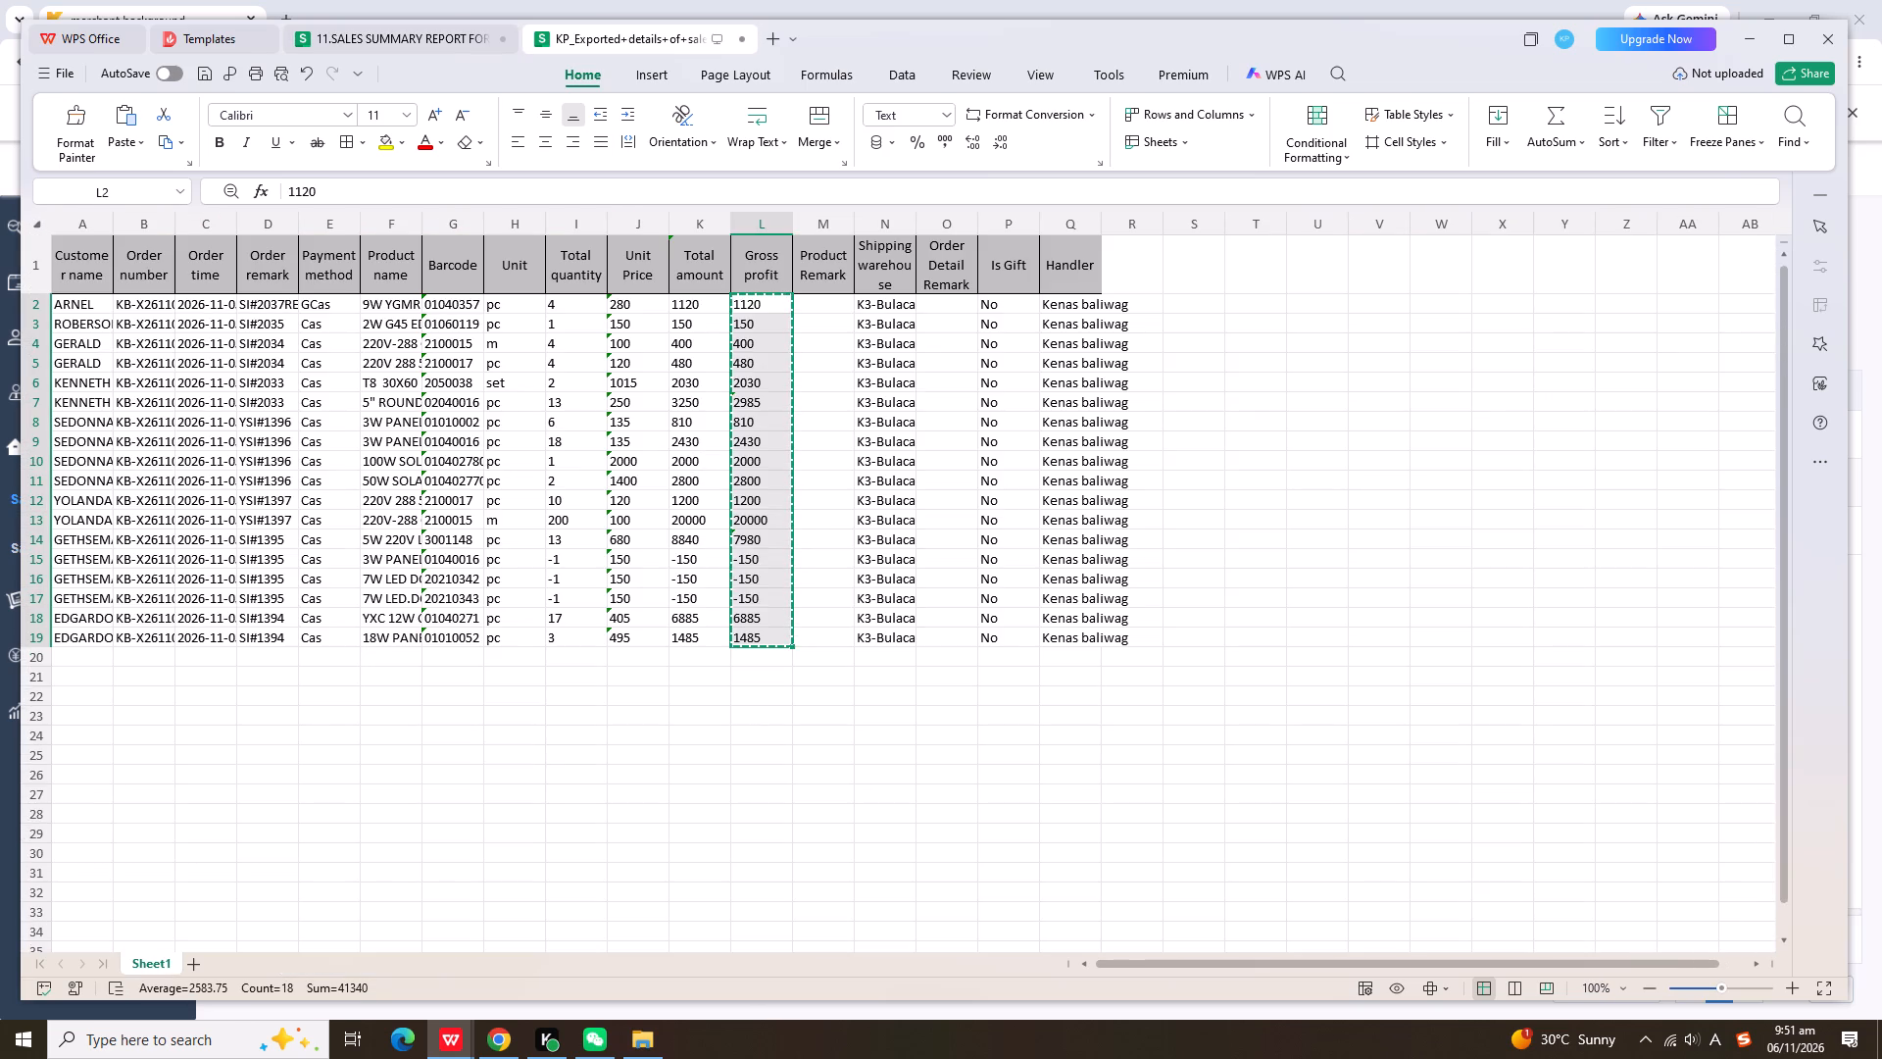
pyautogui.moveTo(75, 304); pyautogui.dragTo(339, 638)
pyautogui.hotkey('ctrl', 'c')
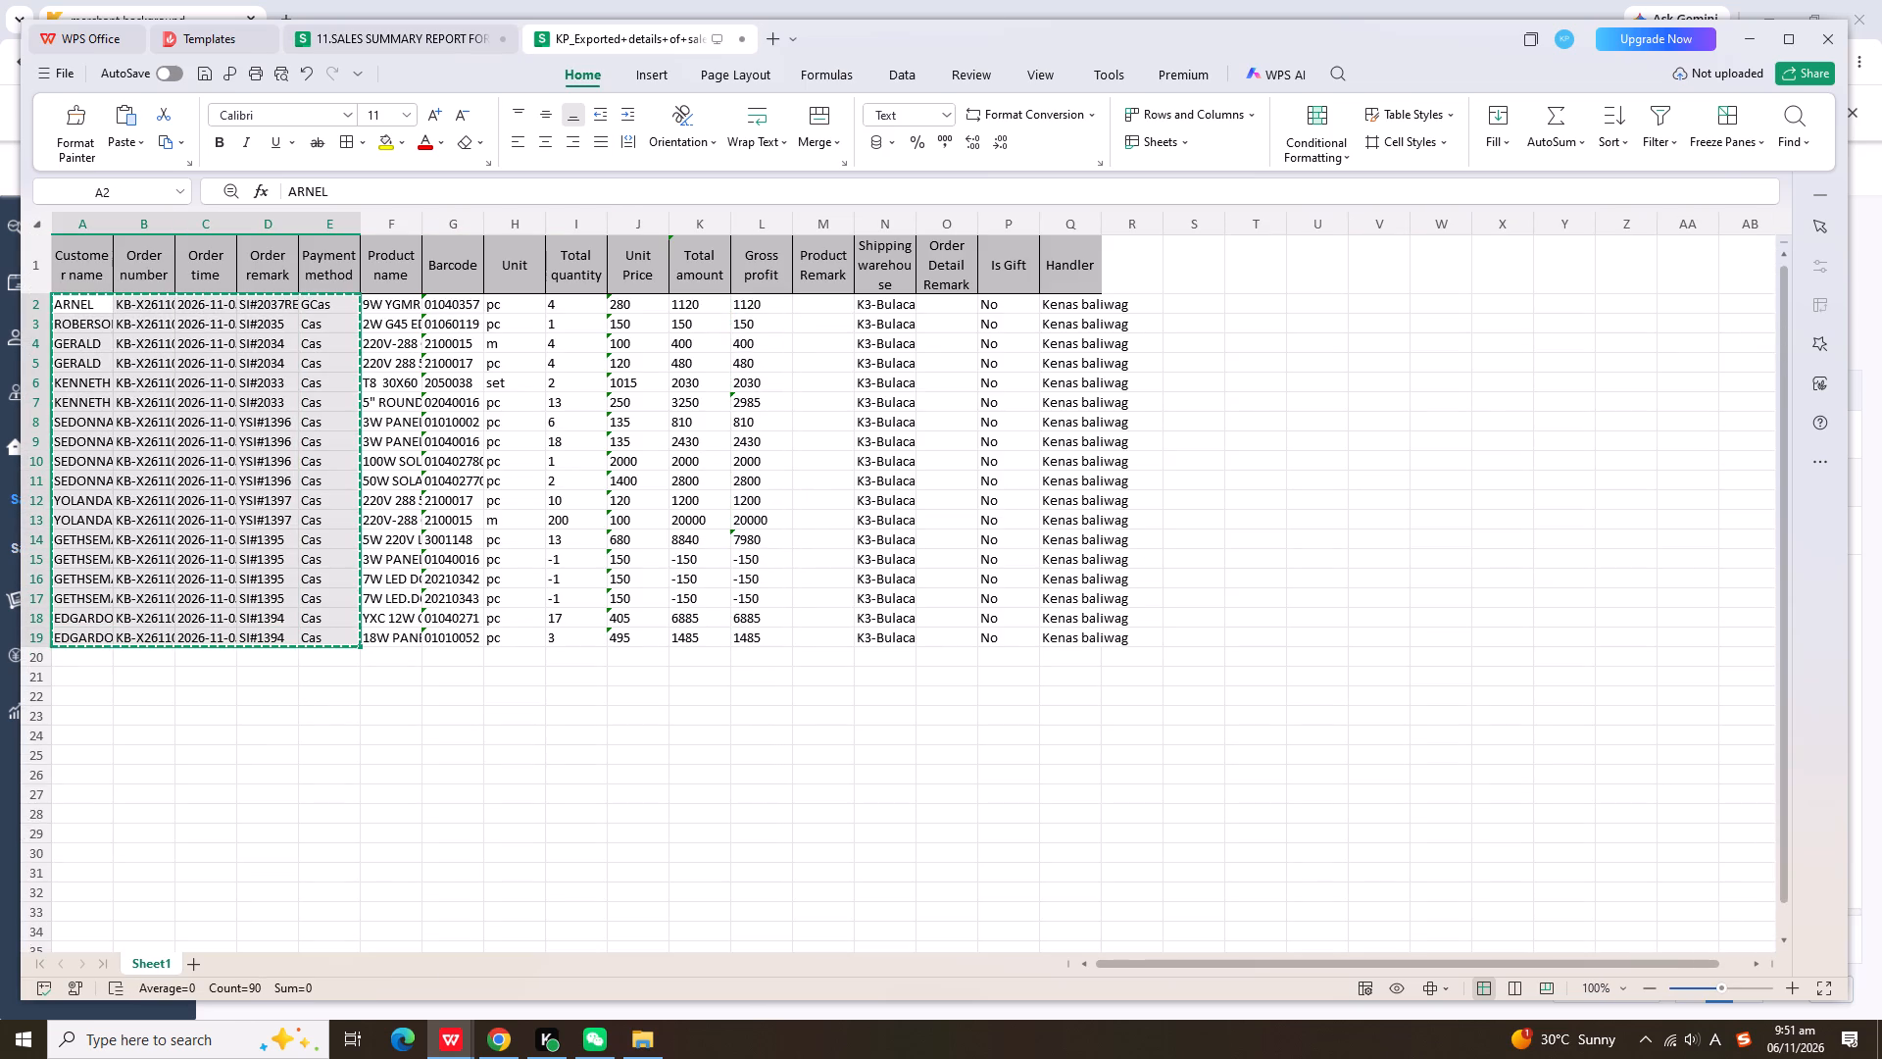
pyautogui.click(424, 43)
pyautogui.click(291, 404)
pyautogui.hotkey('ctrl', 'v')
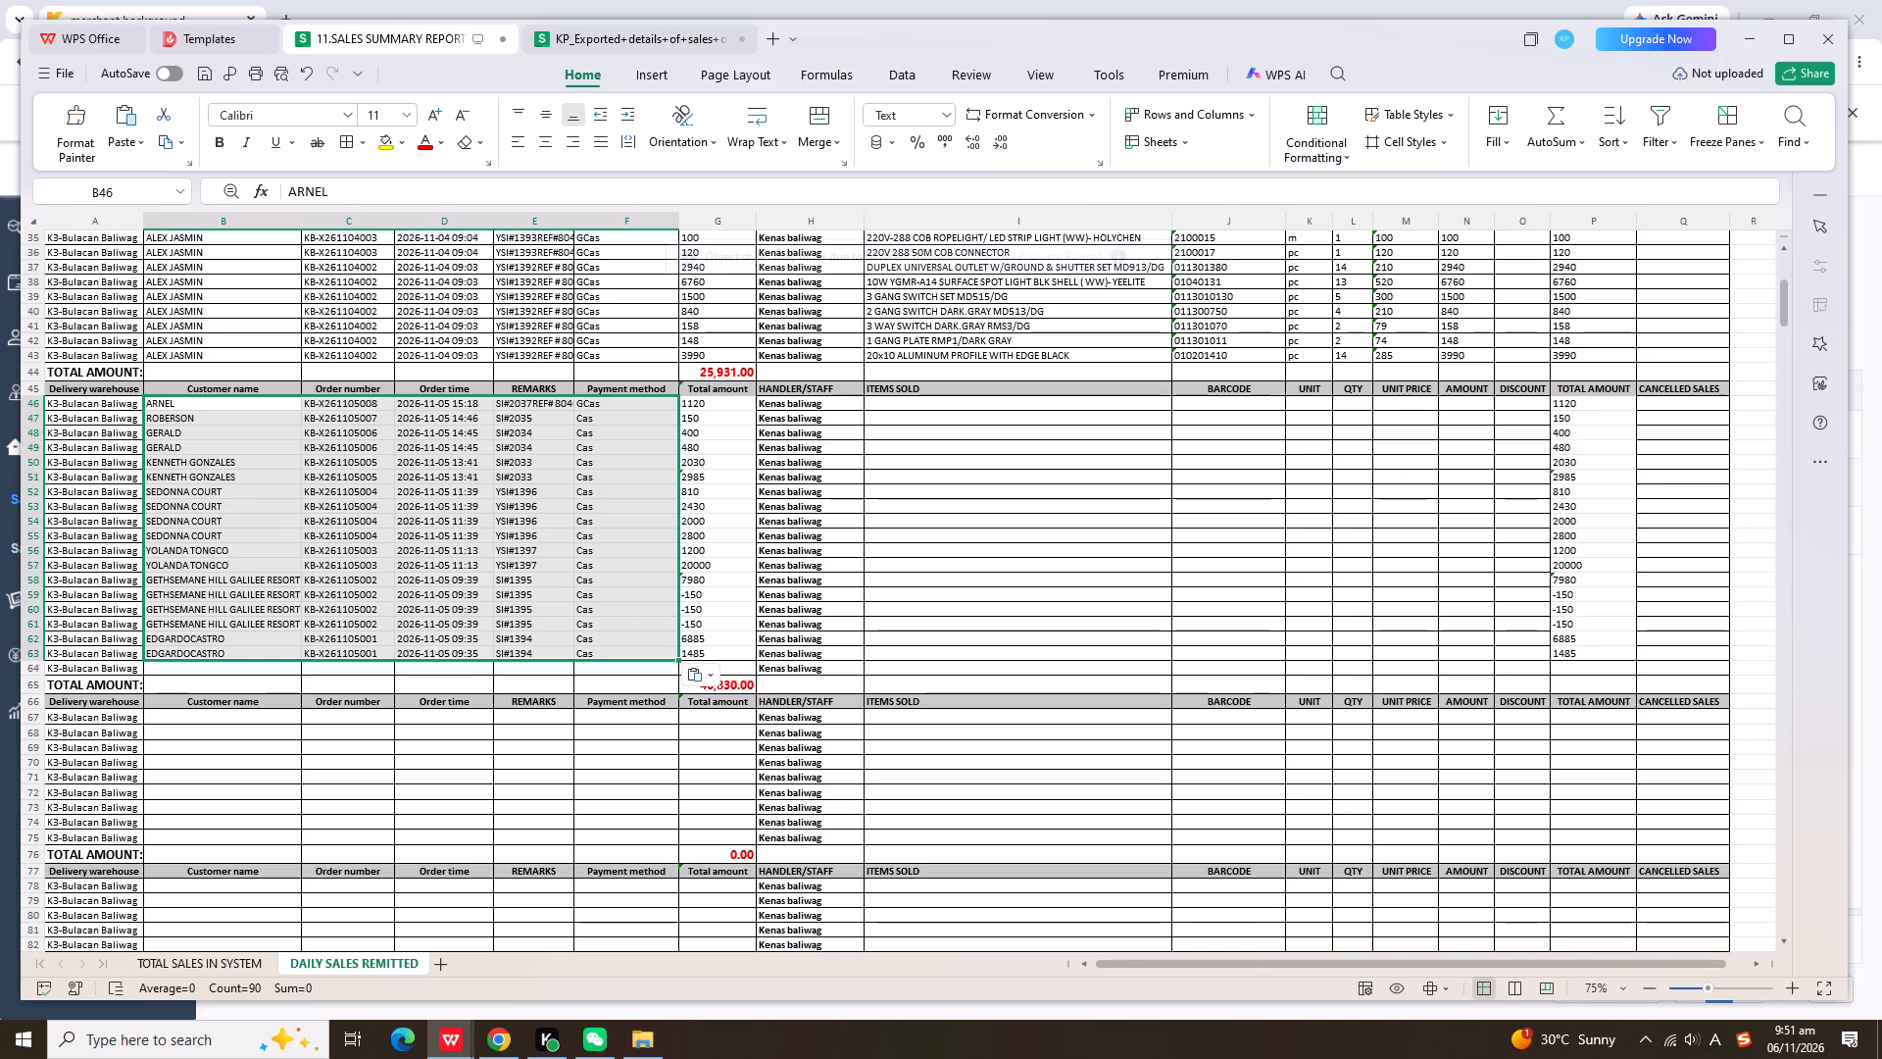
# Copy the export's Product name through Total amount data for rows 2 to 19 into the report starting at the ITEMS SOLD cell I46.
pyautogui.click(626, 15)
pyautogui.click(617, 42)
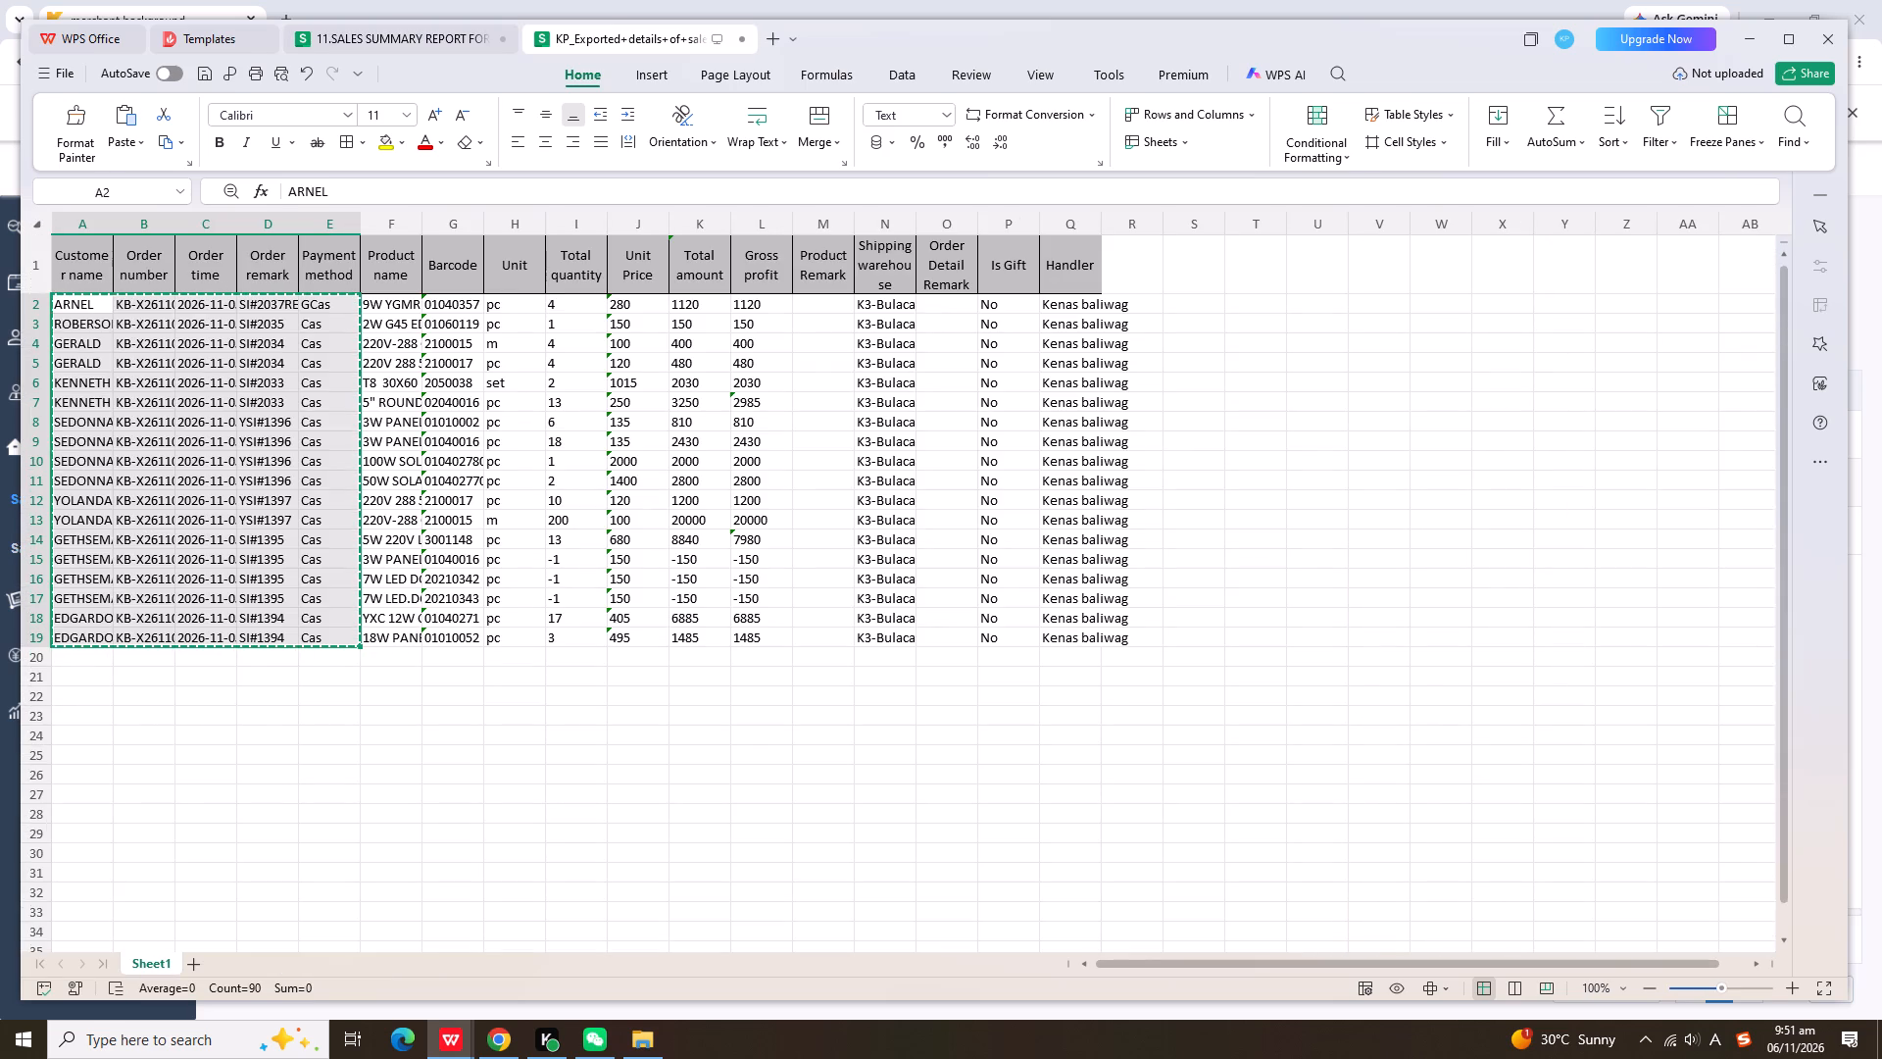
pyautogui.moveTo(394, 303); pyautogui.dragTo(677, 645)
pyautogui.hotkey('ctrl', 'c')
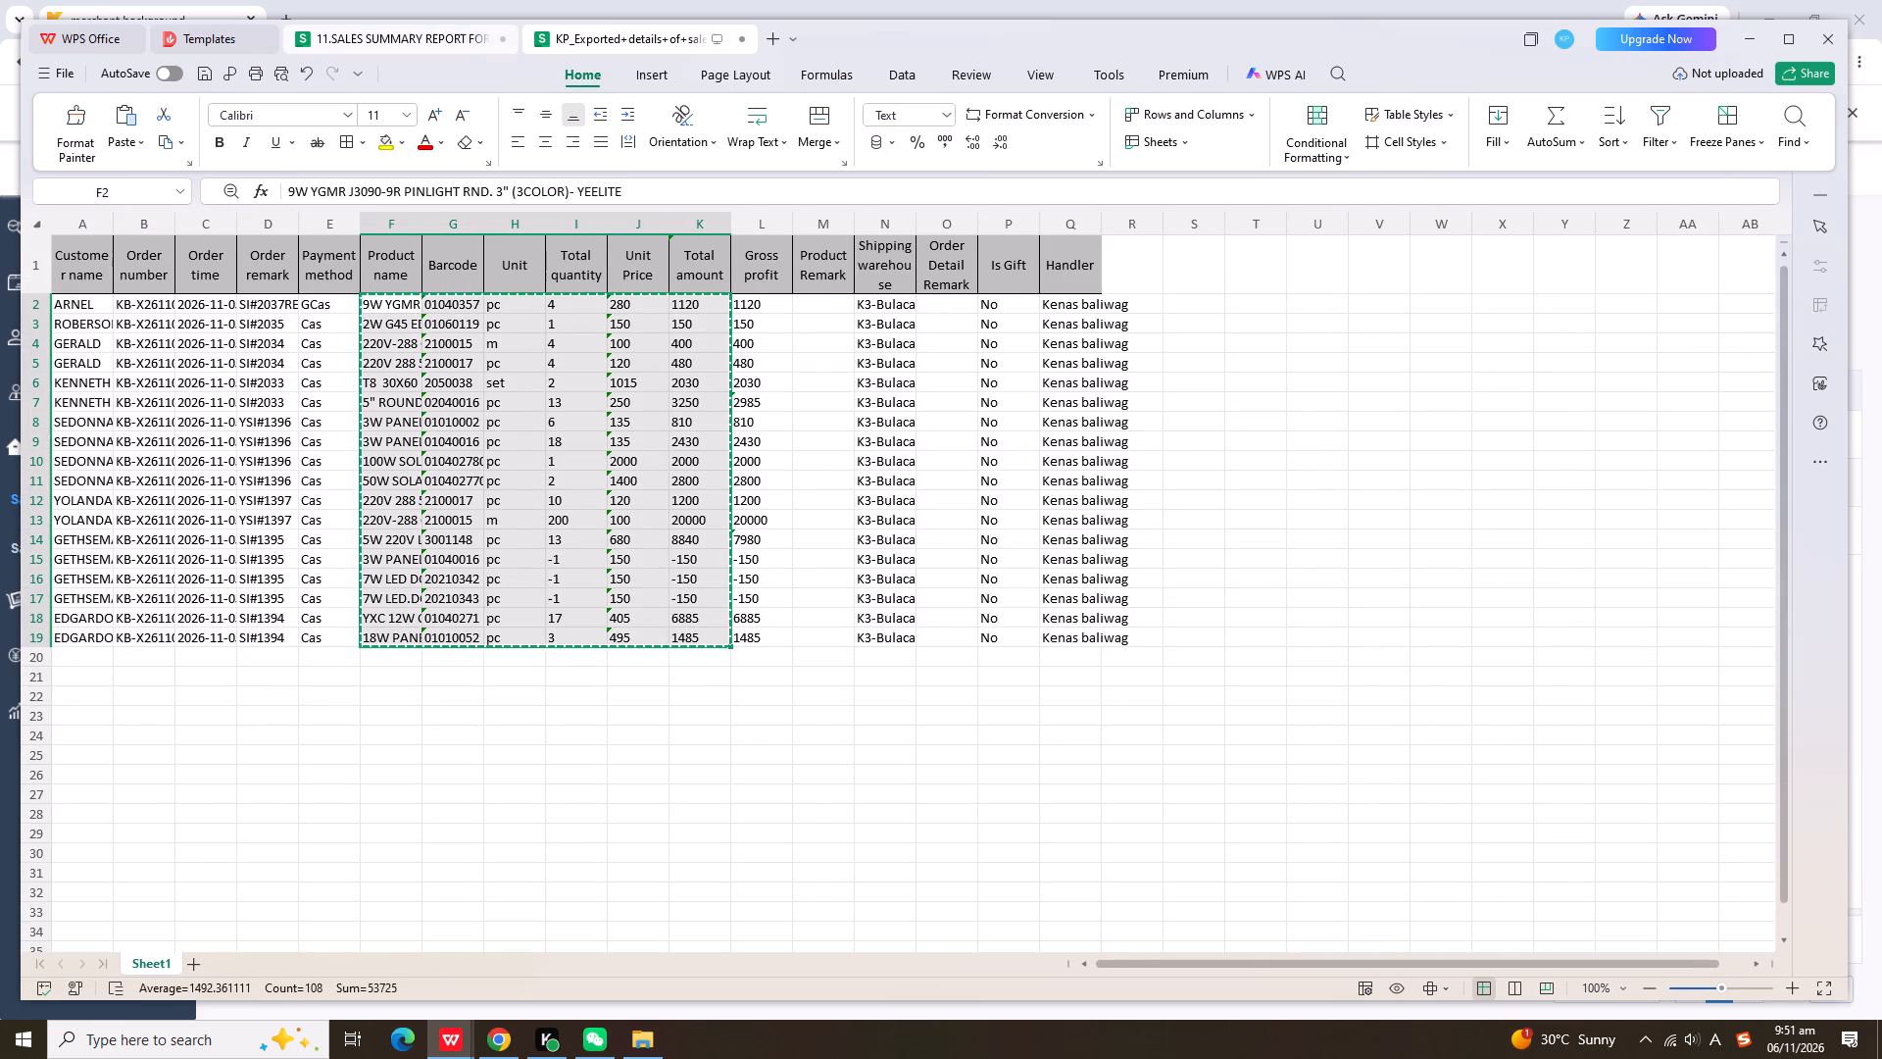
pyautogui.click(419, 48)
pyautogui.click(1023, 406)
pyautogui.hotkey('ctrl', 'v')
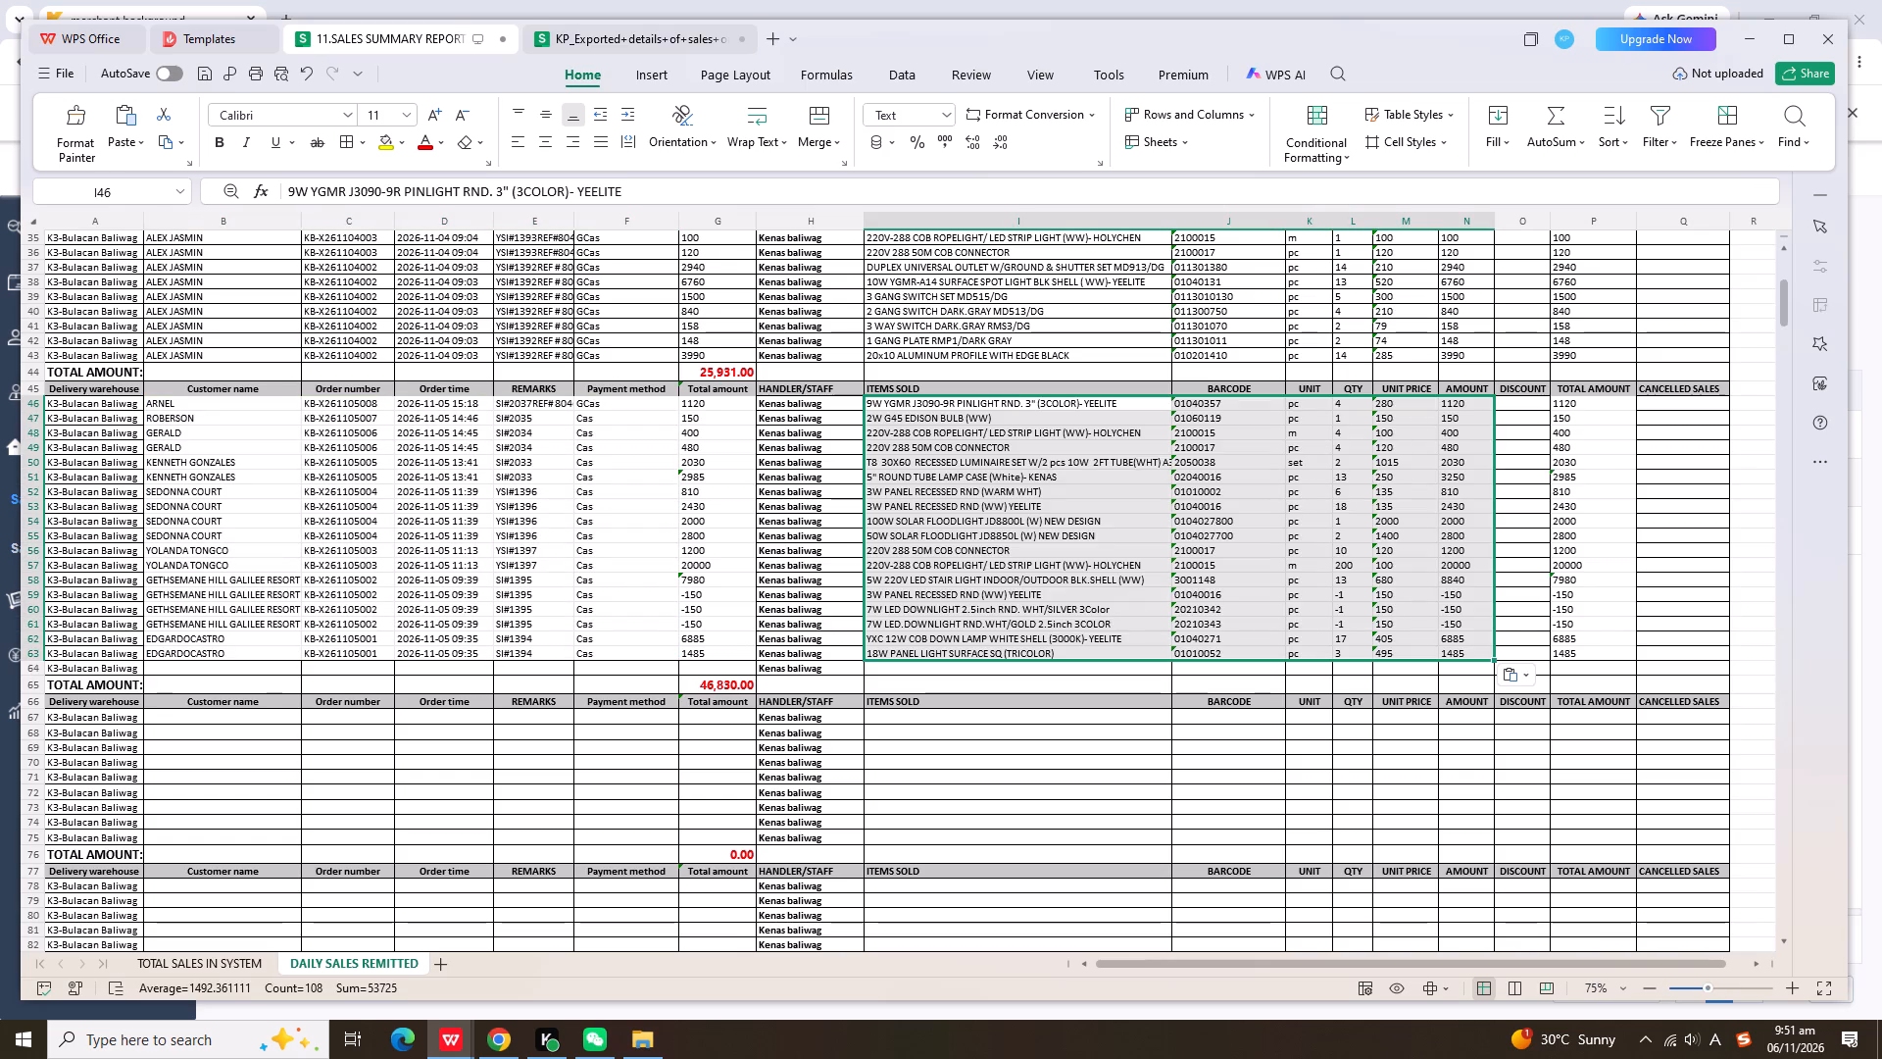
# Apply cell borders to the pasted sales entries in B46:P63.
pyautogui.moveTo(274, 403); pyautogui.dragTo(1601, 656)
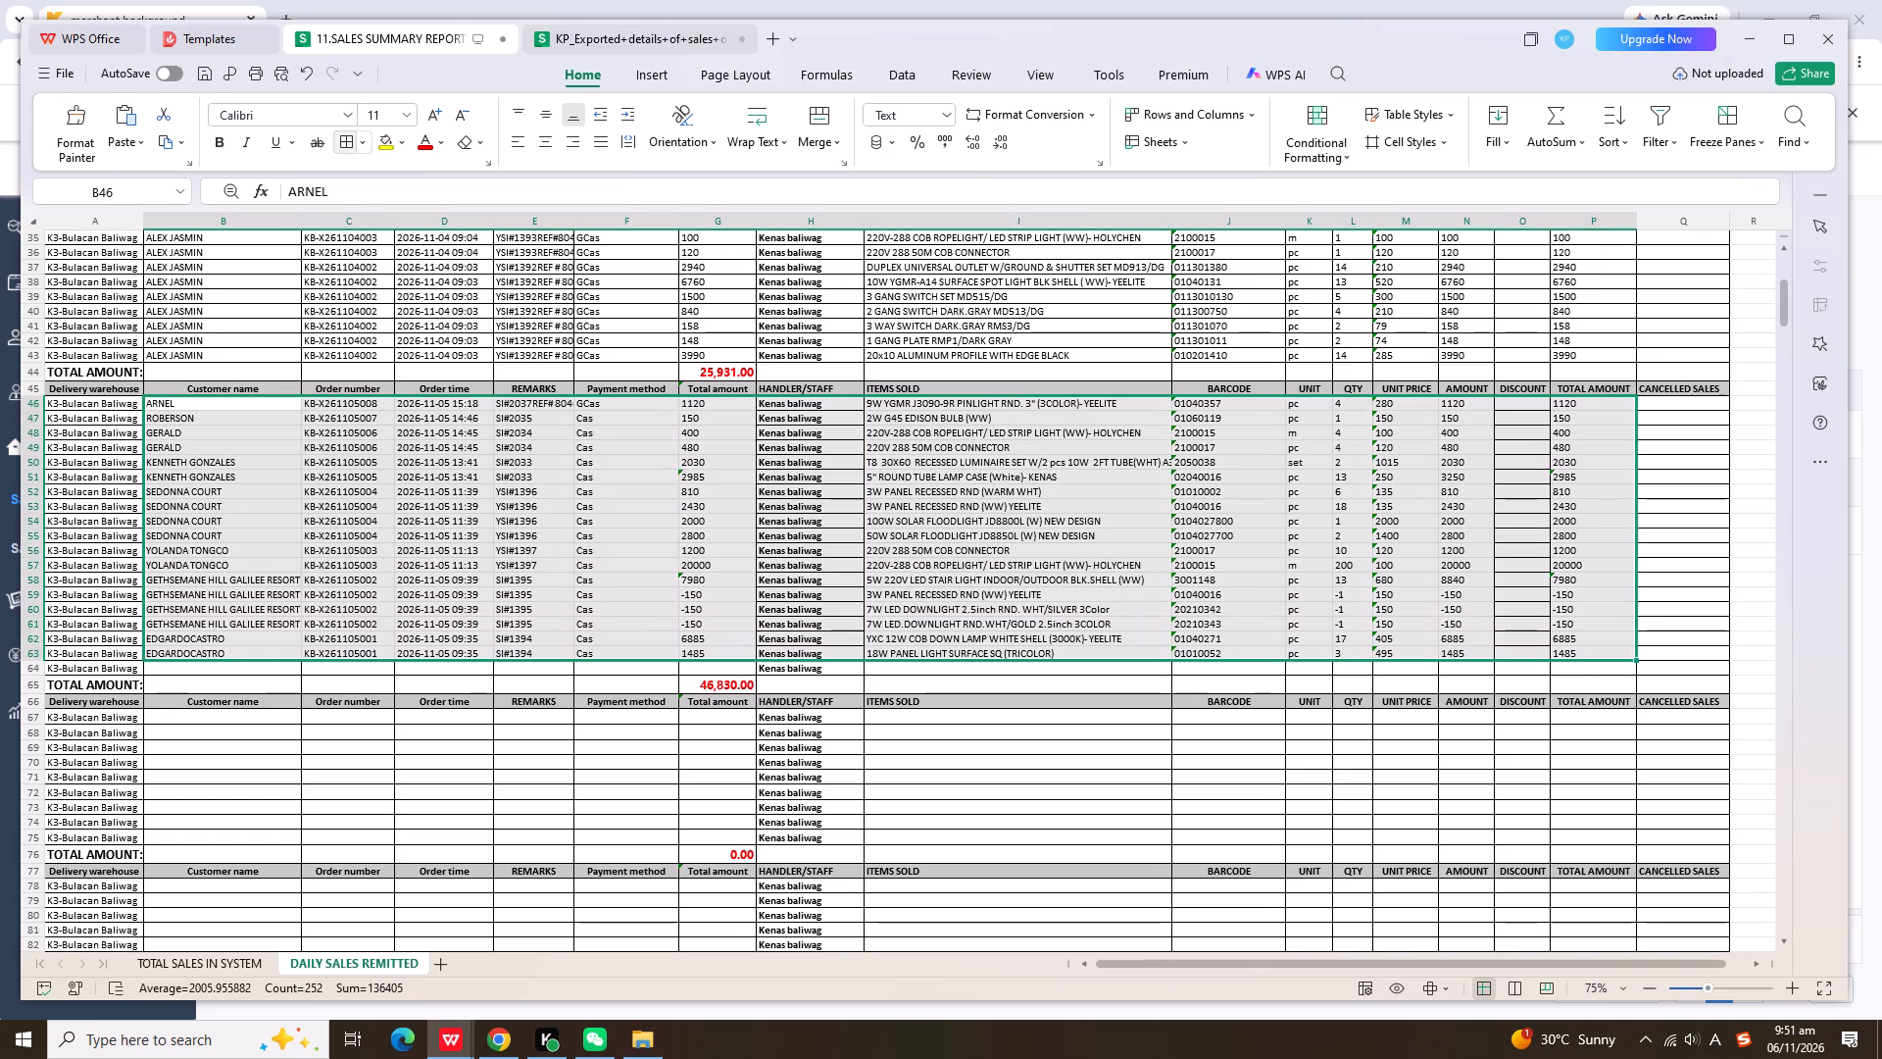
pyautogui.click(344, 146)
# Change the block's total amount formula in G65 to =SUM(G46:G64)+2985+7980.
pyautogui.click(736, 688)
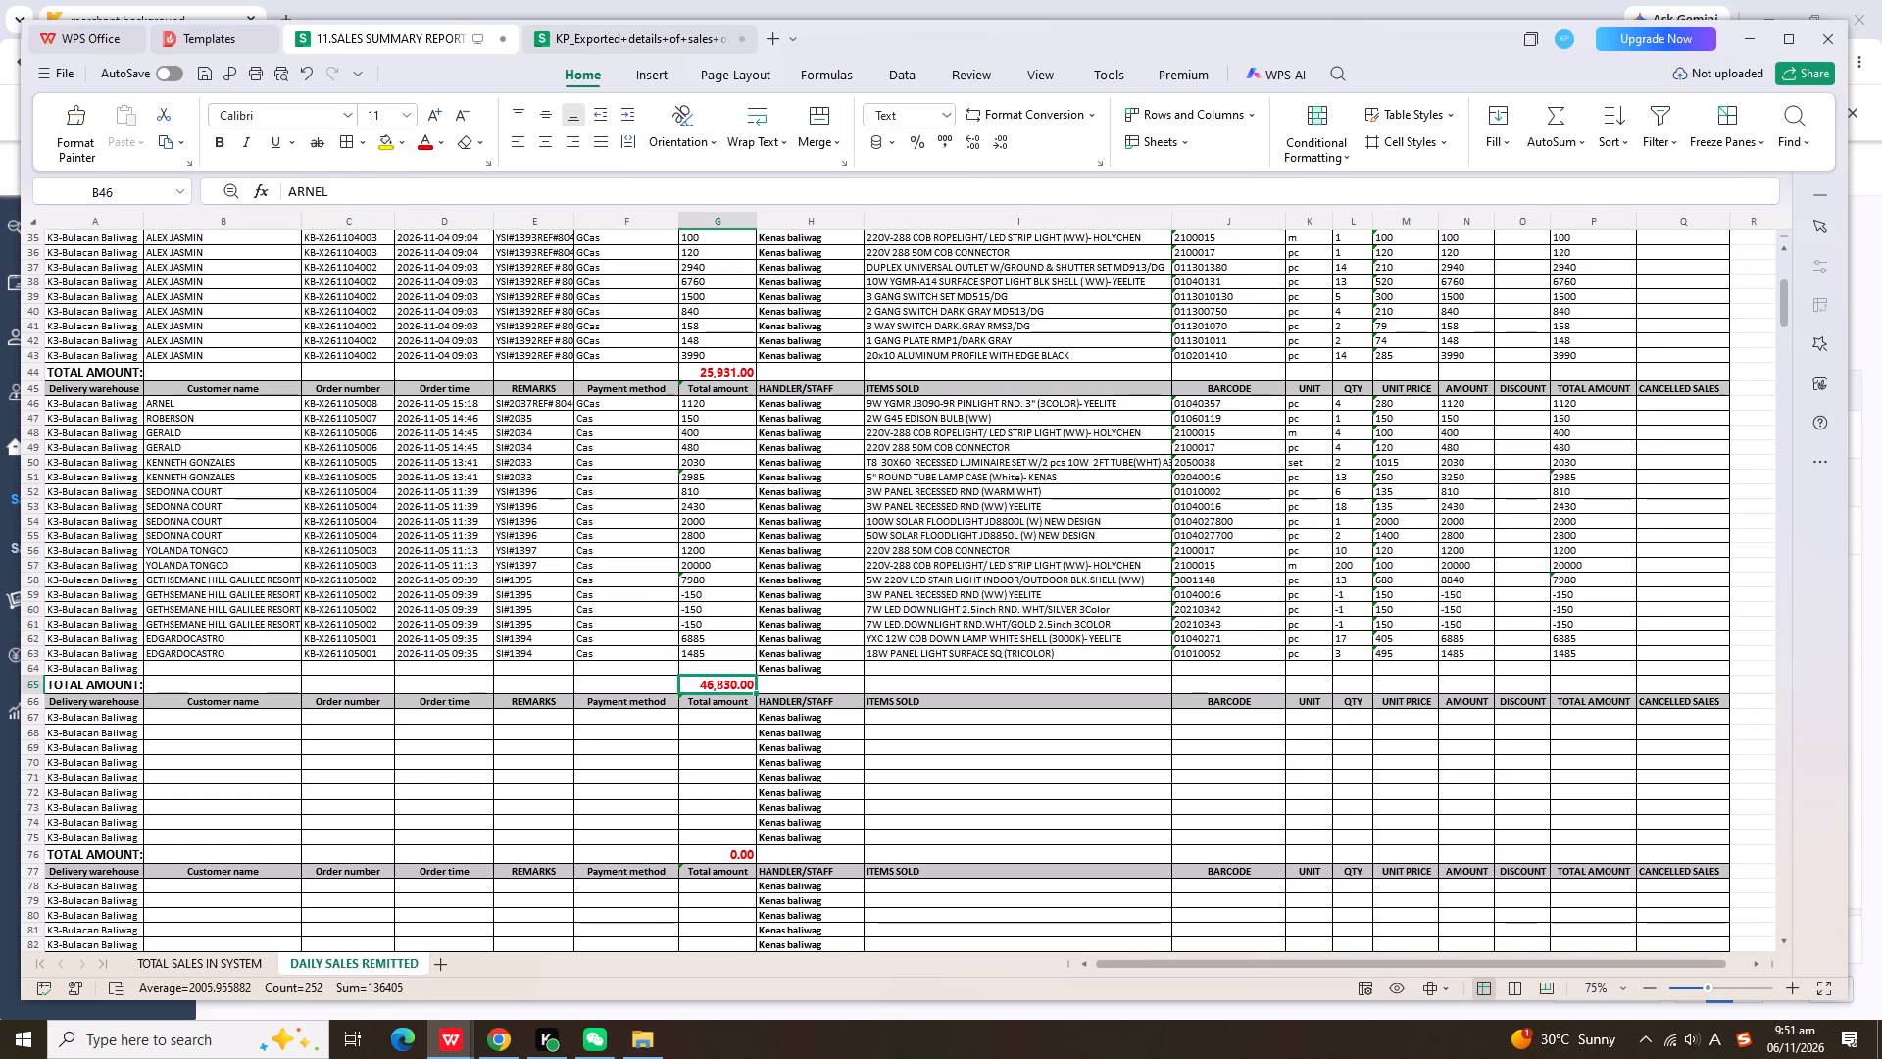
pyautogui.moveTo(448, 192); pyautogui.dragTo(441, 192)
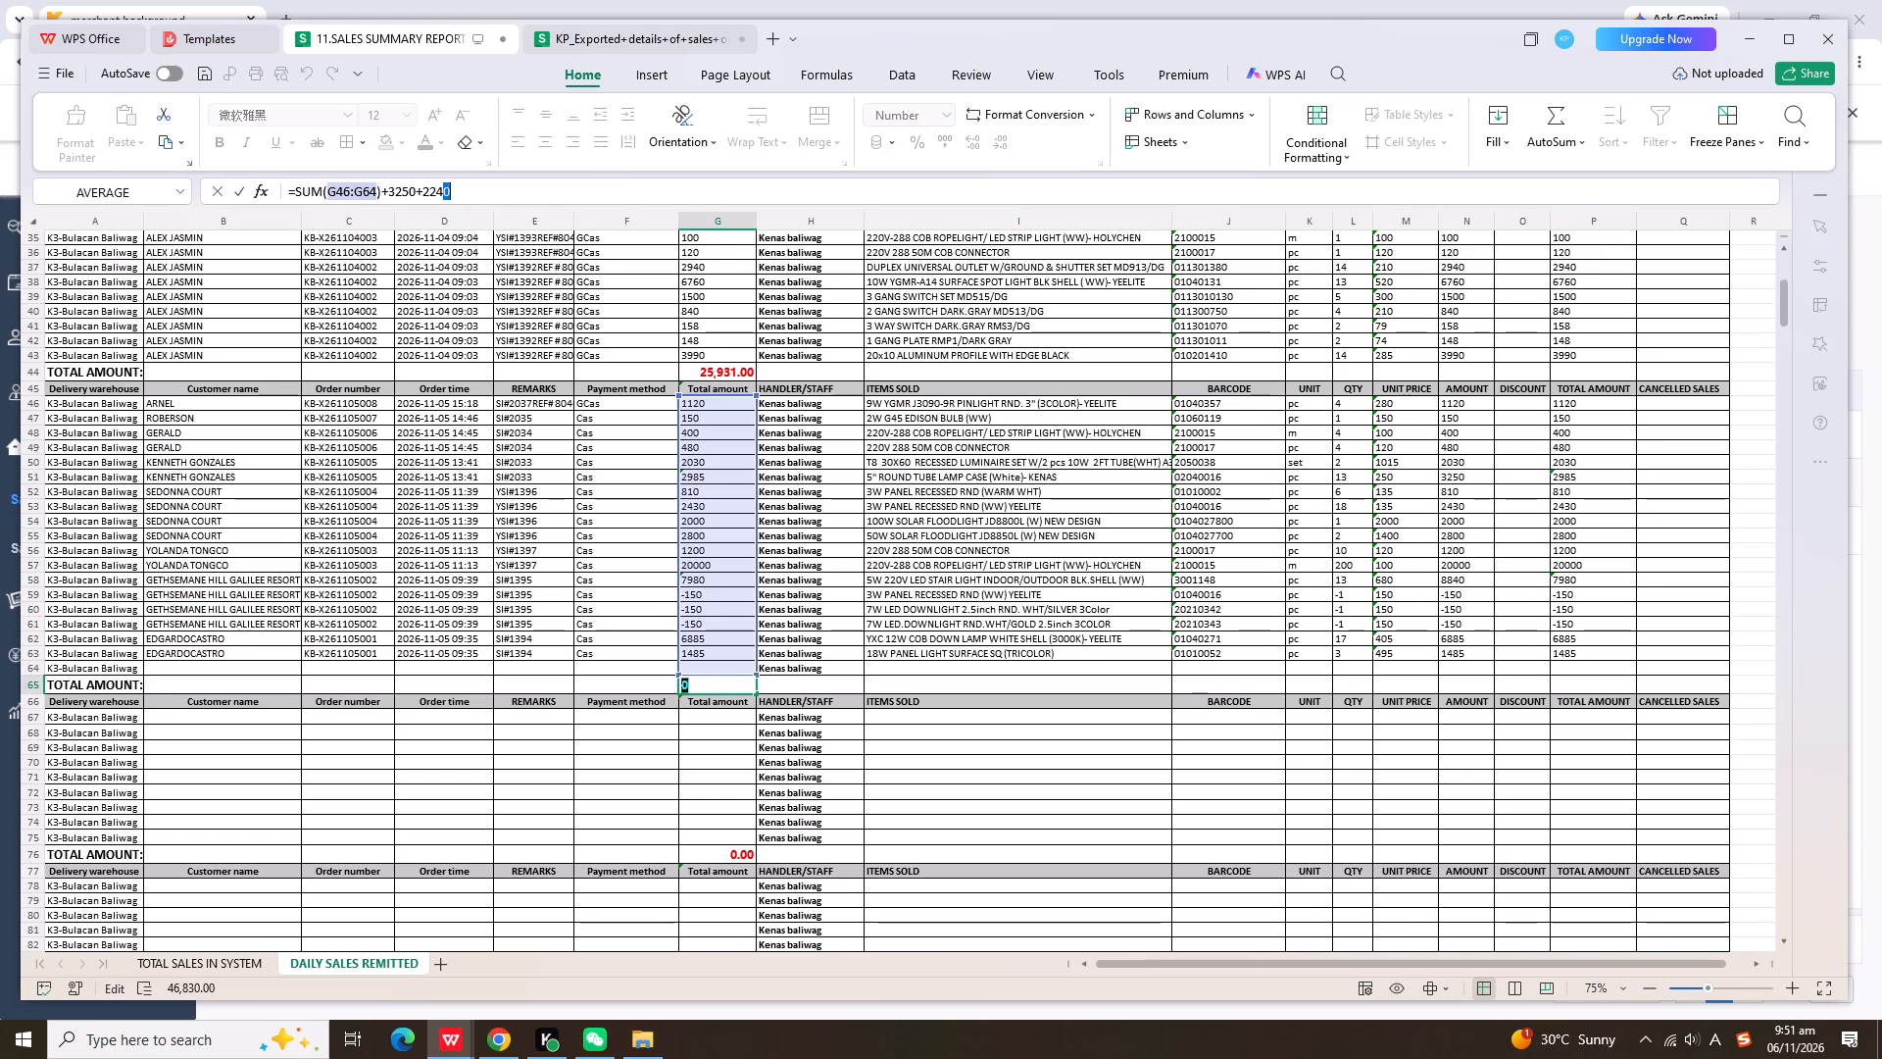
pyautogui.moveTo(441, 192); pyautogui.dragTo(390, 187)
pyautogui.write('298')
pyautogui.press('5')
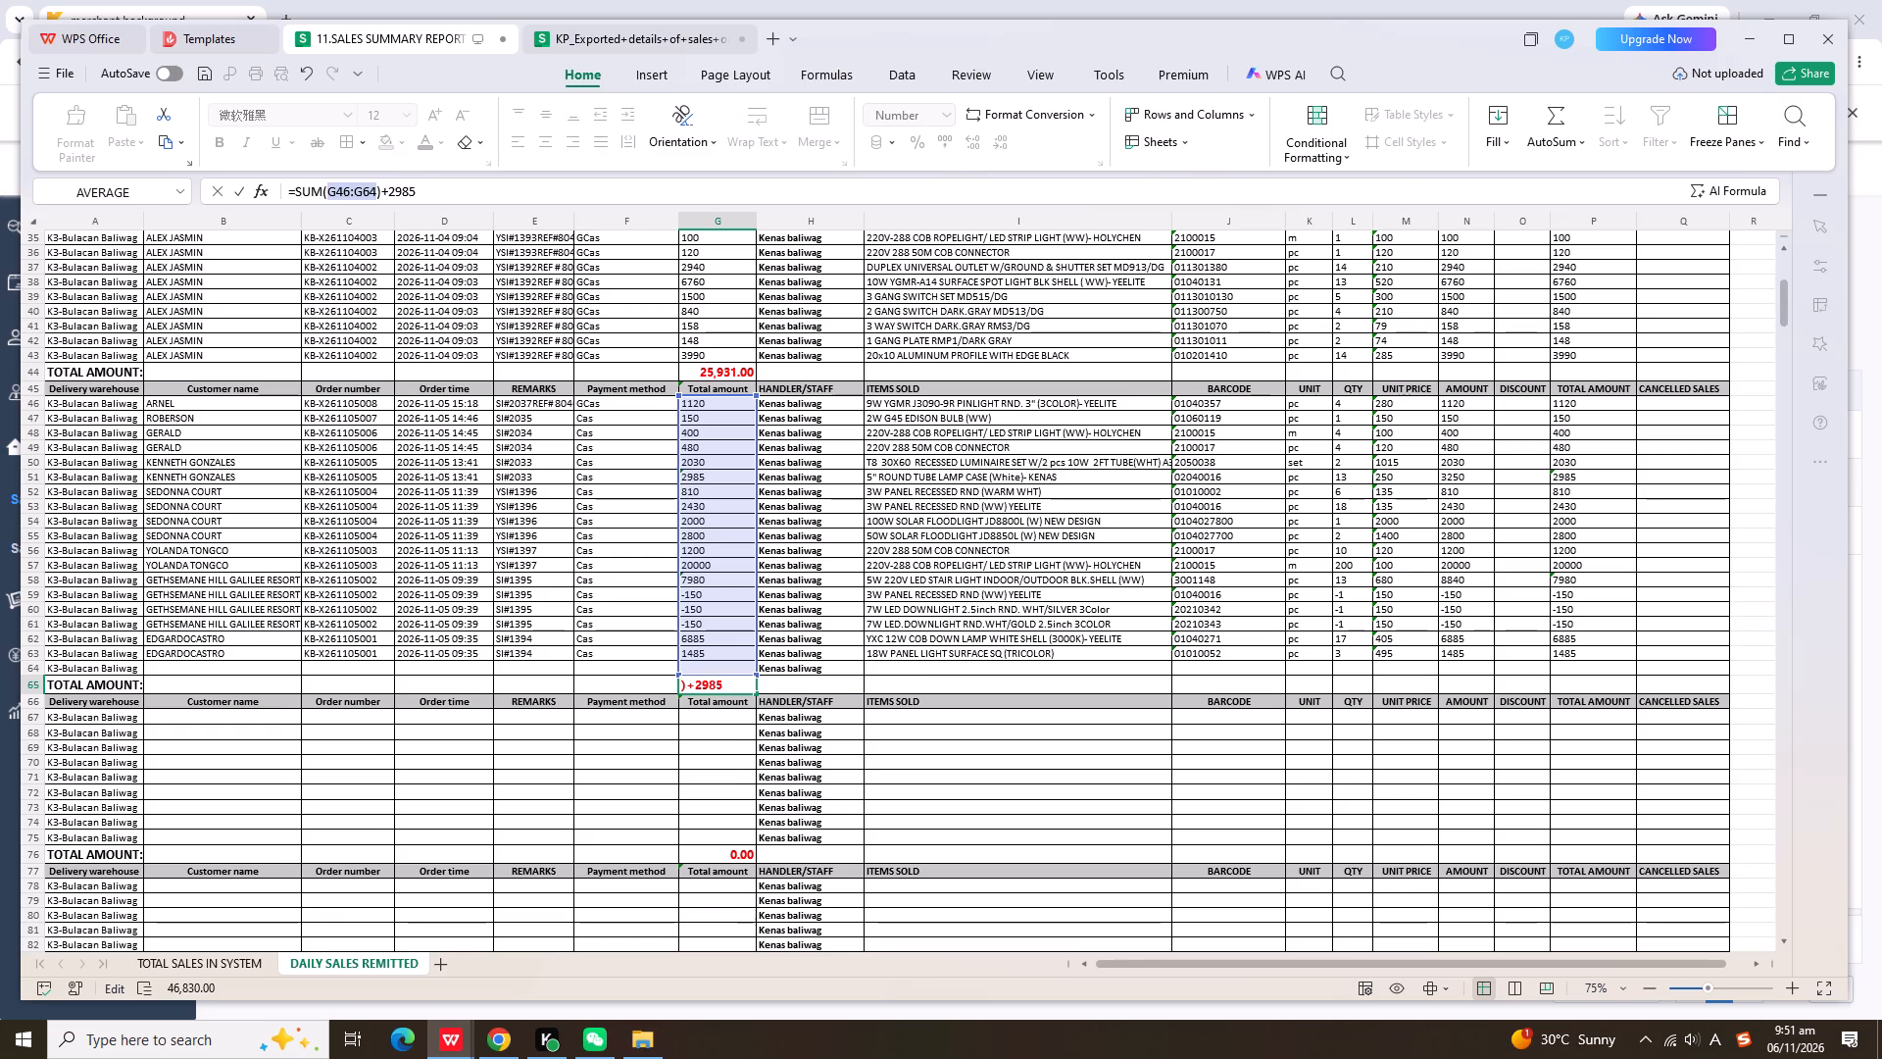
pyautogui.hotkey('shift', '+')
pyautogui.write('7980')
pyautogui.press('Return')
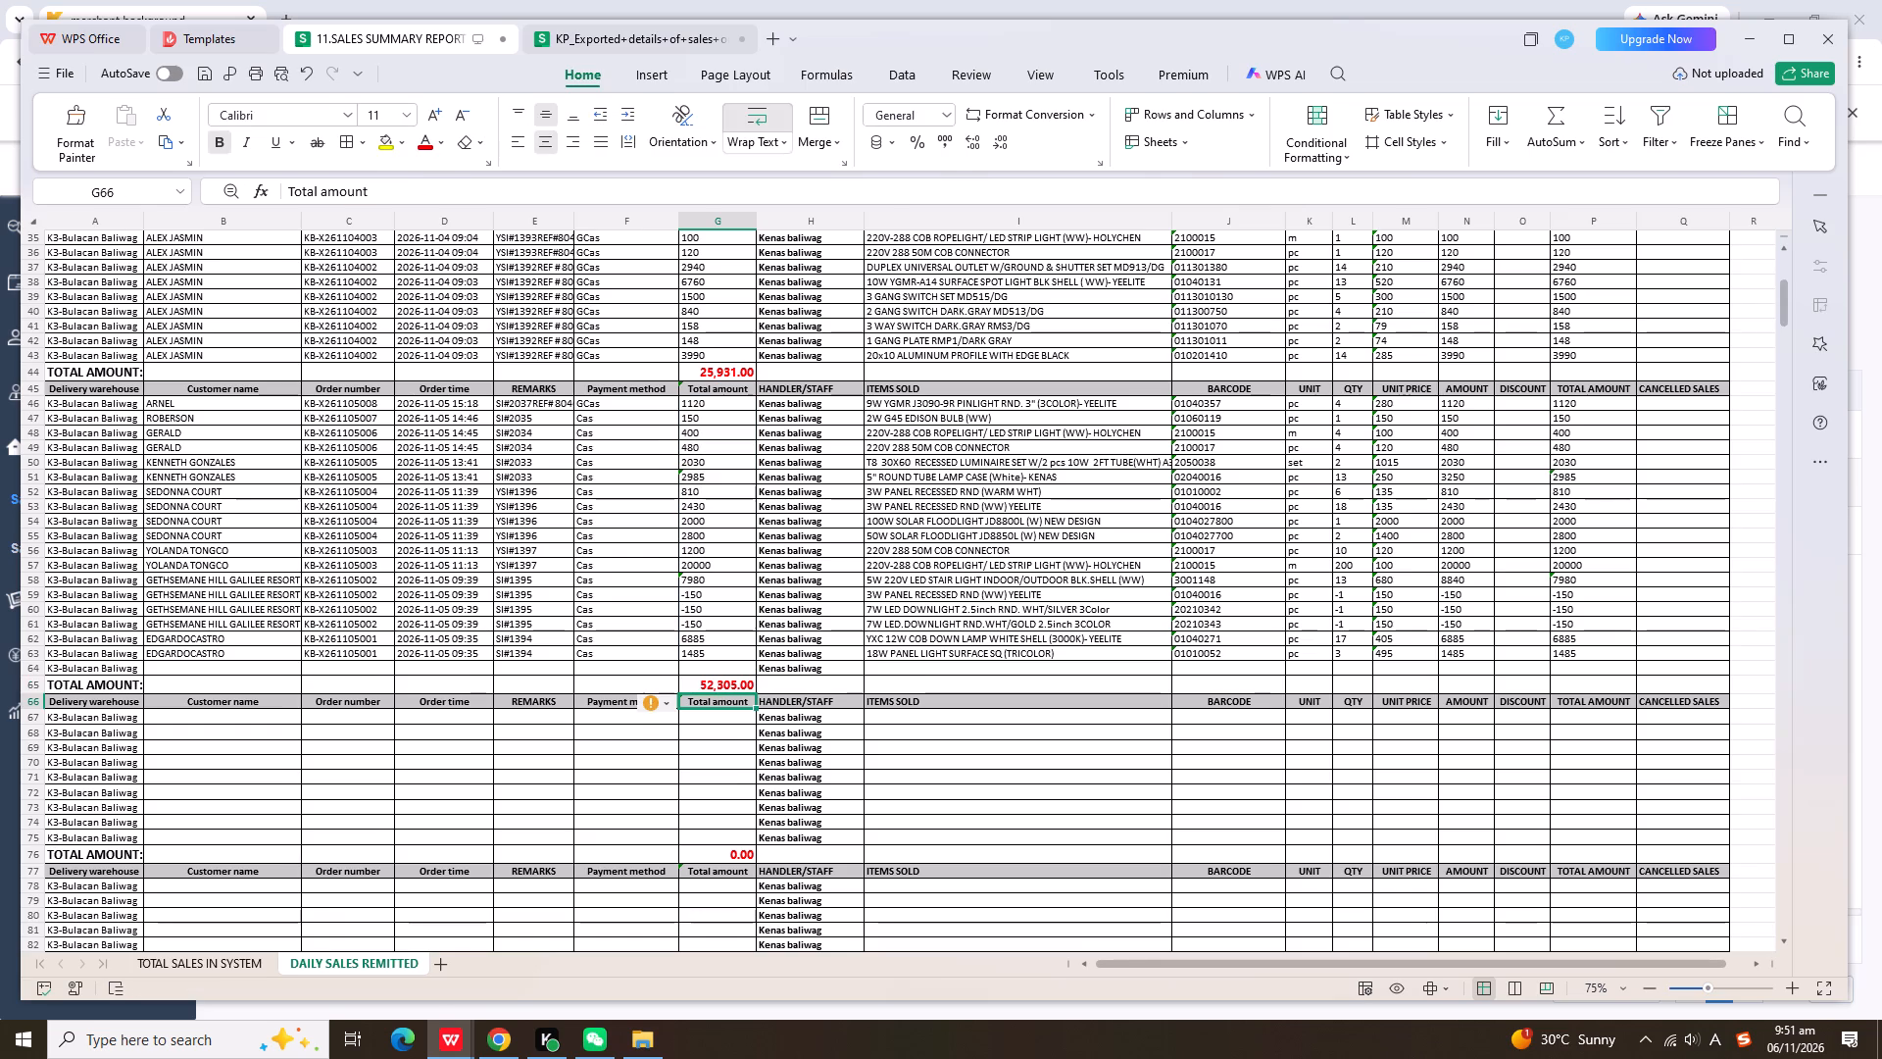
# On the TOTAL SALES IN SYSTEM sheet, record 1120 as Gcash/Bank Transfer and 51185 as Cash for 05/11/2026.
pyautogui.click(224, 960)
pyautogui.write('1120')
pyautogui.press('Left')
pyautogui.press('Left')
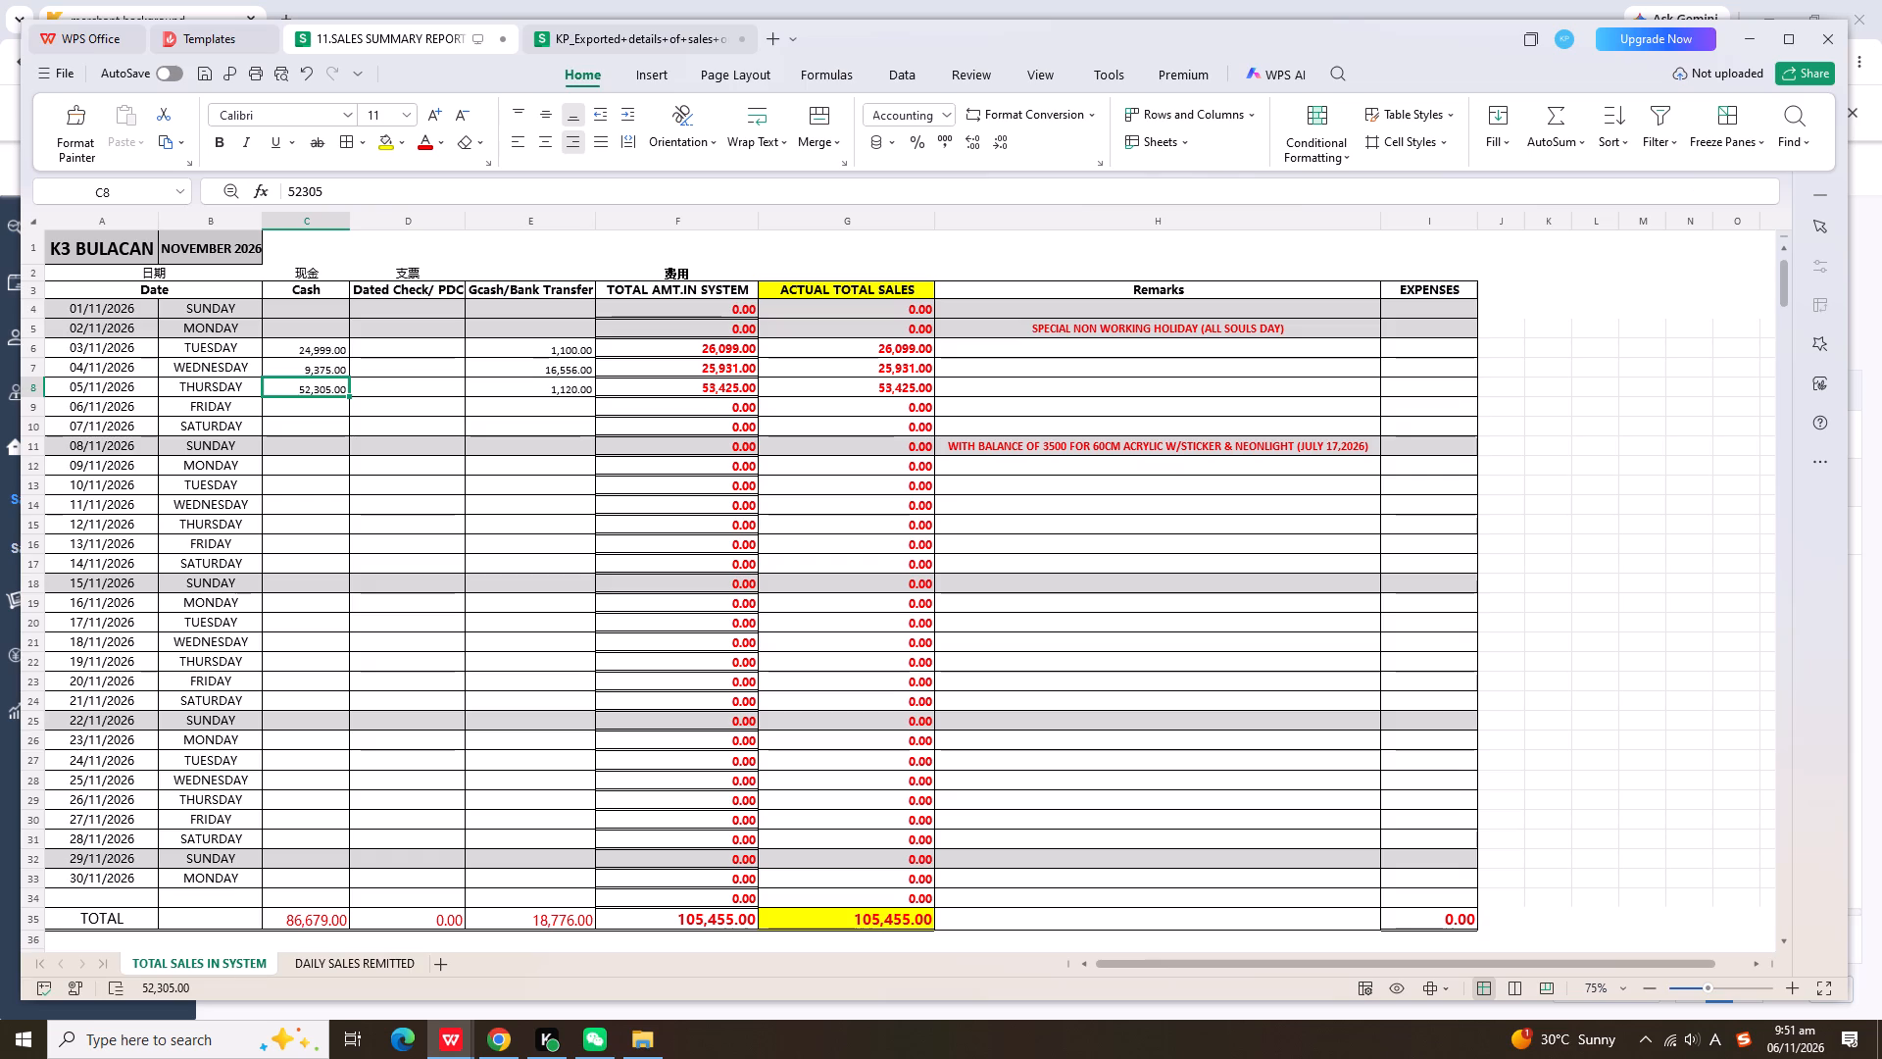
pyautogui.write('51185')
pyautogui.press('Return')
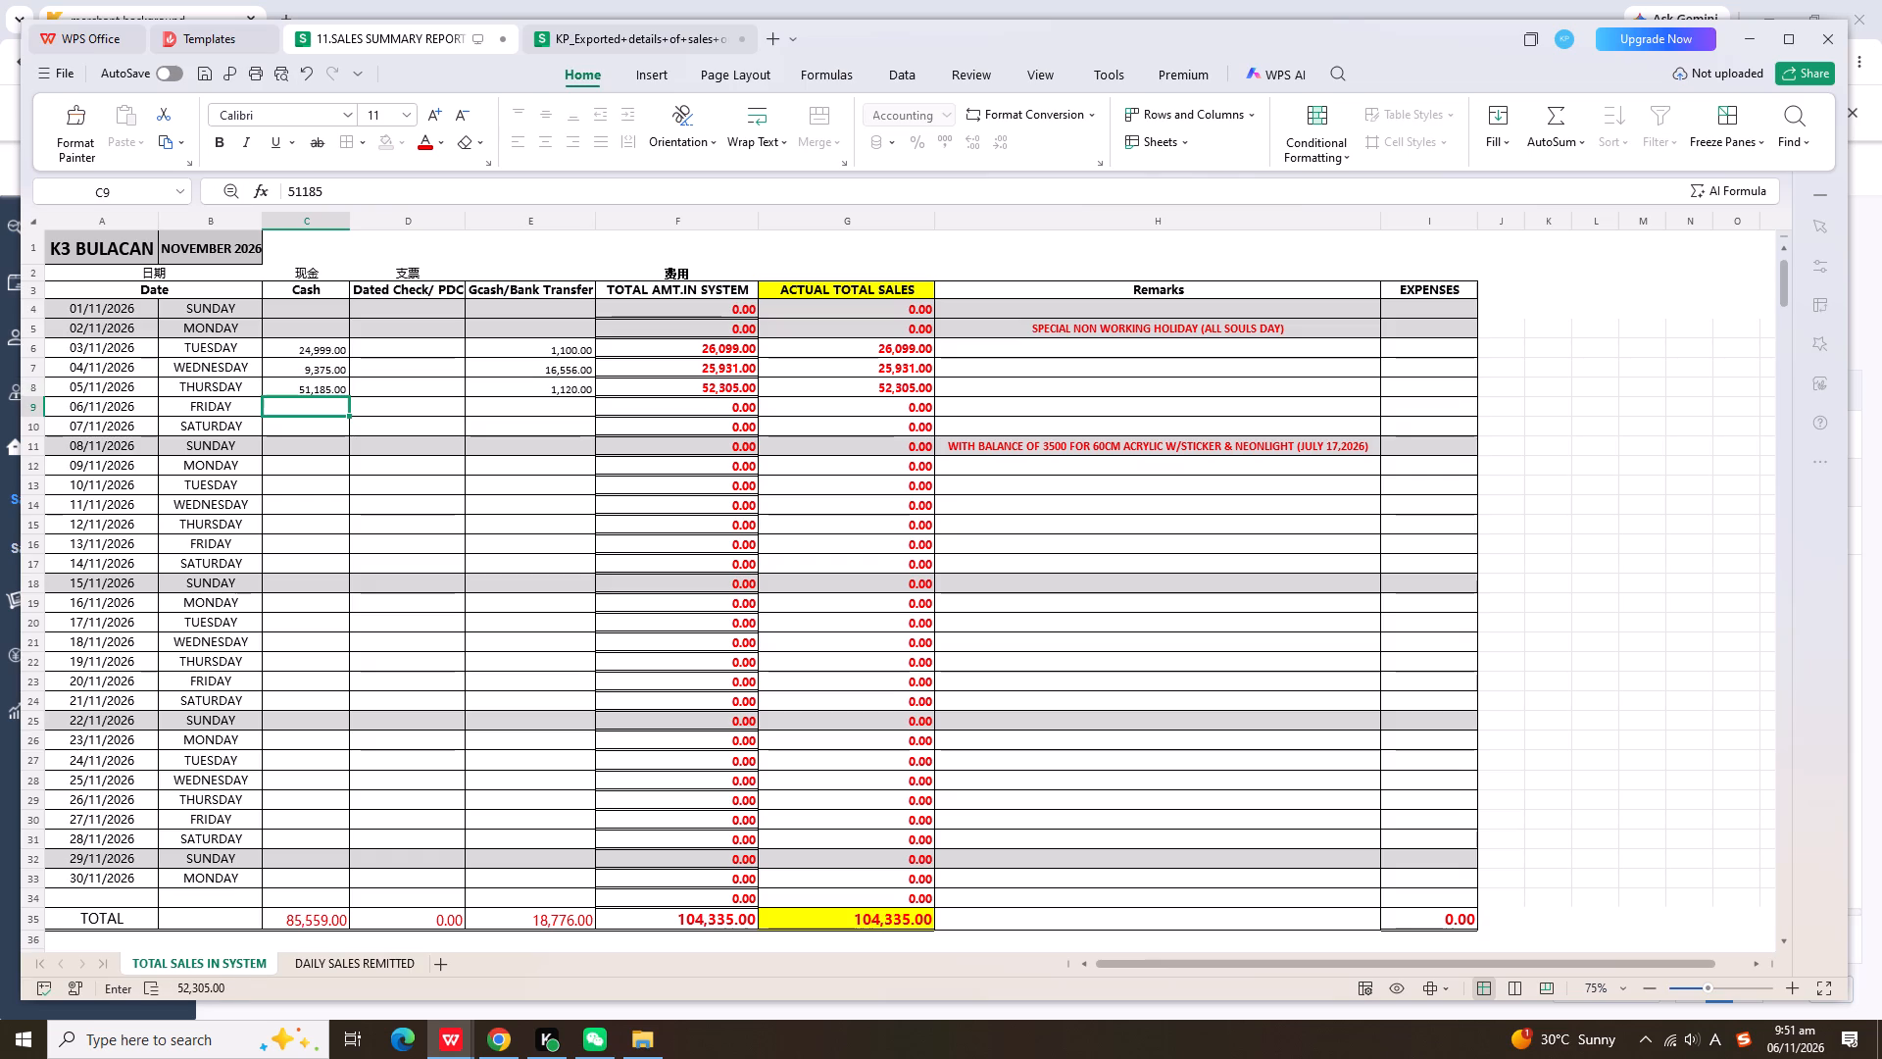
# Save the K3 Bulacan report and close the window holding the report and the exported sales details.
pyautogui.hotkey('ctrl', 's')
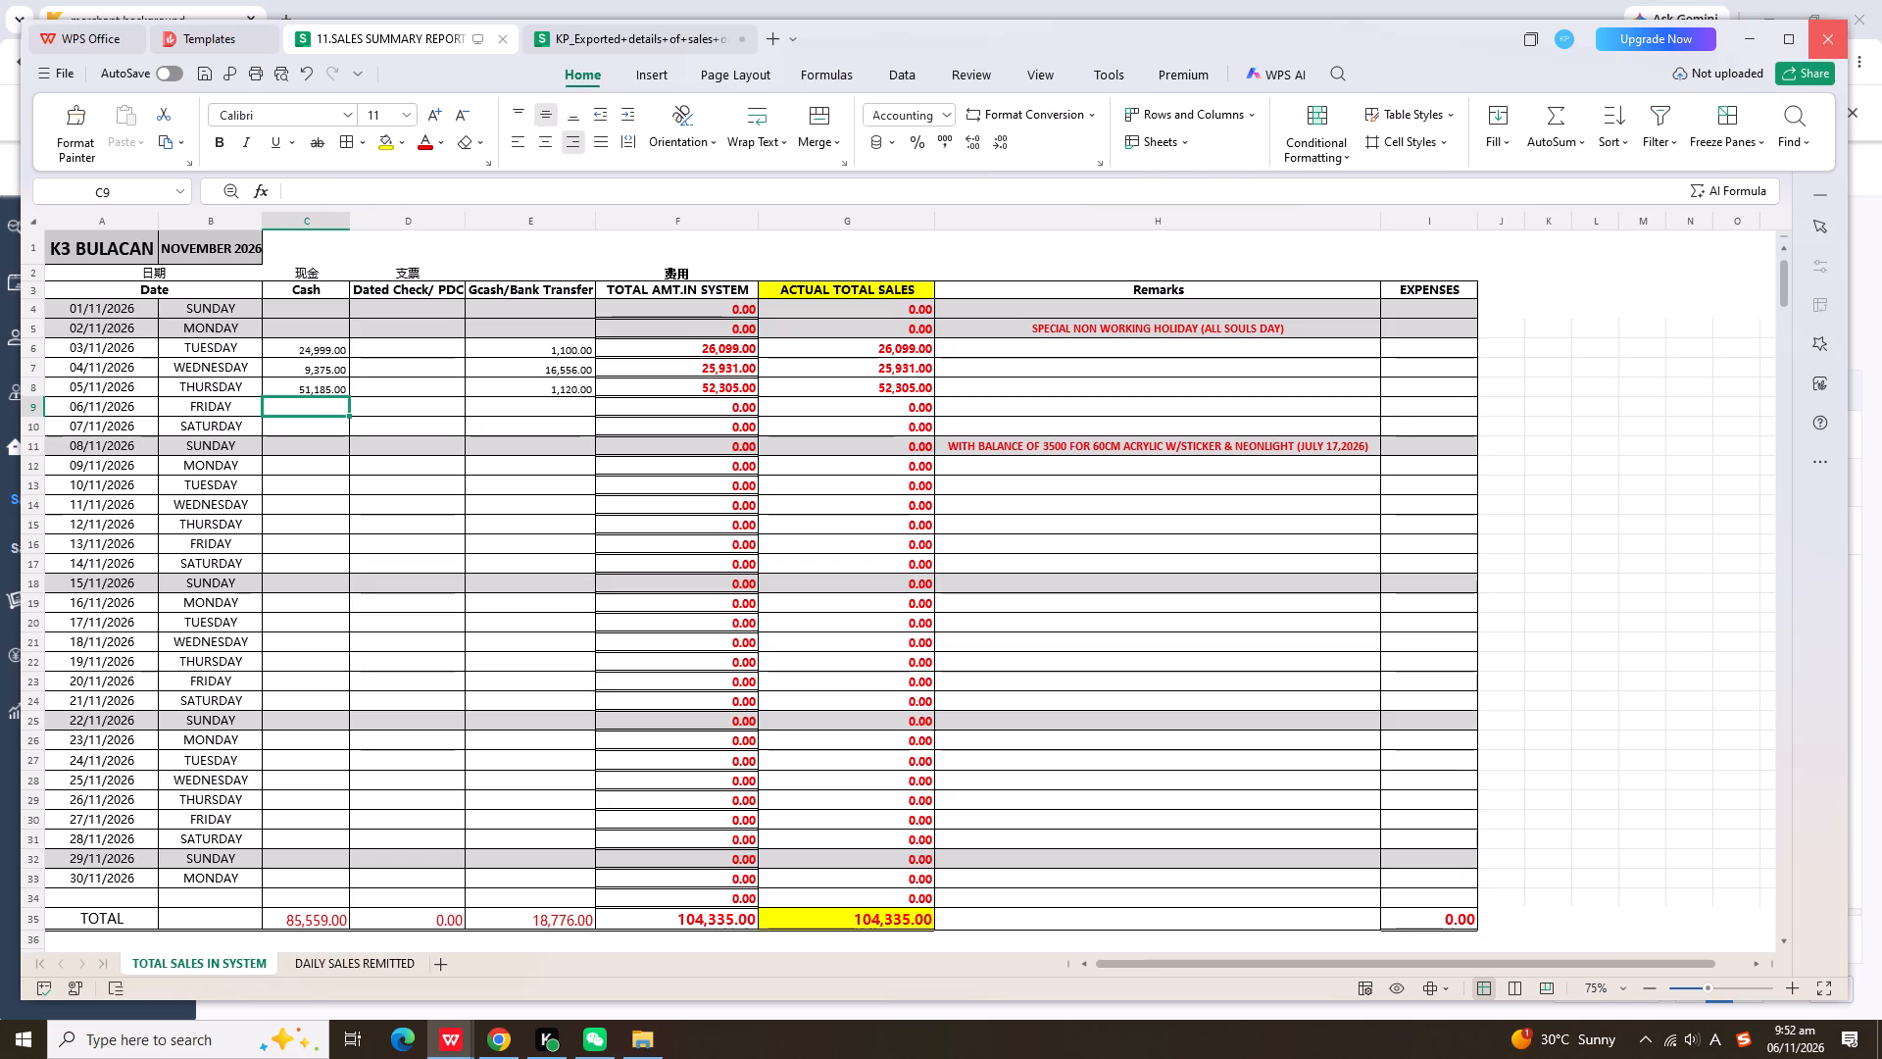
pyautogui.click(1826, 37)
pyautogui.click(997, 538)
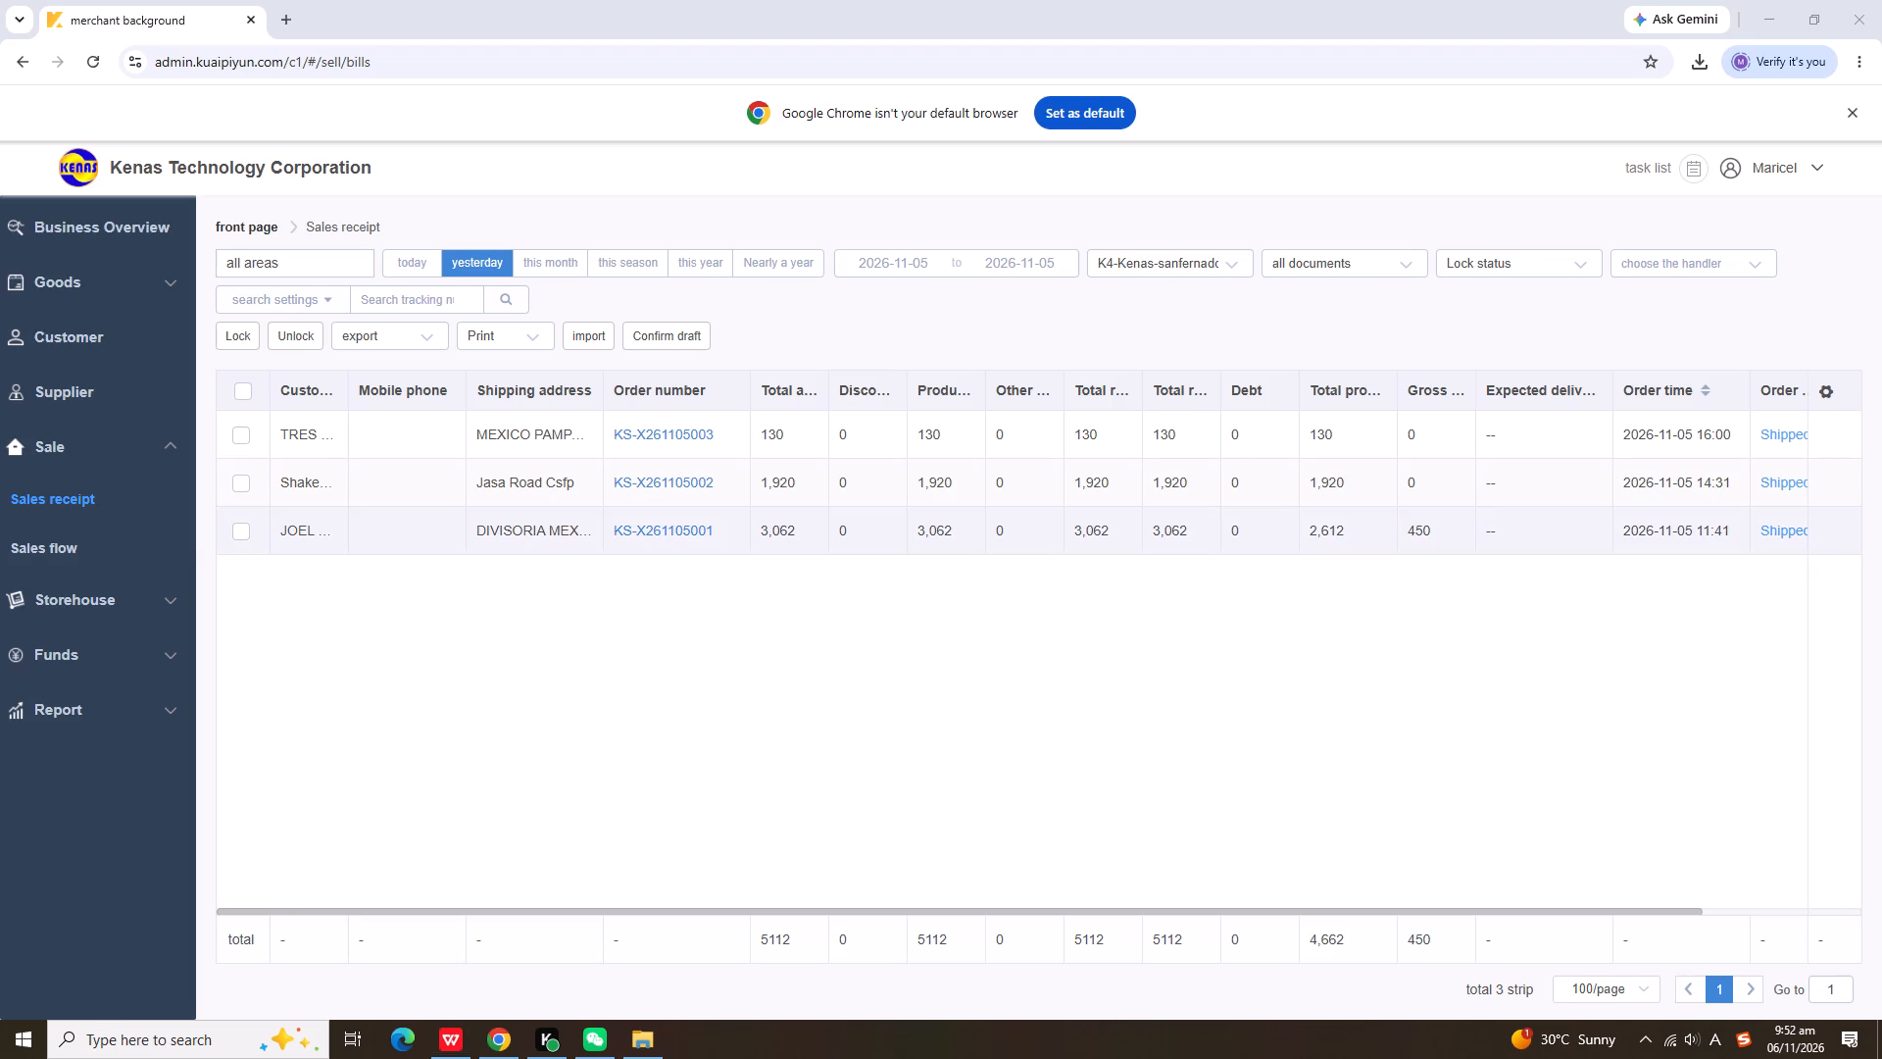
# Open the November sales summary report from the K4 MEXICO 2026 folder.
pyautogui.click(640, 1042)
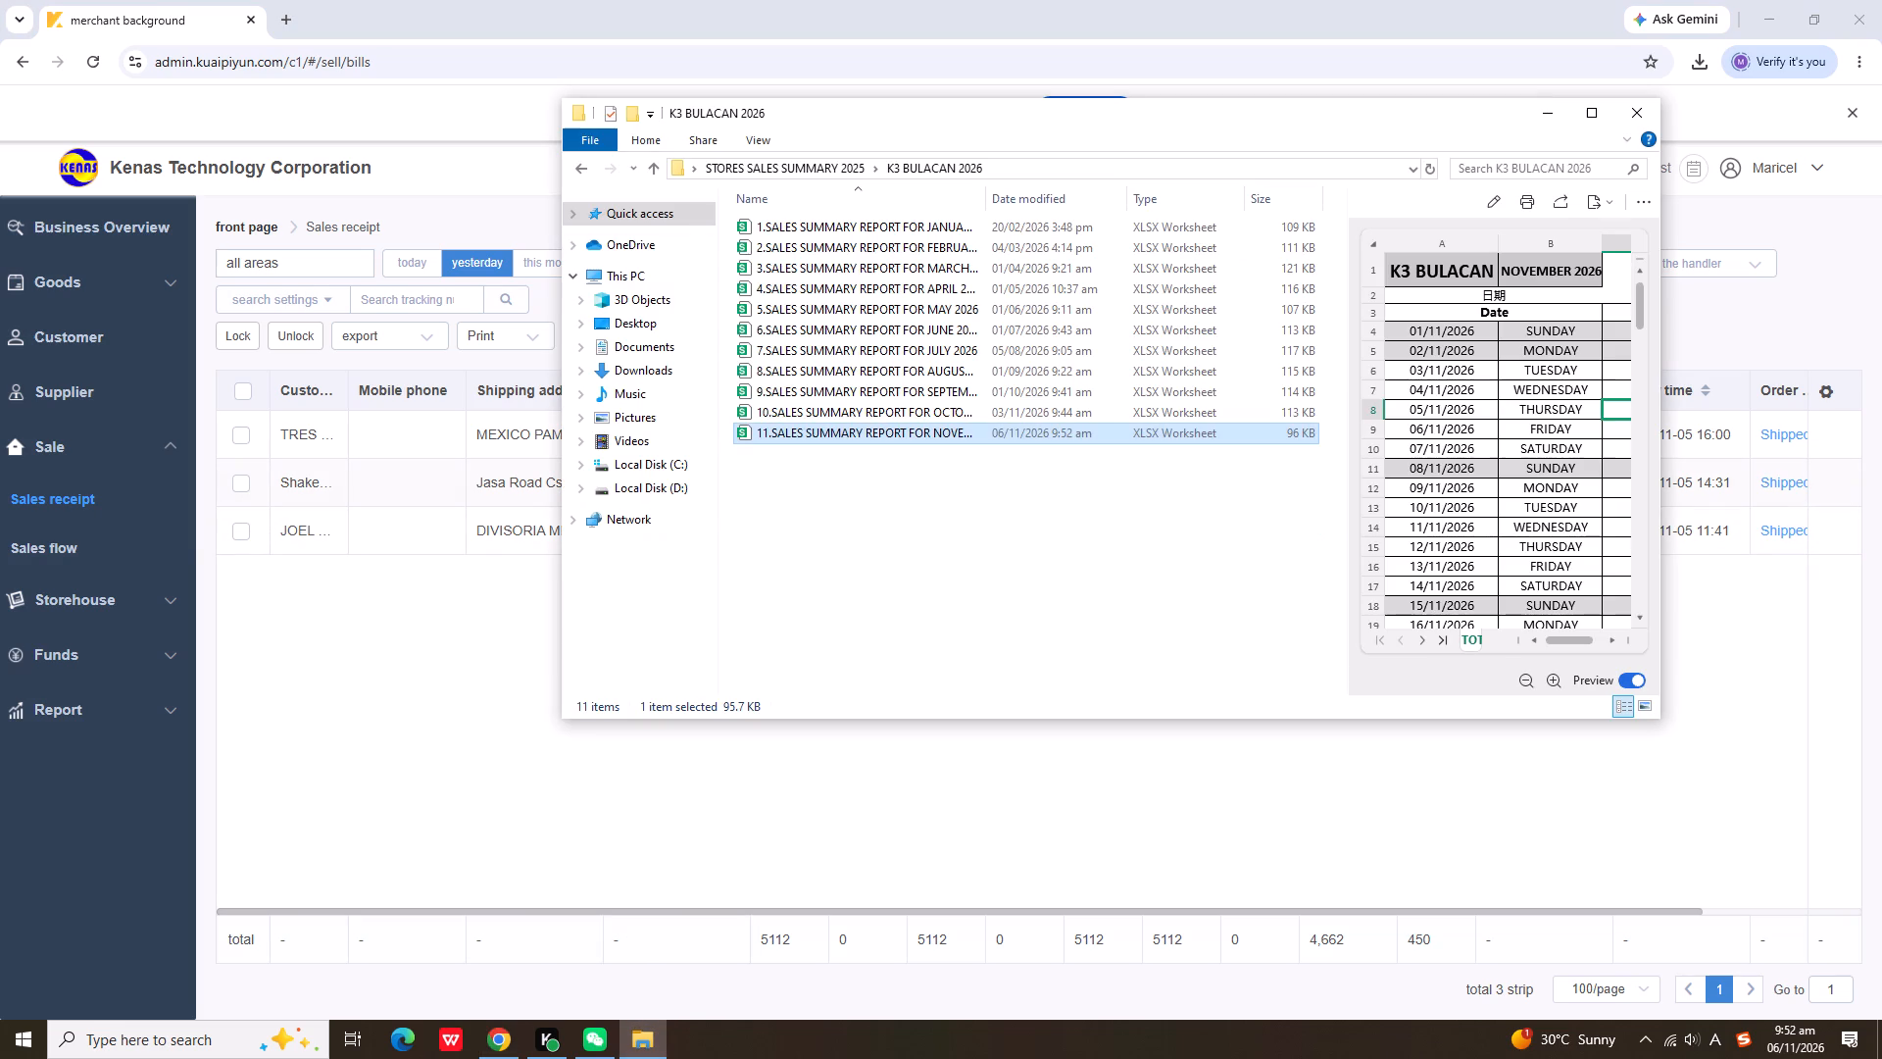
pyautogui.click(578, 165)
pyautogui.doubleClick(820, 287)
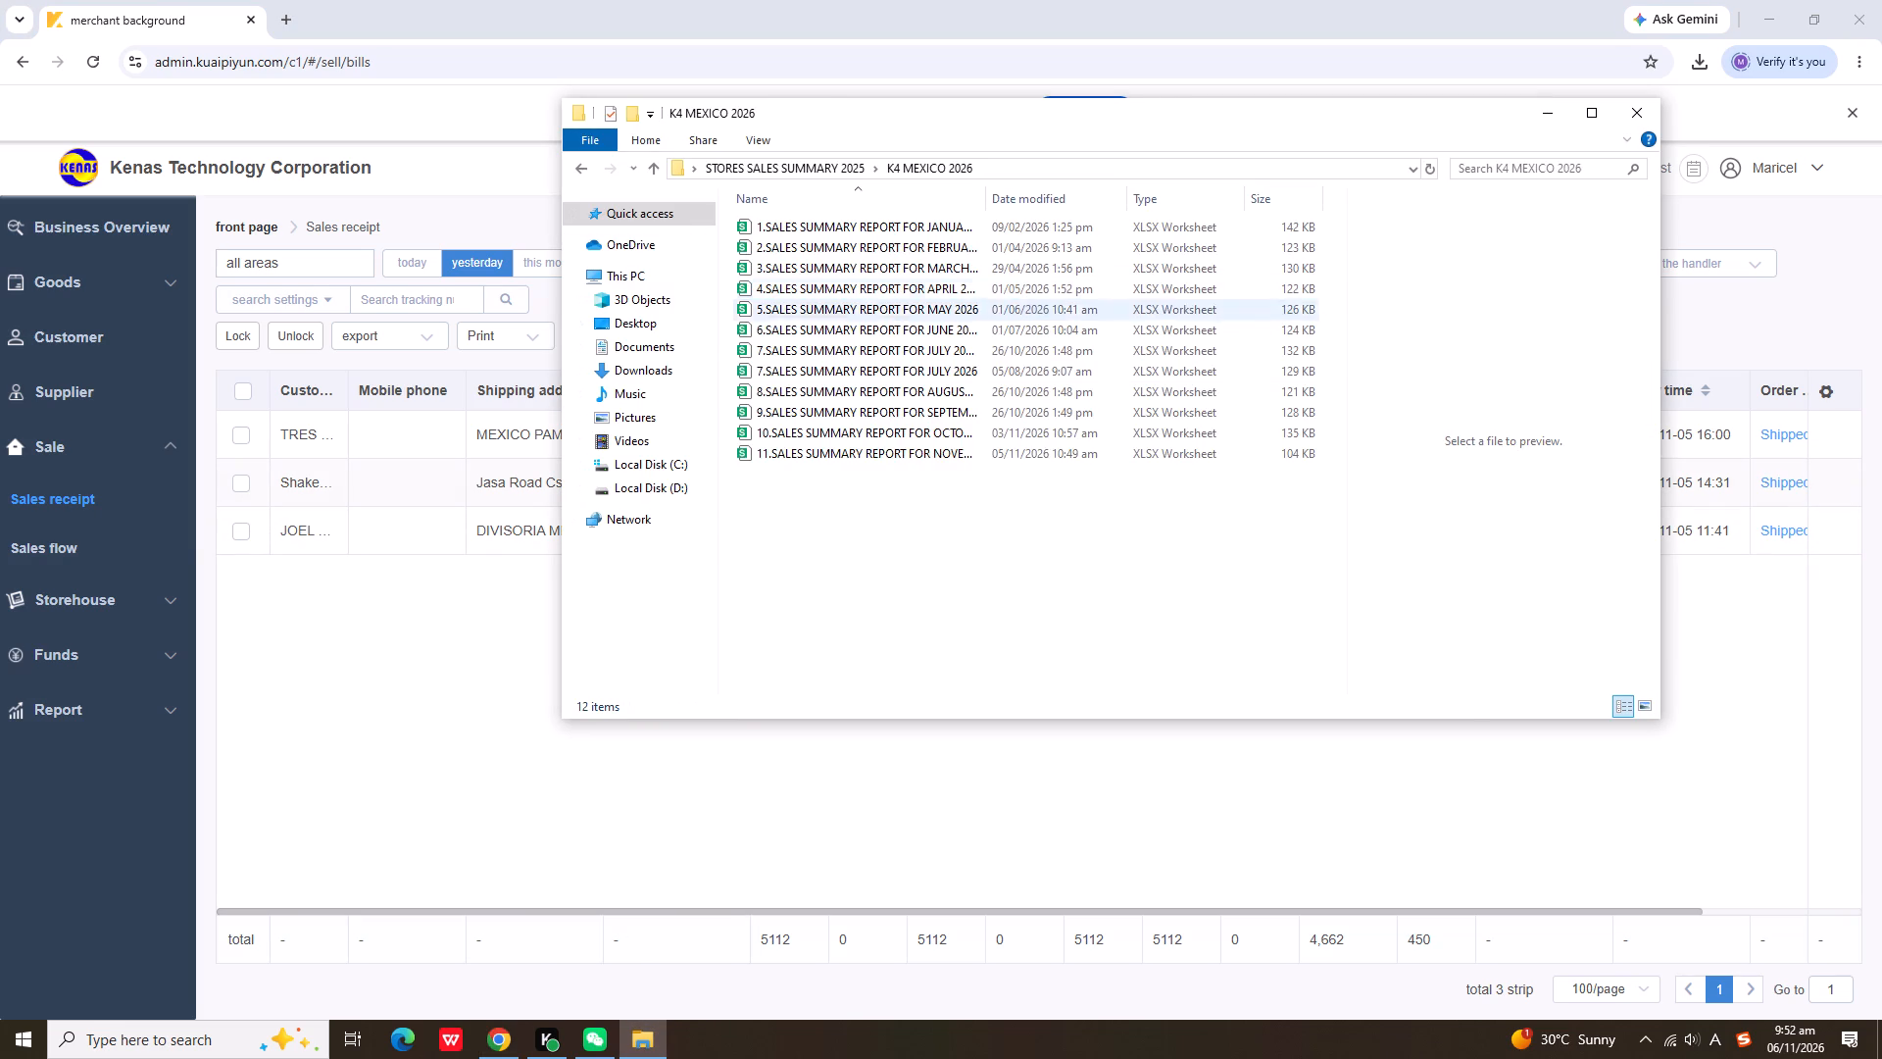
pyautogui.doubleClick(864, 449)
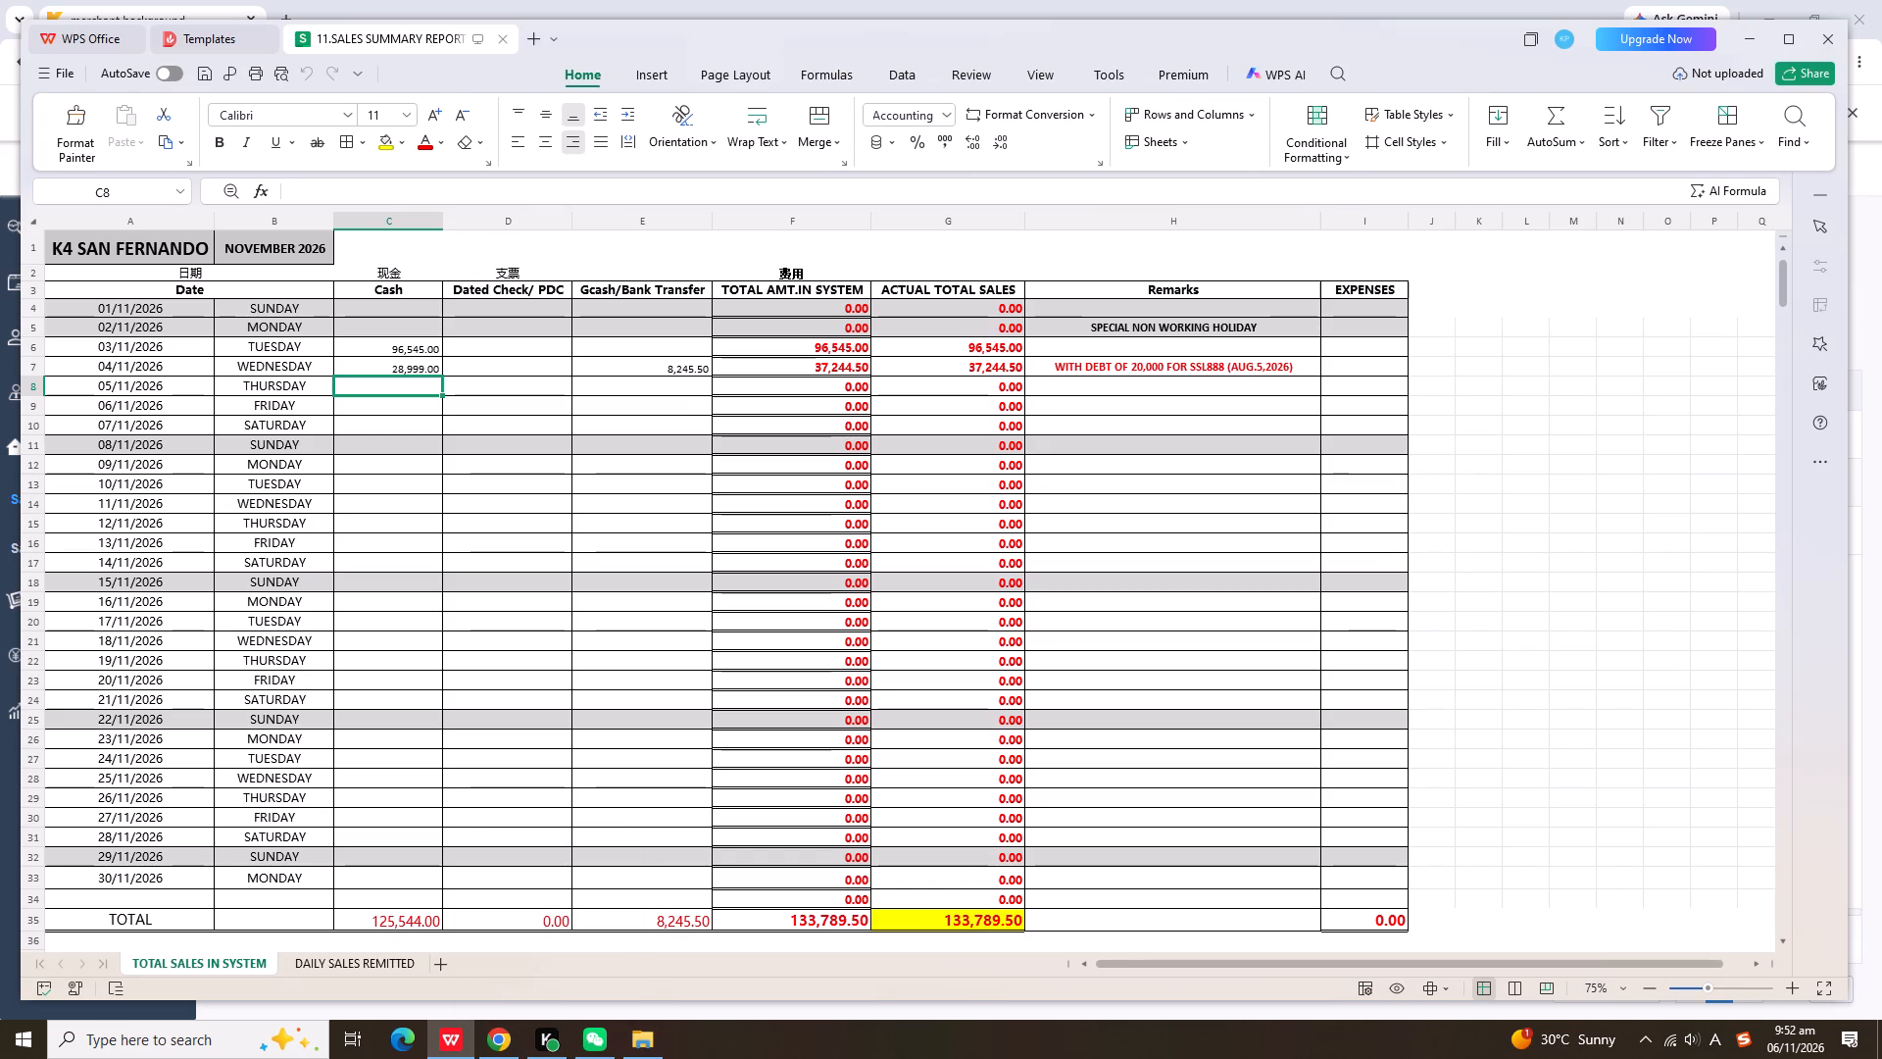
# Enter 5112 as the K4 Cash amount for 05/11/2026.
pyautogui.write('5112')
pyautogui.press('Return')
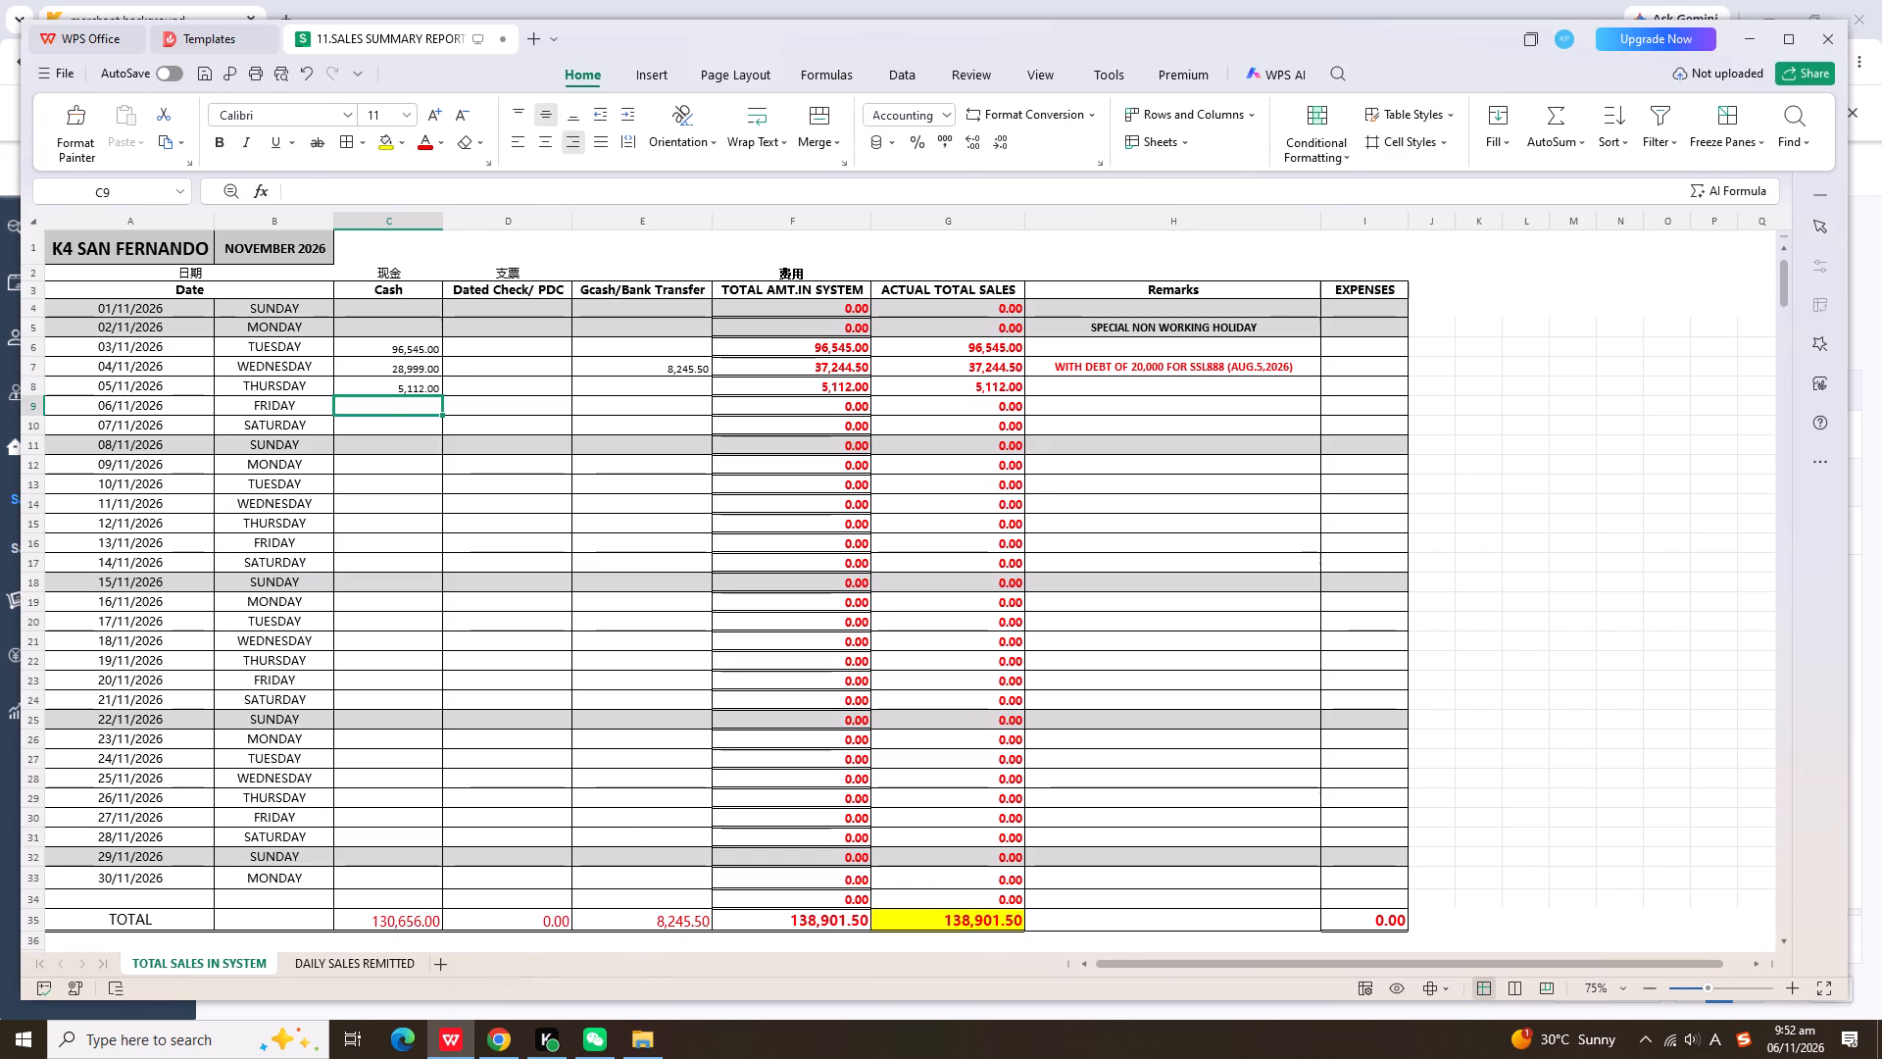
# Switch to Chrome and open the downloaded export of K4's sales order details.
pyautogui.click(669, 386)
pyautogui.click(500, 1044)
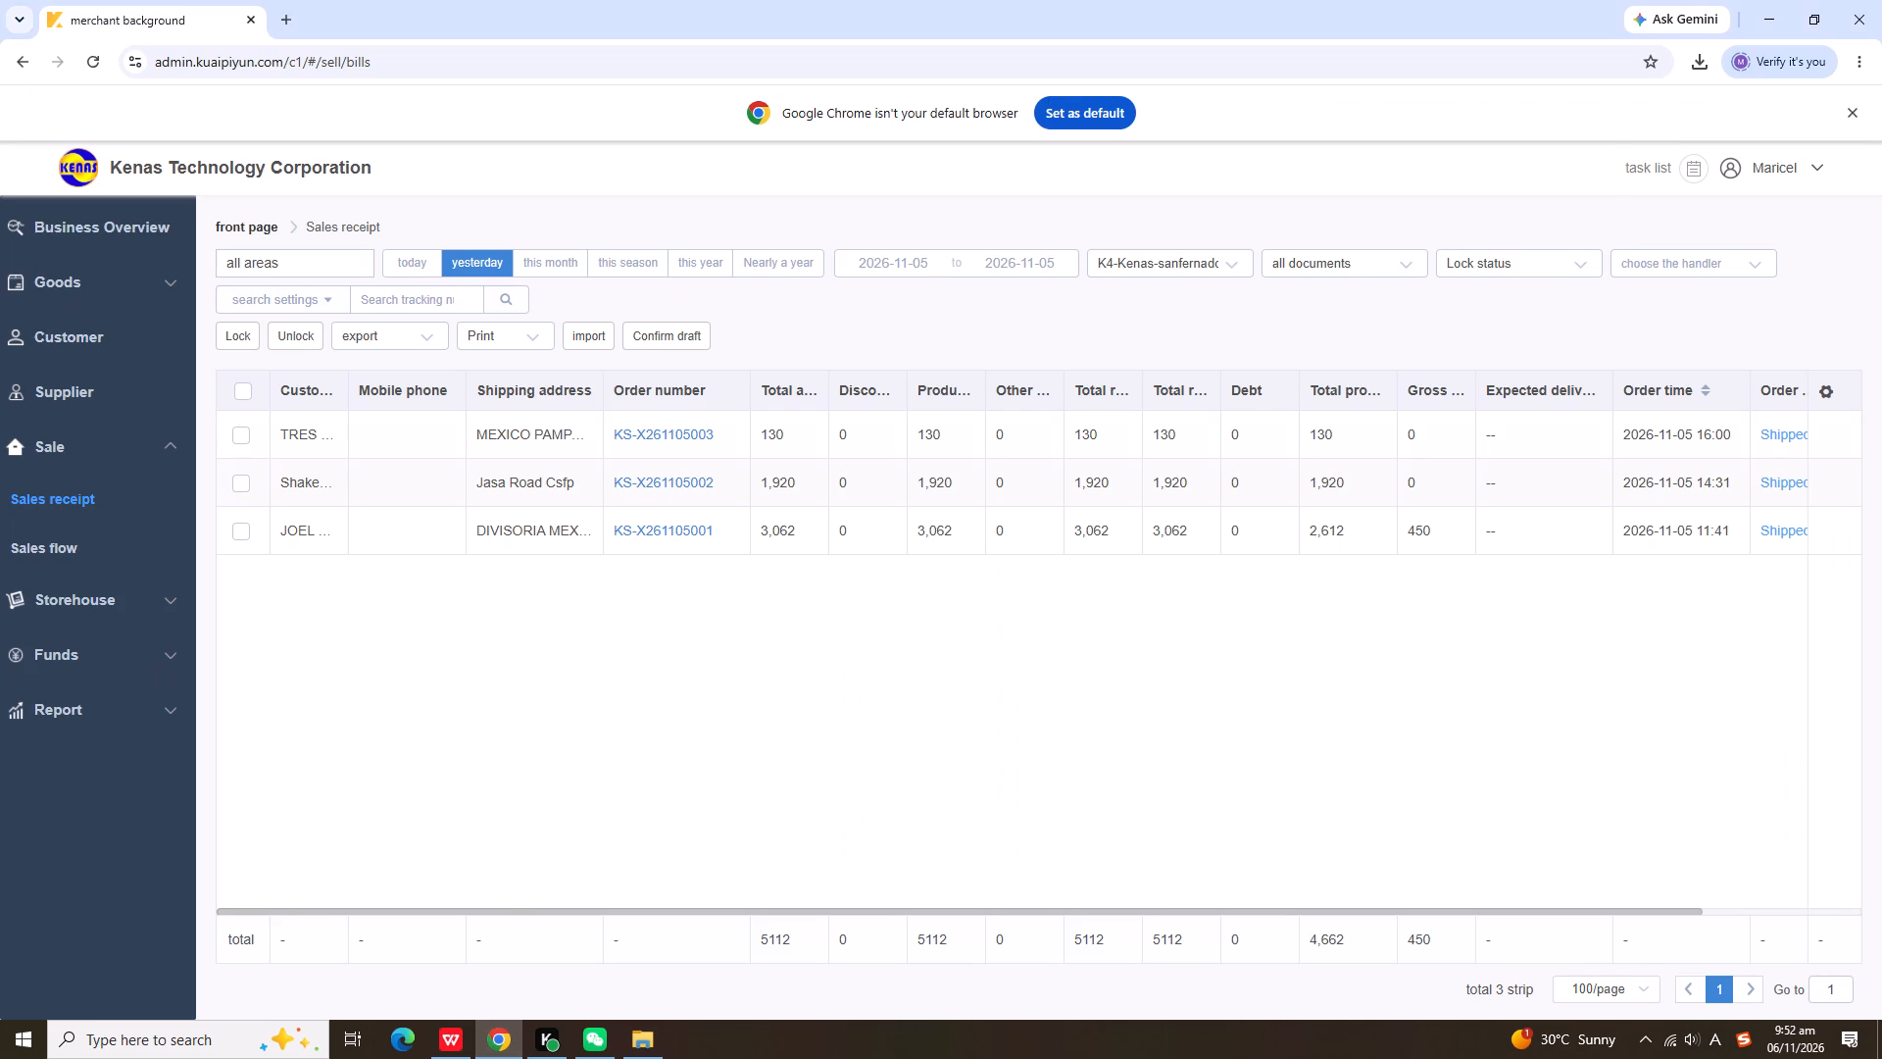
pyautogui.click(1702, 156)
pyautogui.click(1335, 239)
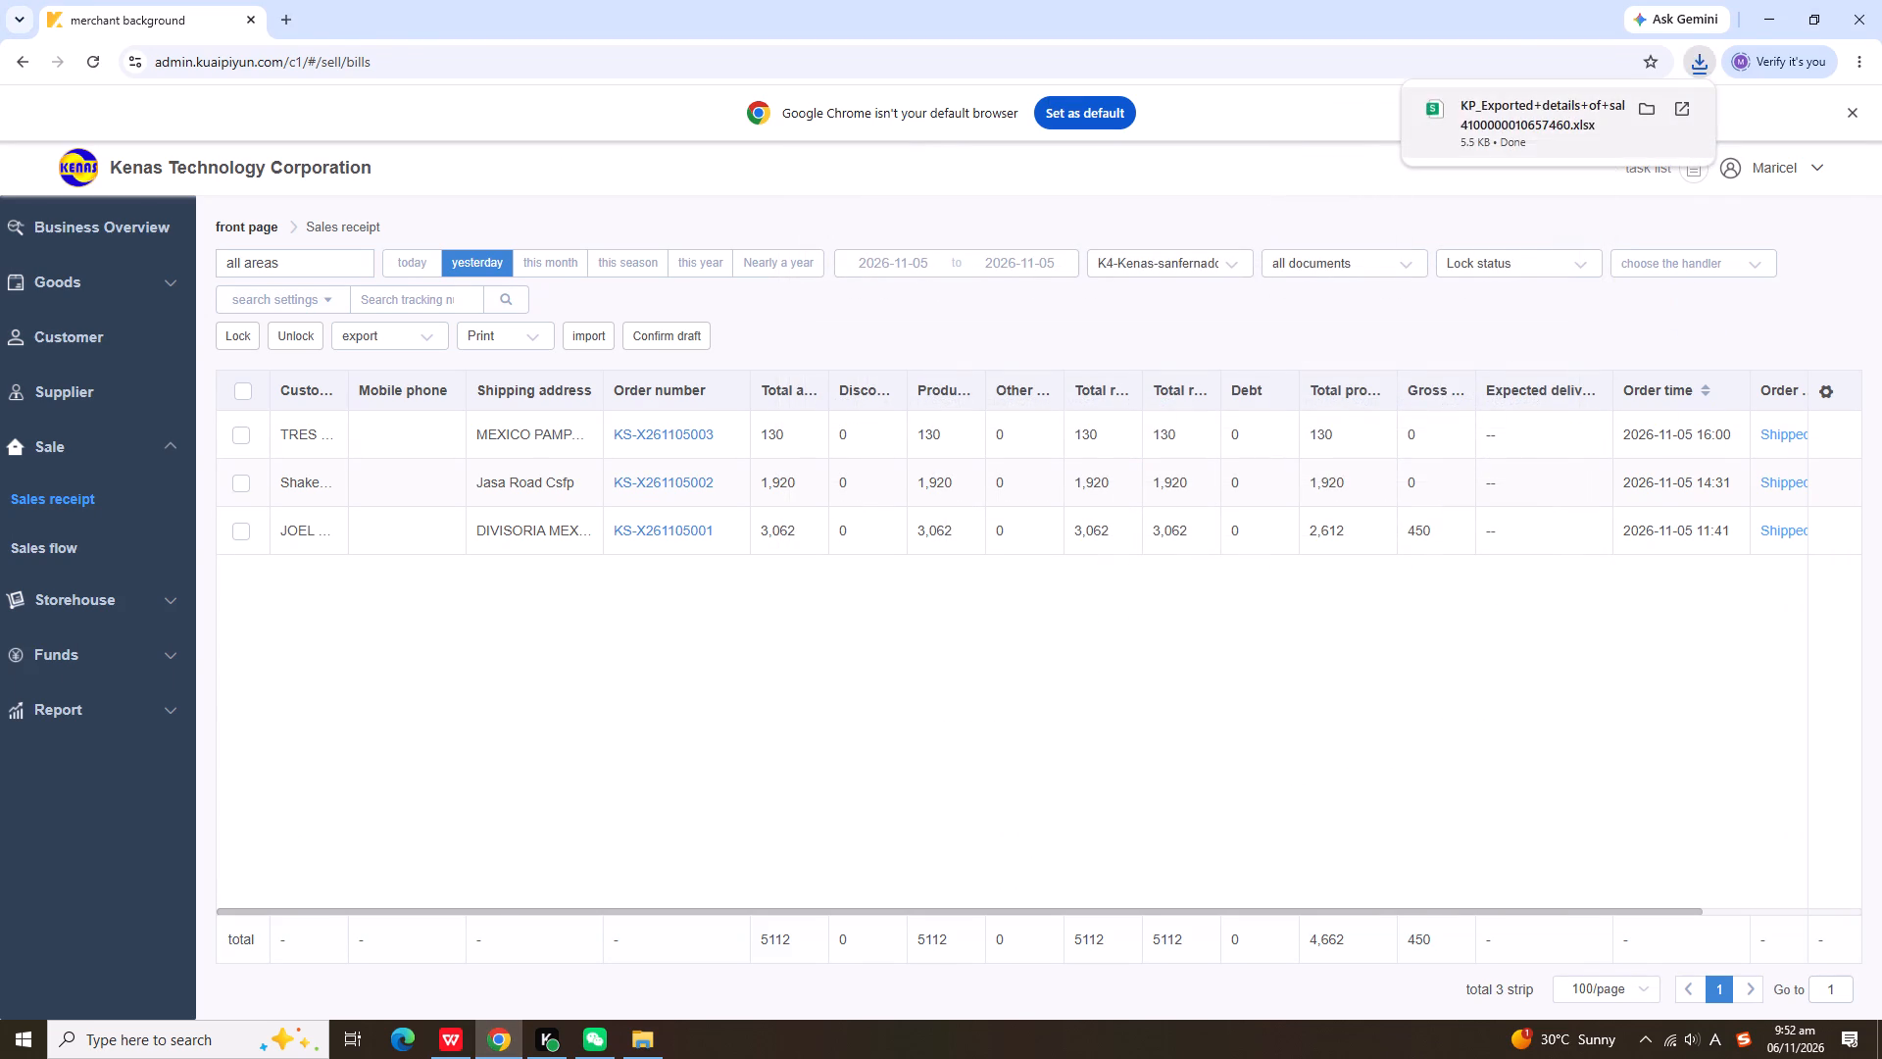
pyautogui.click(1497, 112)
# In the exported details, delete unneeded order columns, including Business time, Expected delivery date, Delivery warehouse and Order type.
pyautogui.moveTo(164, 230); pyautogui.dragTo(199, 230)
pyautogui.rightClick(199, 230)
pyautogui.click(252, 288)
pyautogui.click(219, 229)
pyautogui.moveTo(219, 229); pyautogui.dragTo(225, 238, button='right')
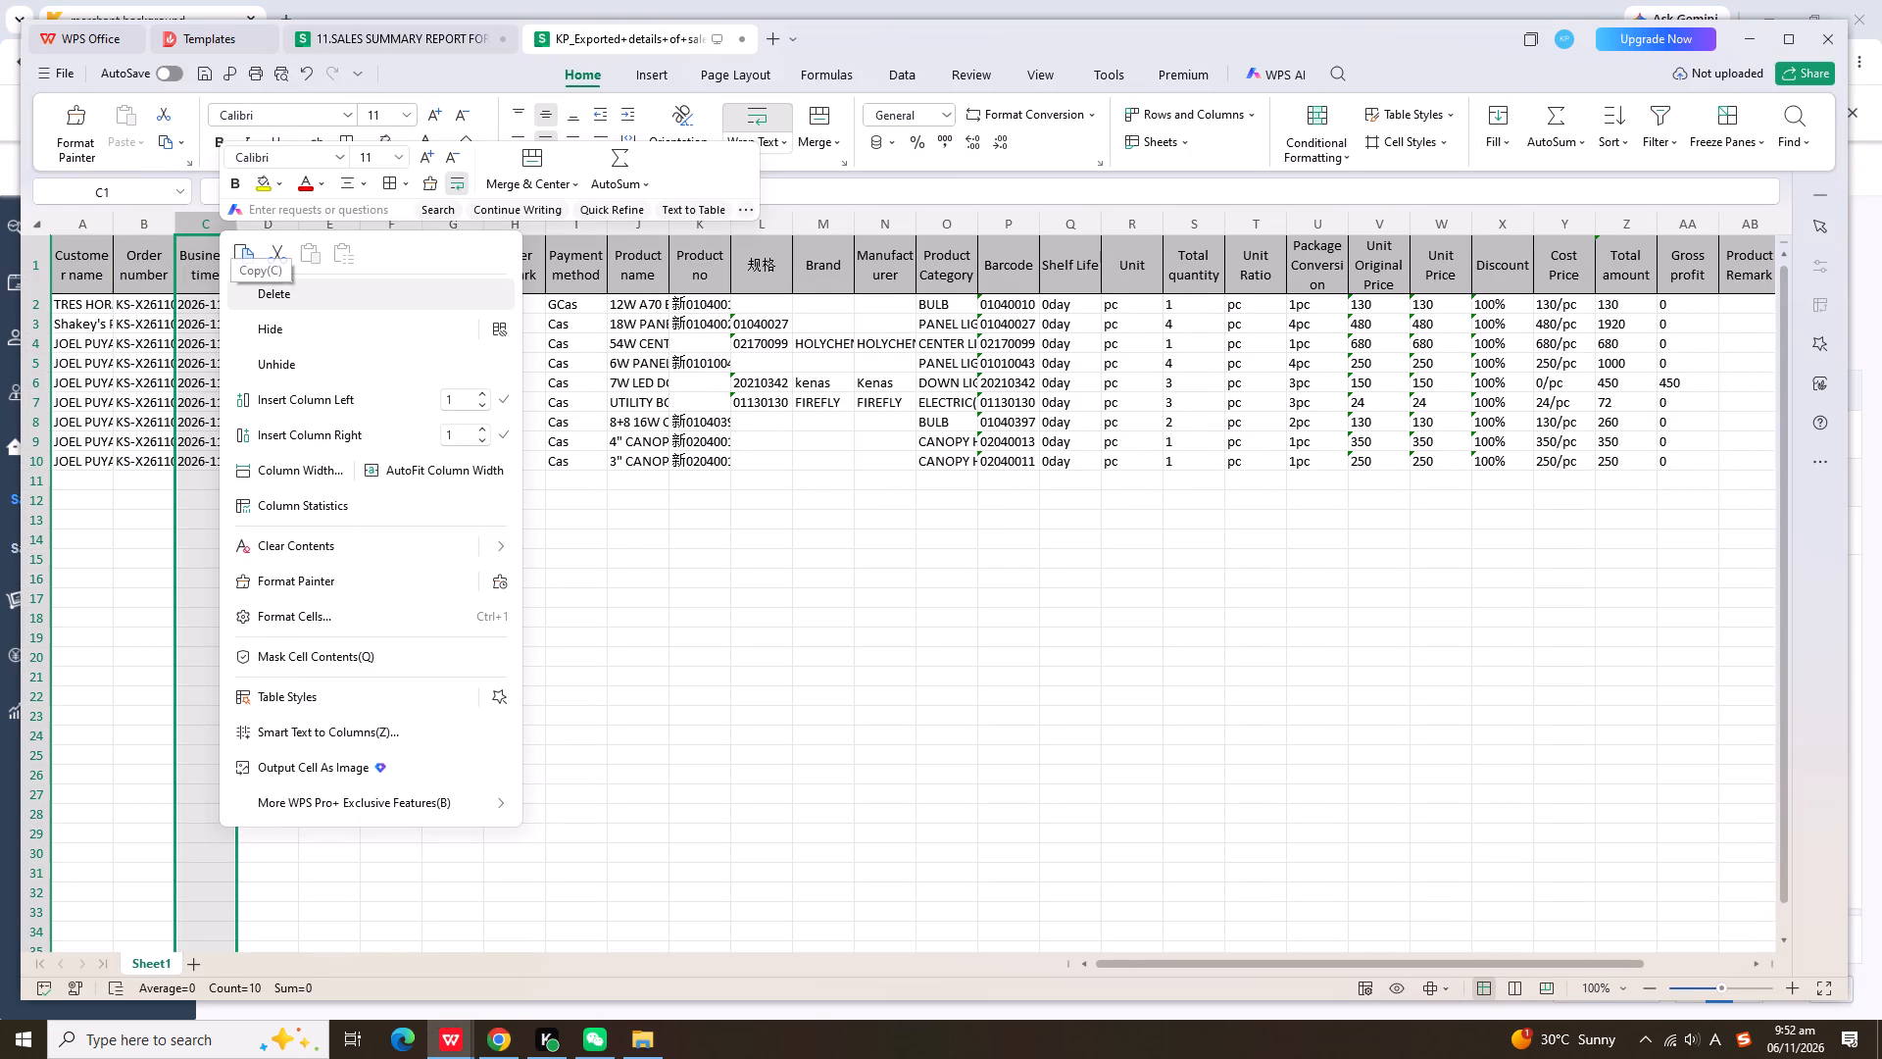
pyautogui.click(278, 305)
pyautogui.moveTo(275, 229); pyautogui.dragTo(381, 227)
pyautogui.rightClick(381, 227)
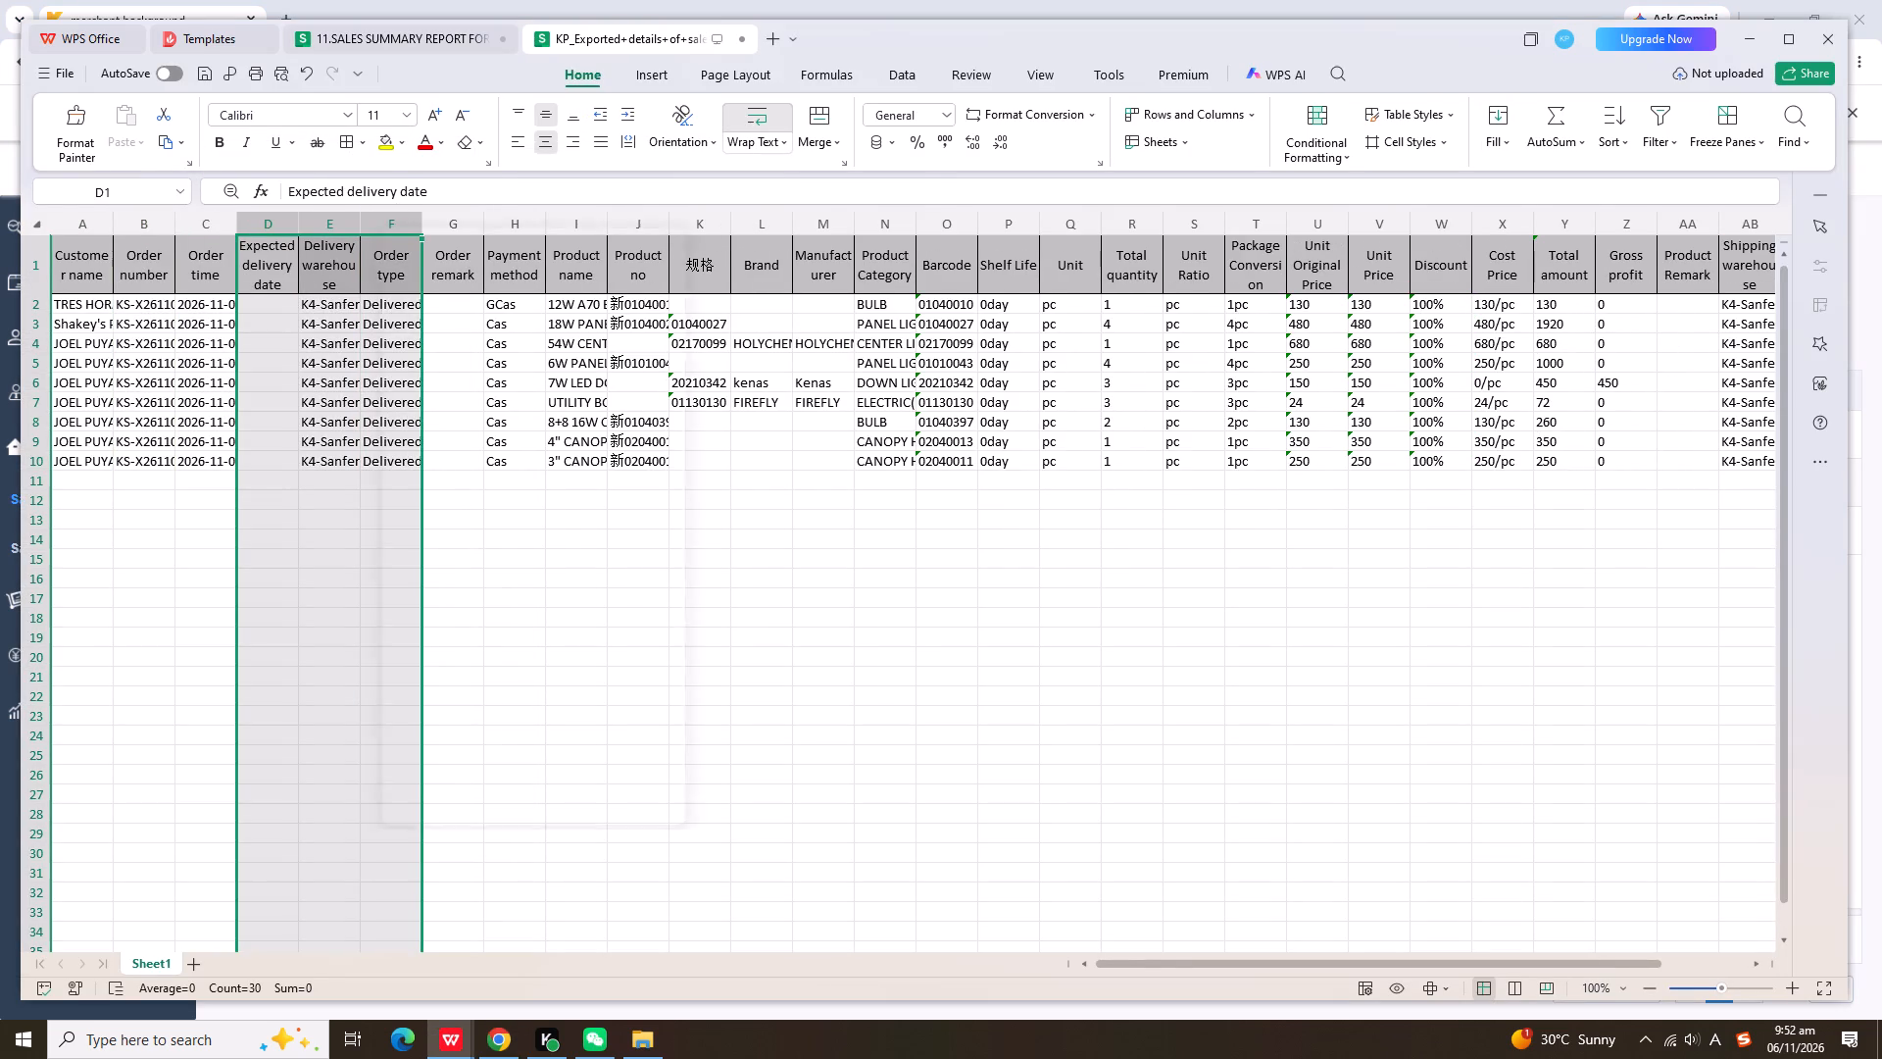
pyautogui.click(439, 292)
# Delete the Product no, 規格, Brand, Manufacturer, Product Category and Shelf Life columns from the exported details.
pyautogui.moveTo(455, 227); pyautogui.dragTo(646, 229)
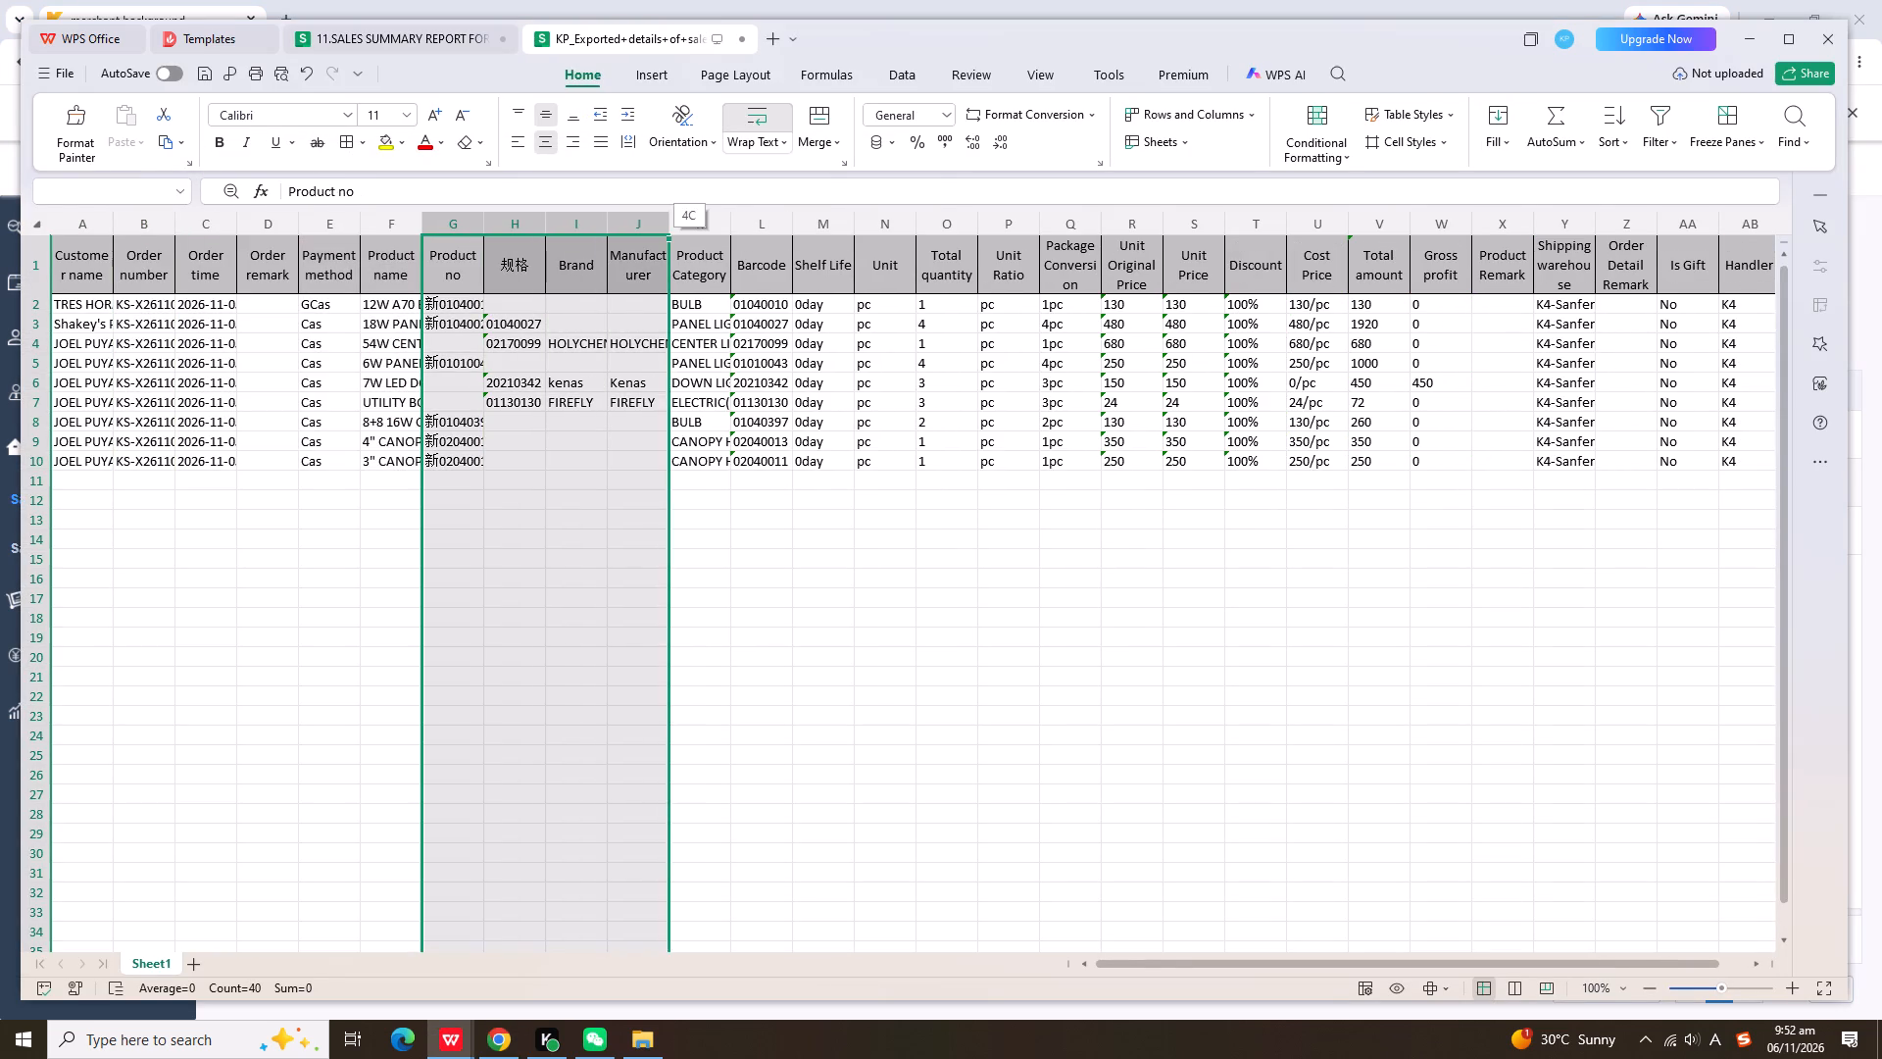
pyautogui.moveTo(646, 229); pyautogui.dragTo(693, 233)
pyautogui.rightClick(695, 223)
pyautogui.click(735, 304)
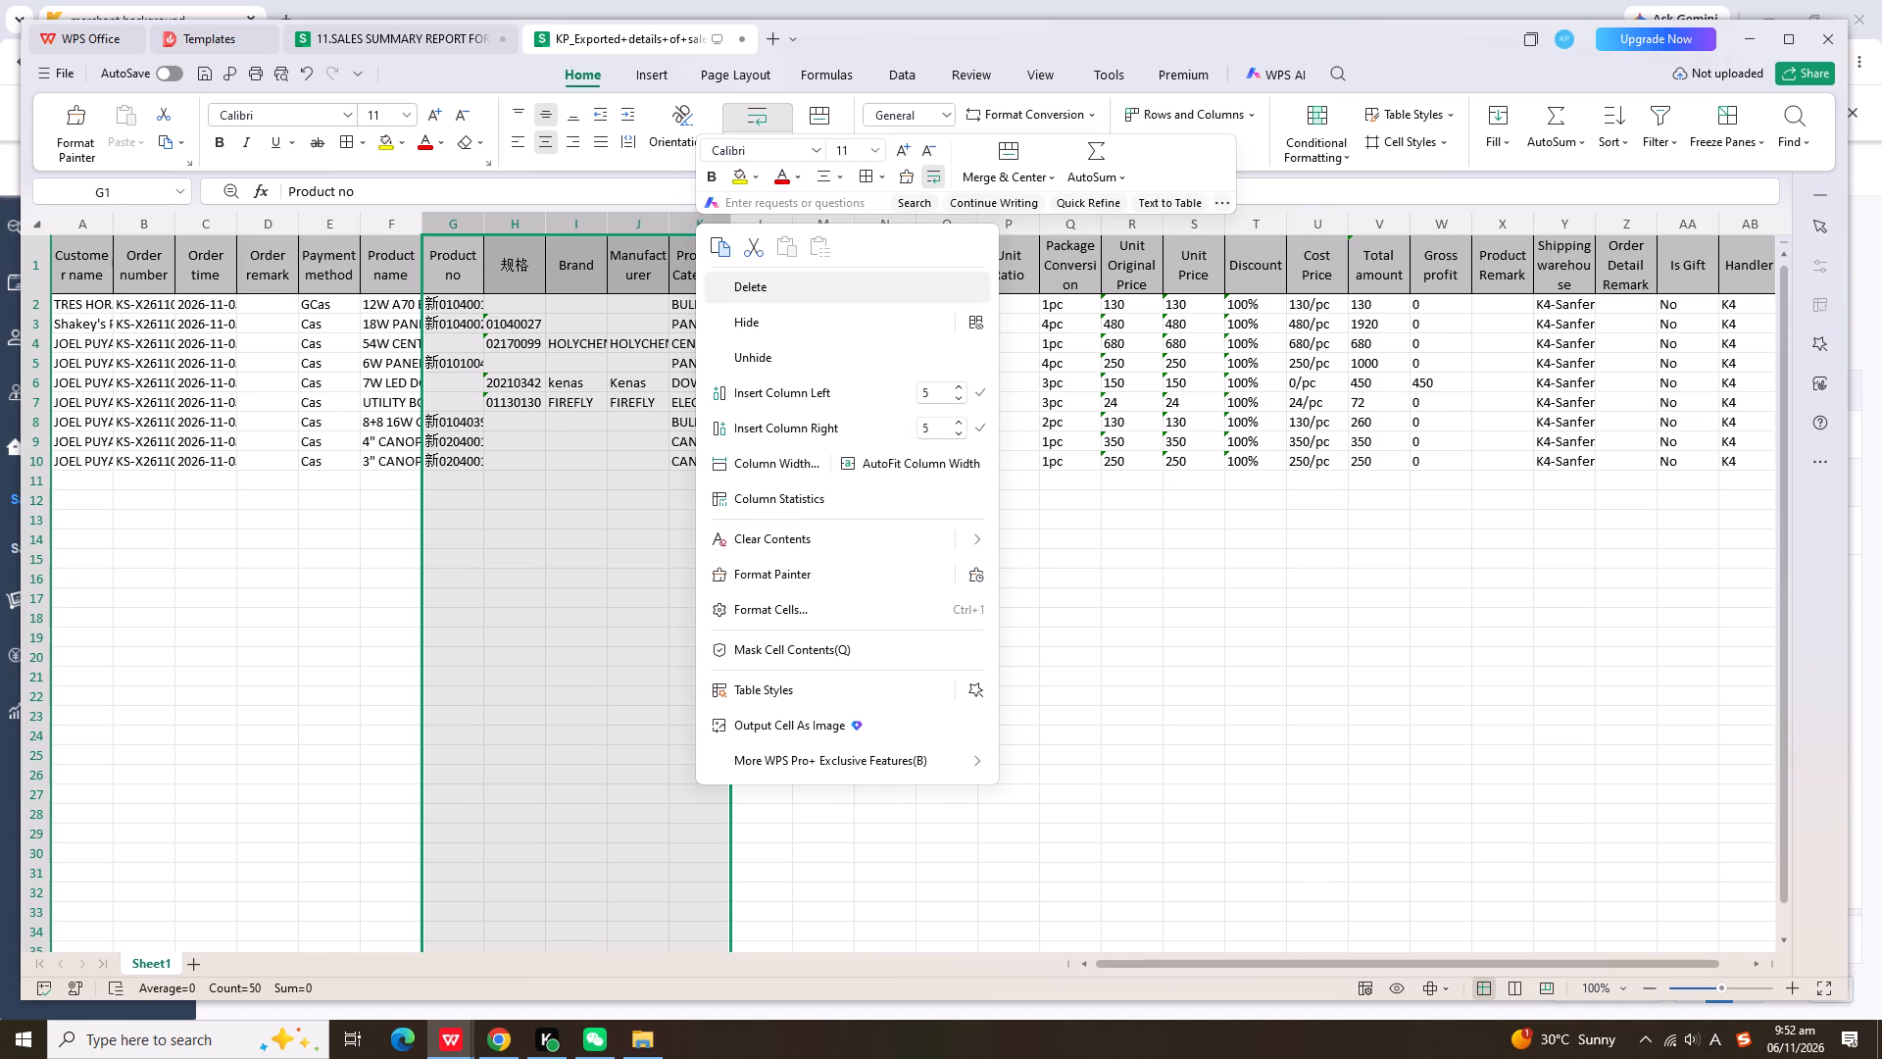
pyautogui.click(740, 290)
pyautogui.click(523, 233)
pyautogui.rightClick(523, 233)
pyautogui.click(584, 291)
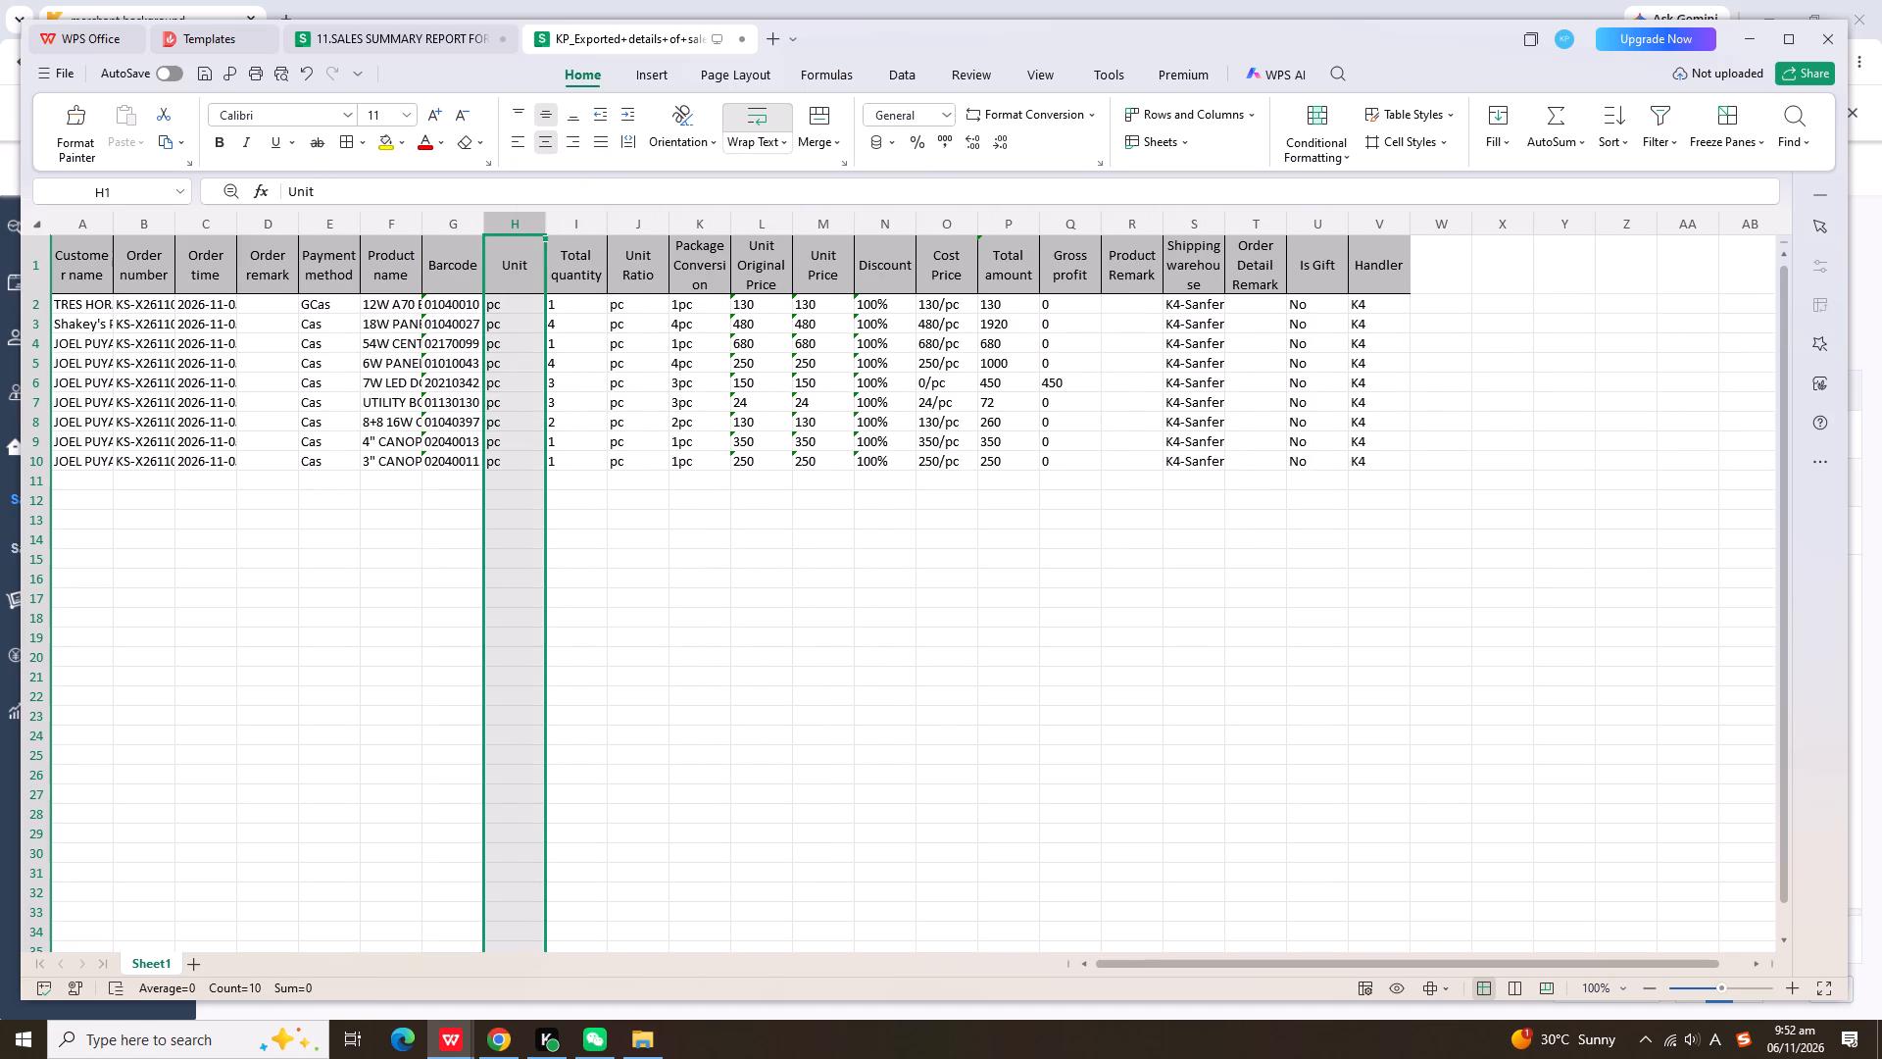
# Delete the Unit Ratio, Package Conversion, Unit Original Price, Discount and Cost Price columns from the exported details.
pyautogui.moveTo(644, 232); pyautogui.dragTo(770, 233)
pyautogui.rightClick(770, 233)
pyautogui.click(813, 291)
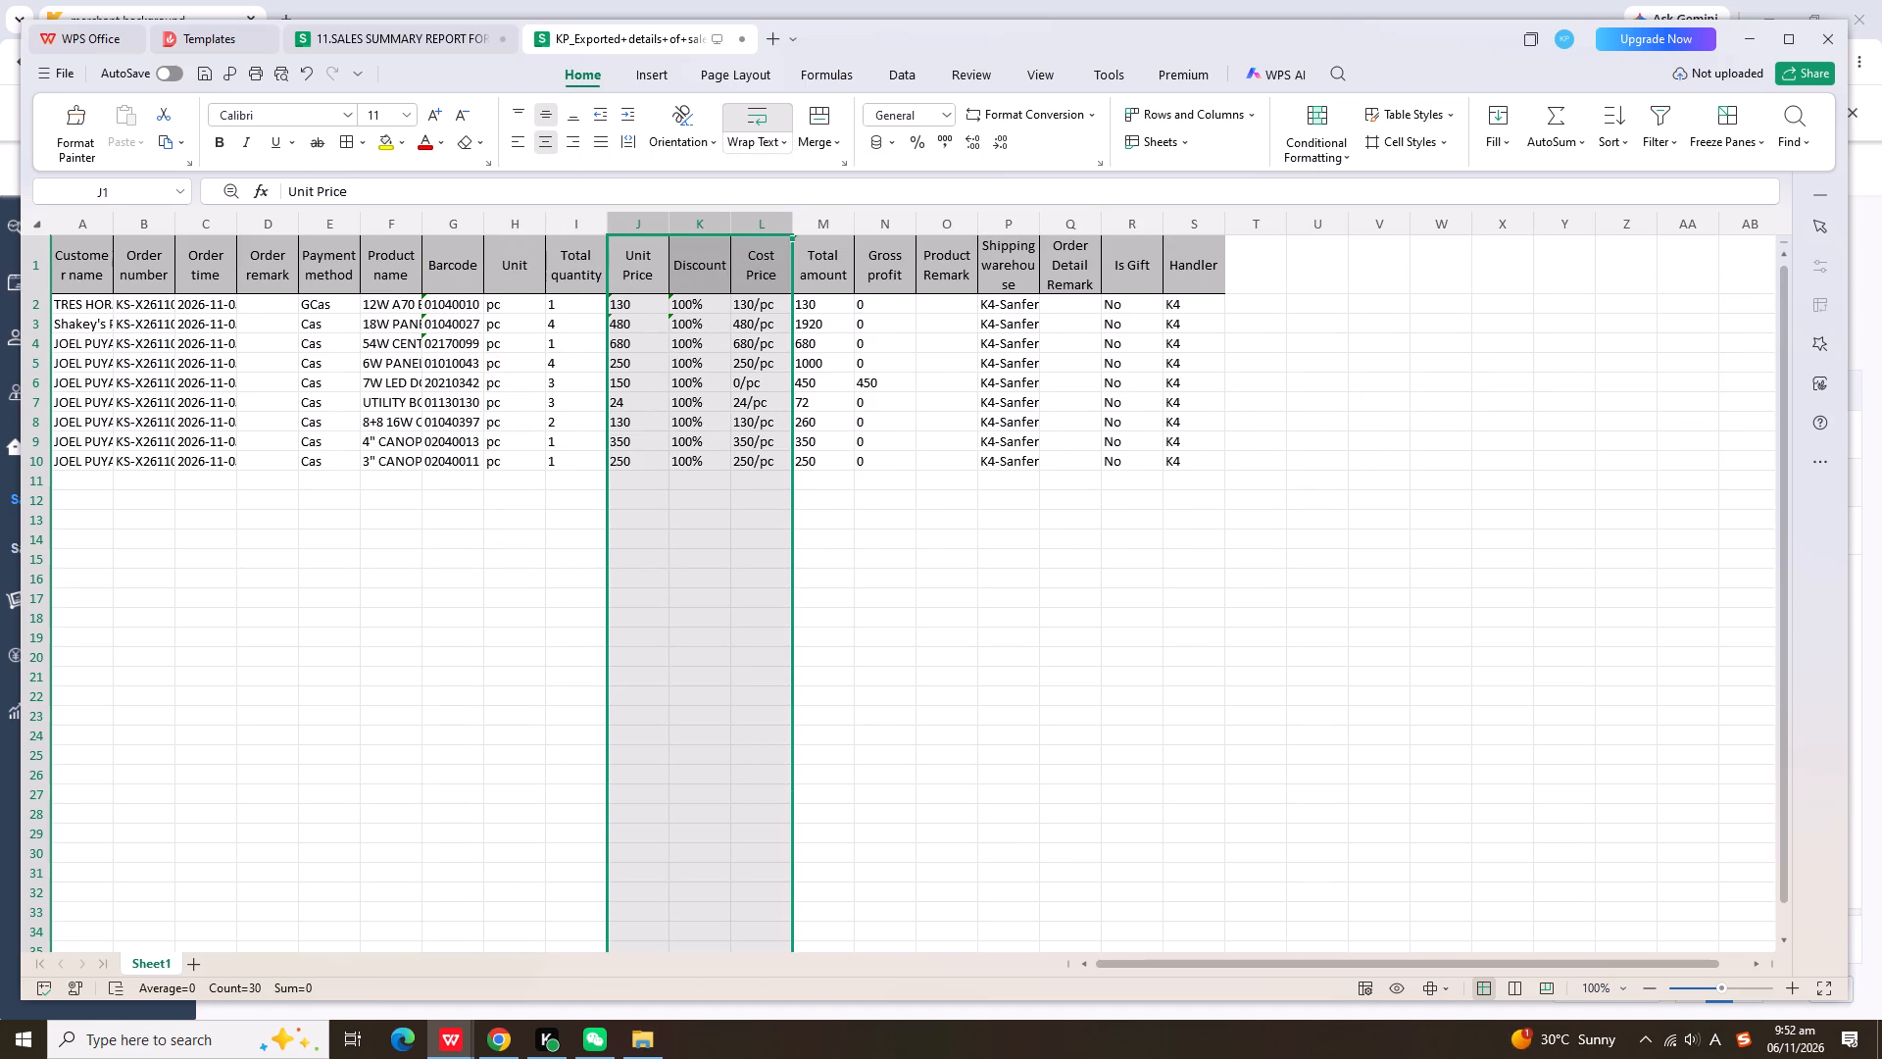
pyautogui.moveTo(707, 236); pyautogui.dragTo(722, 235)
pyautogui.moveTo(716, 231); pyautogui.dragTo(747, 231)
pyautogui.rightClick(747, 231)
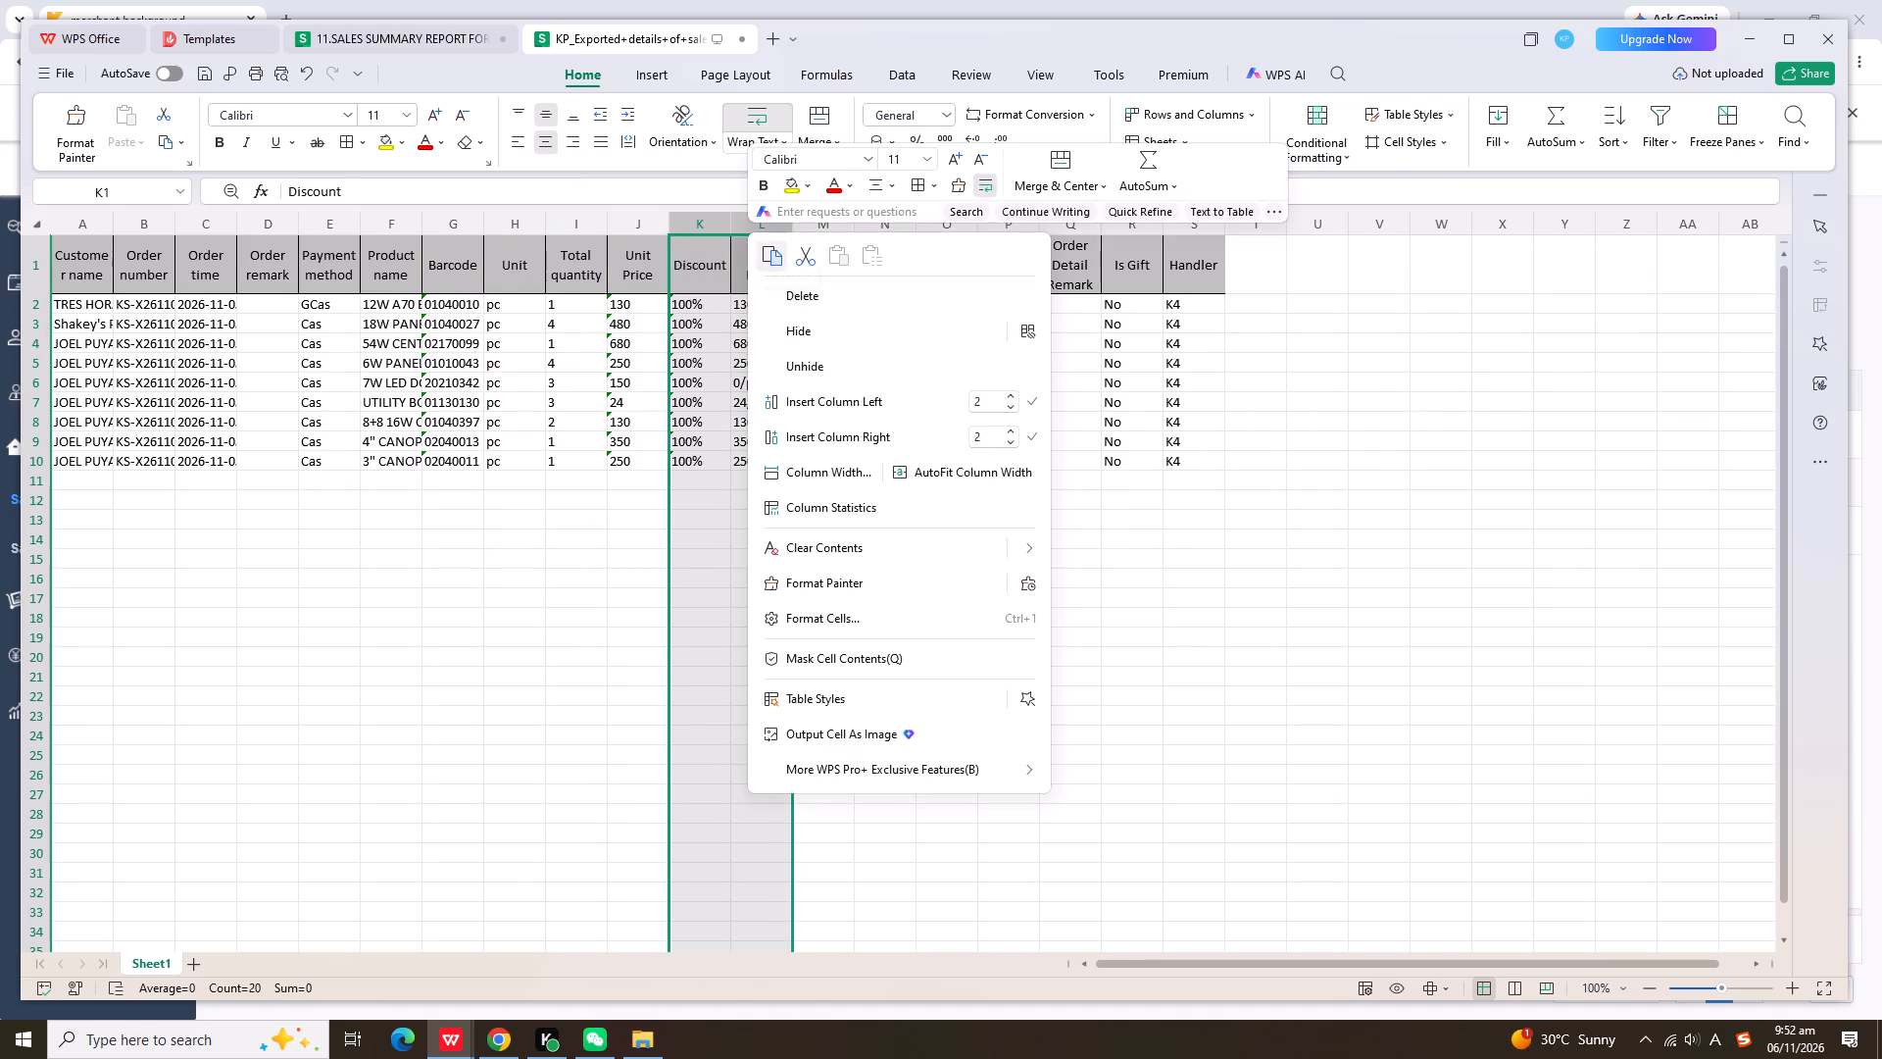
pyautogui.click(791, 294)
# Copy the Total amount values over the Gross profit values in the exported details.
pyautogui.moveTo(700, 308); pyautogui.dragTo(681, 460)
pyautogui.hotkey('ctrl', 'c')
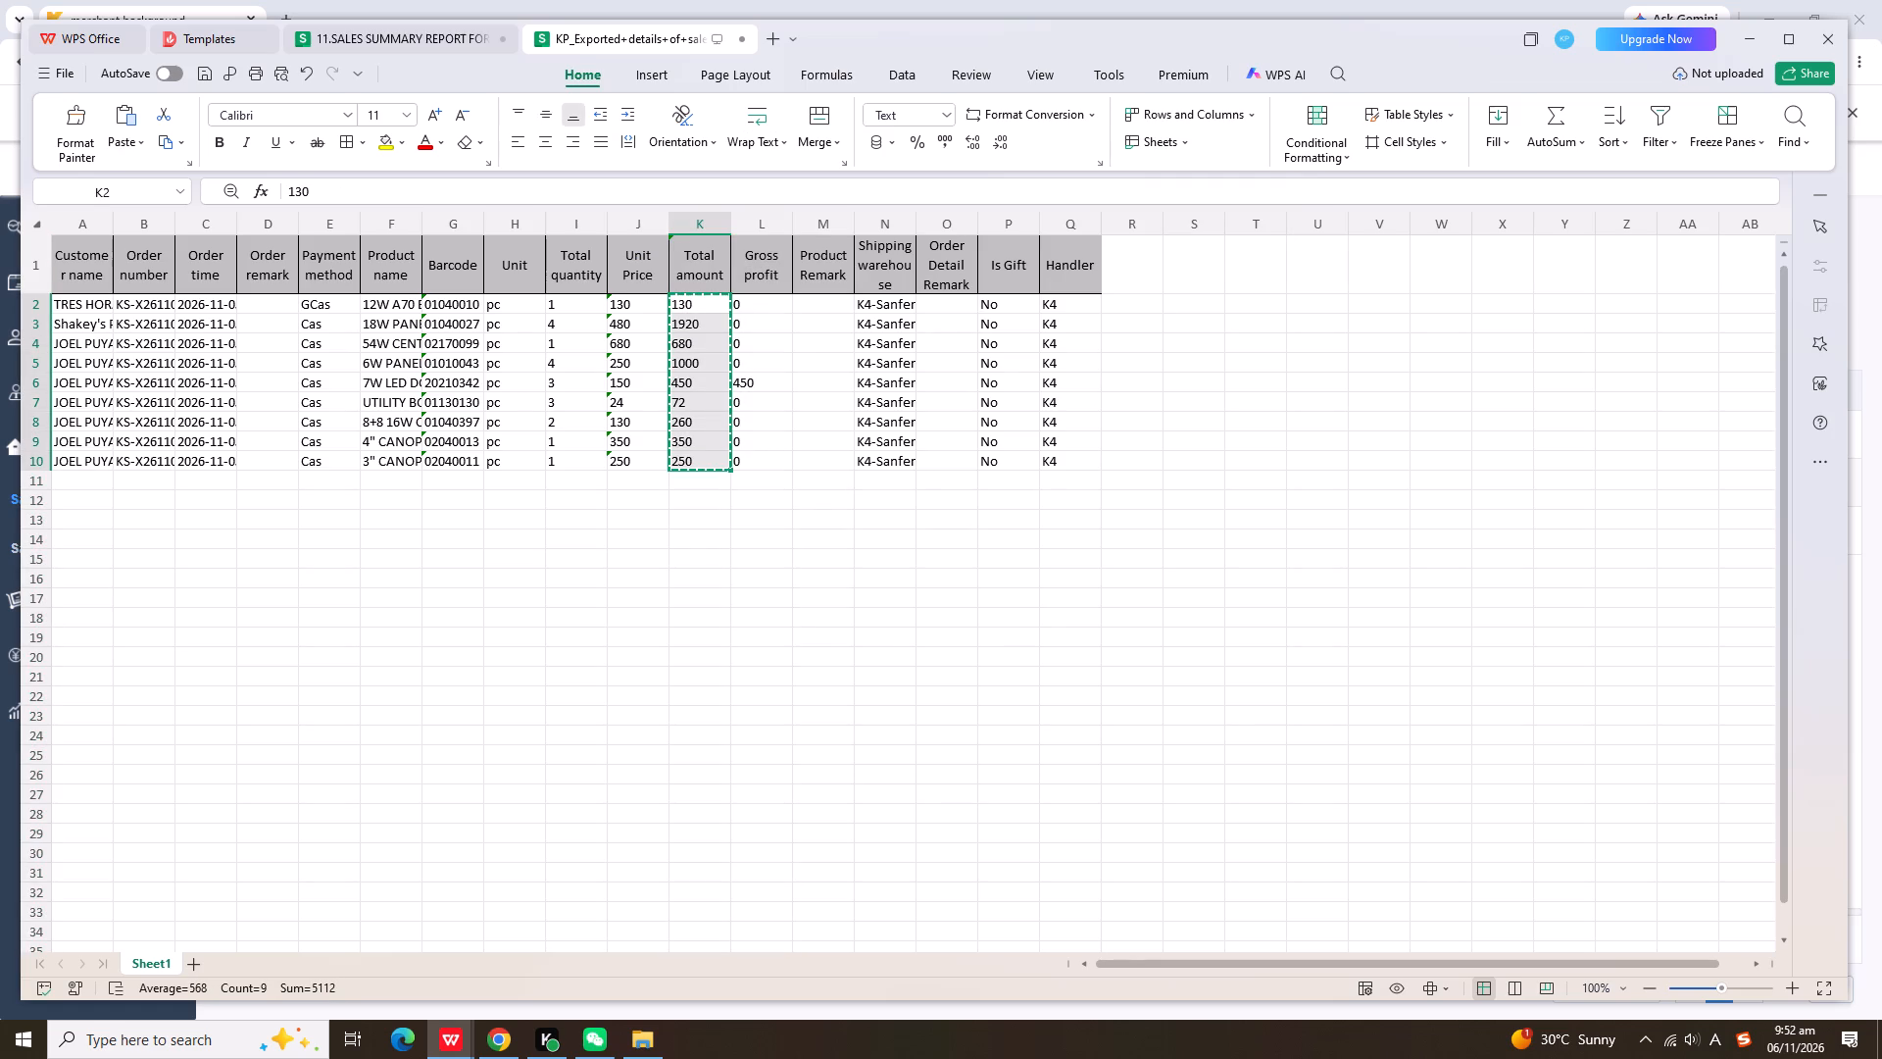
pyautogui.click(768, 299)
pyautogui.hotkey('ctrl', 'v')
# On the report's DAILY SALES REMITTED sheet, paste the copied amounts into both Total amount columns from row 46.
pyautogui.click(443, 22)
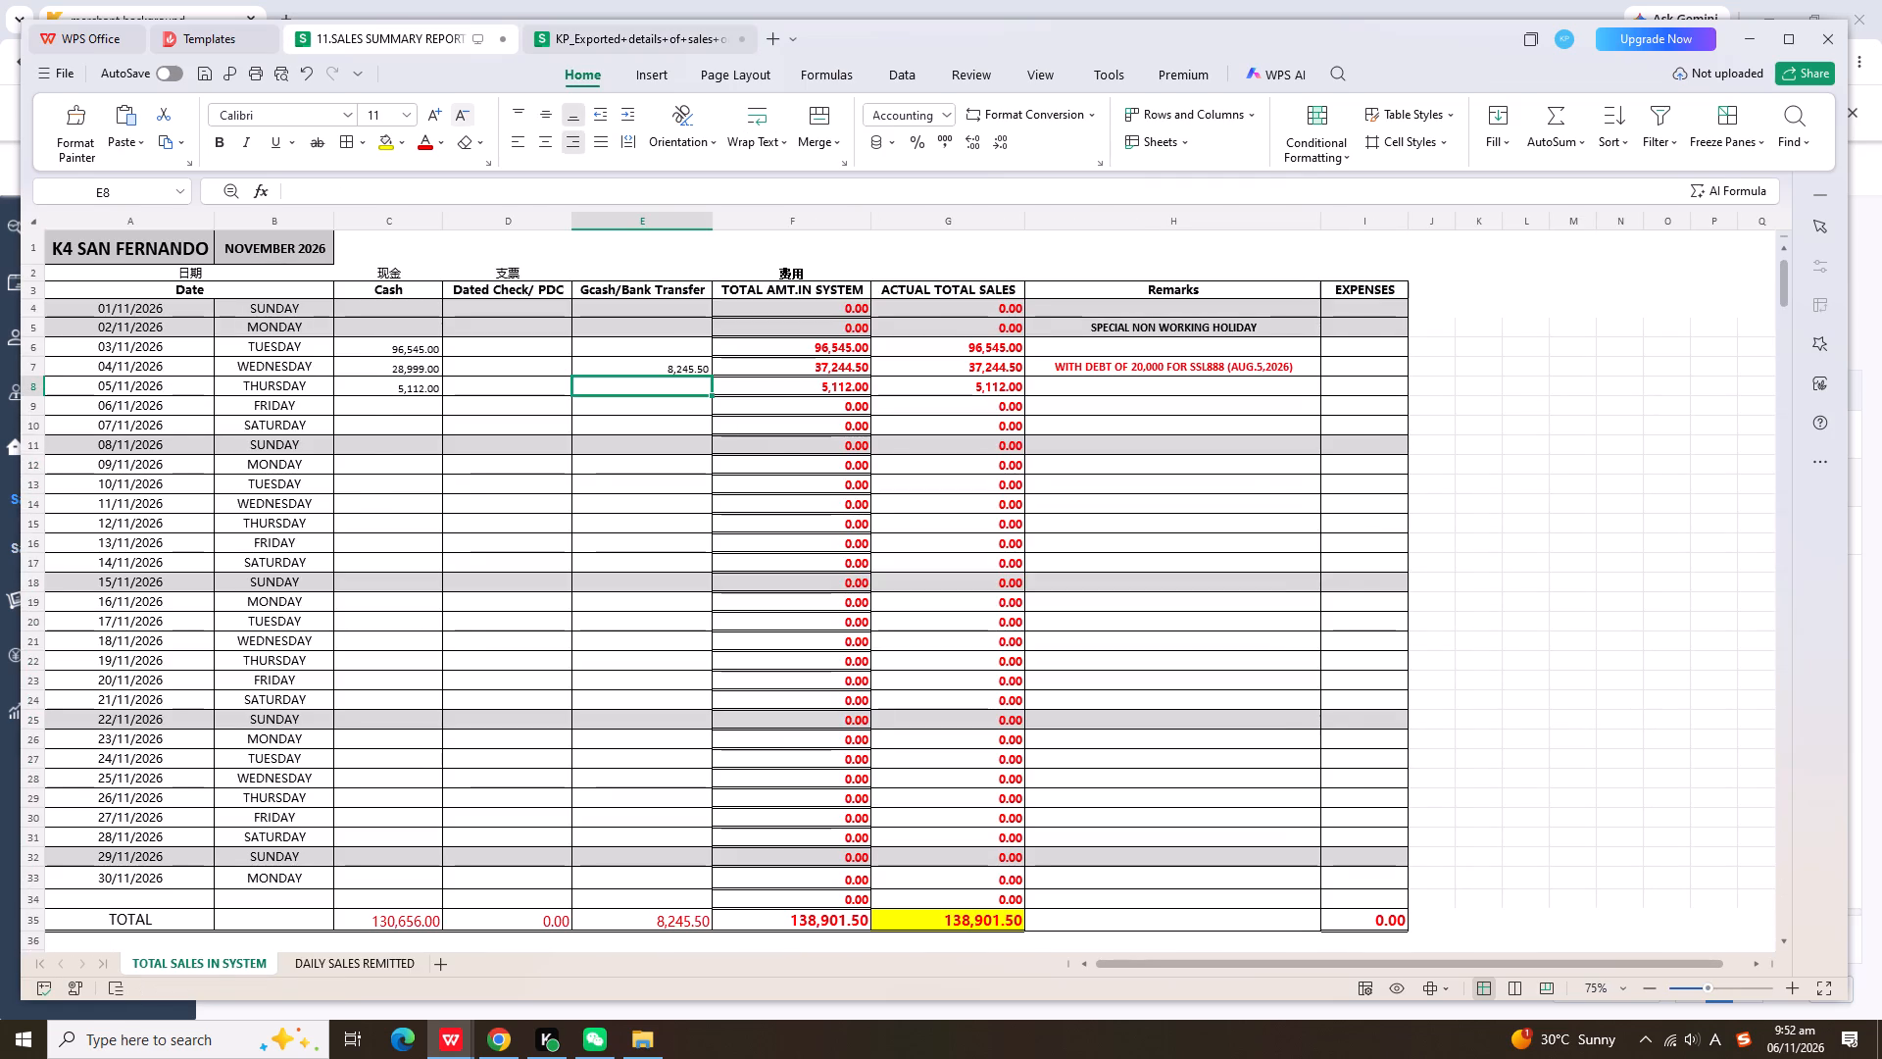
pyautogui.click(334, 953)
pyautogui.click(728, 565)
pyautogui.hotkey('ctrl', 'v')
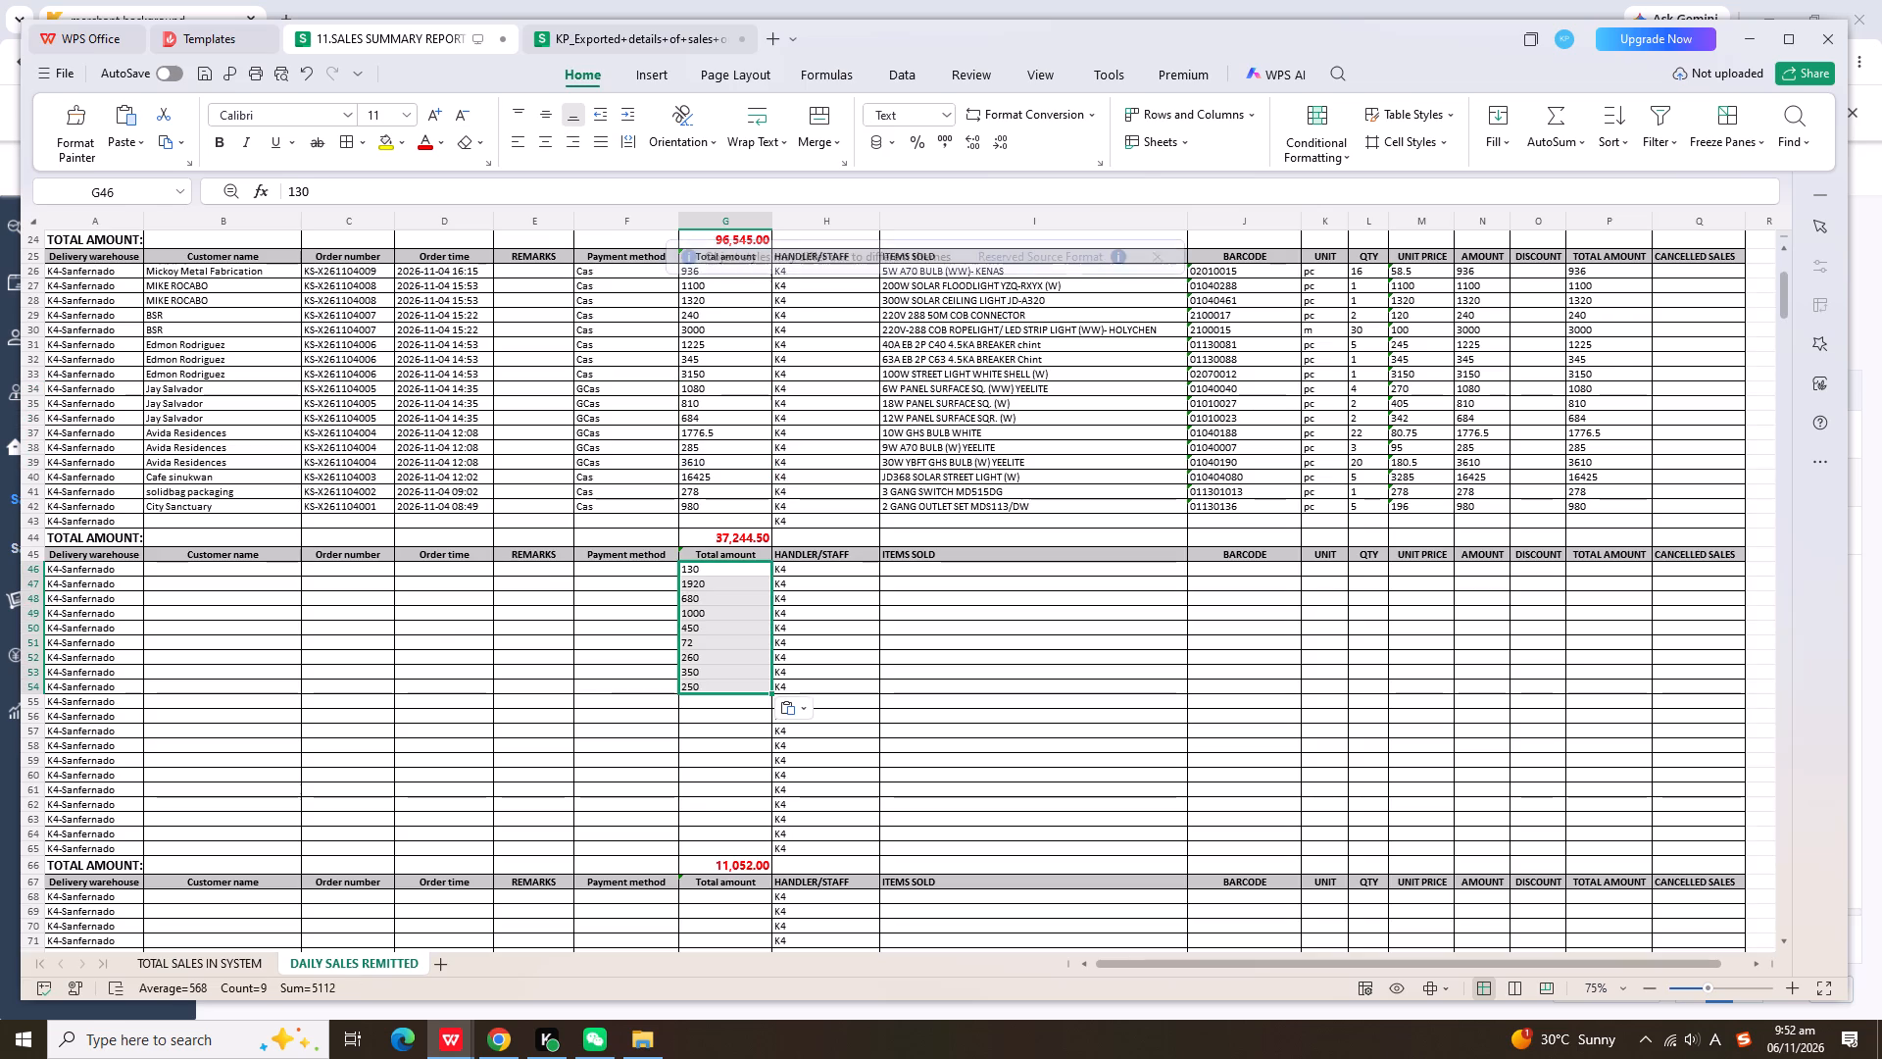
pyautogui.click(1593, 564)
pyautogui.hotkey('ctrl', 'v')
# Copy the exported Customer name through Payment method data into the matching columns of the daily sales sheet from row 46.
pyautogui.click(621, 30)
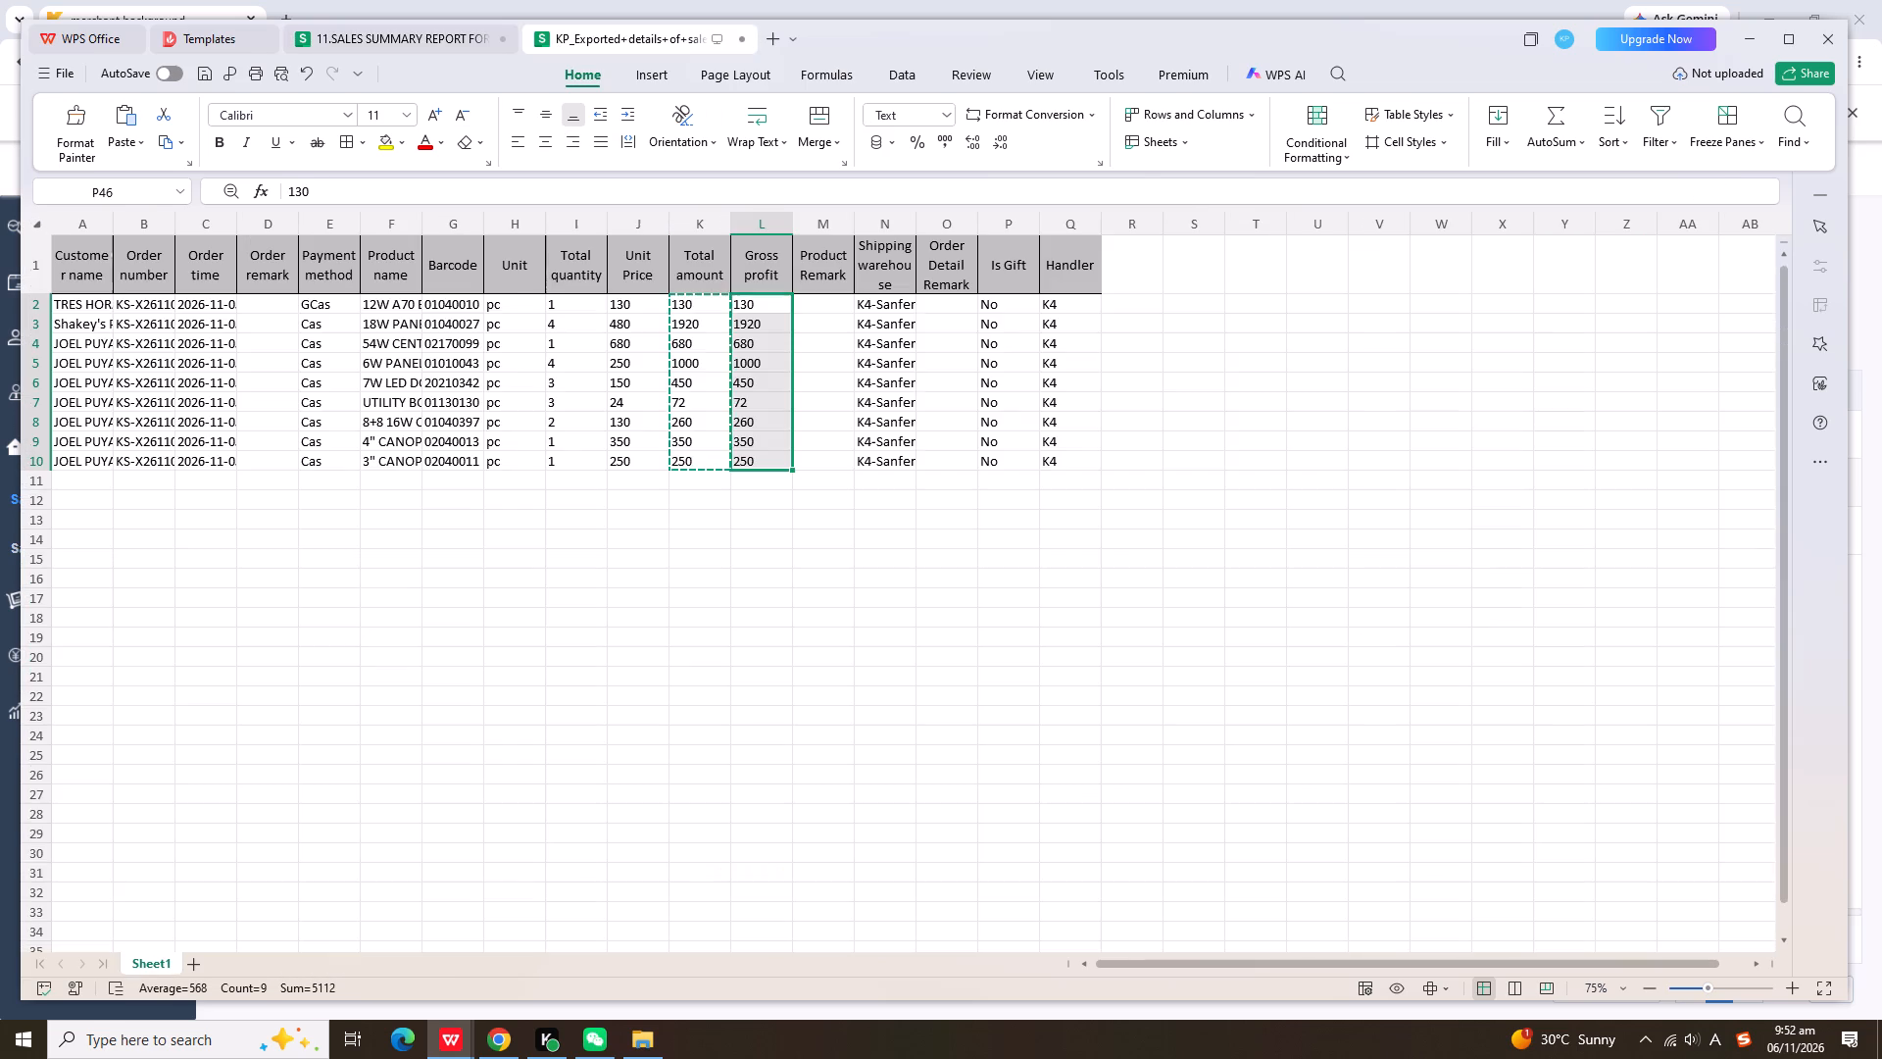
pyautogui.moveTo(70, 300); pyautogui.dragTo(342, 468)
pyautogui.hotkey('ctrl', 'c')
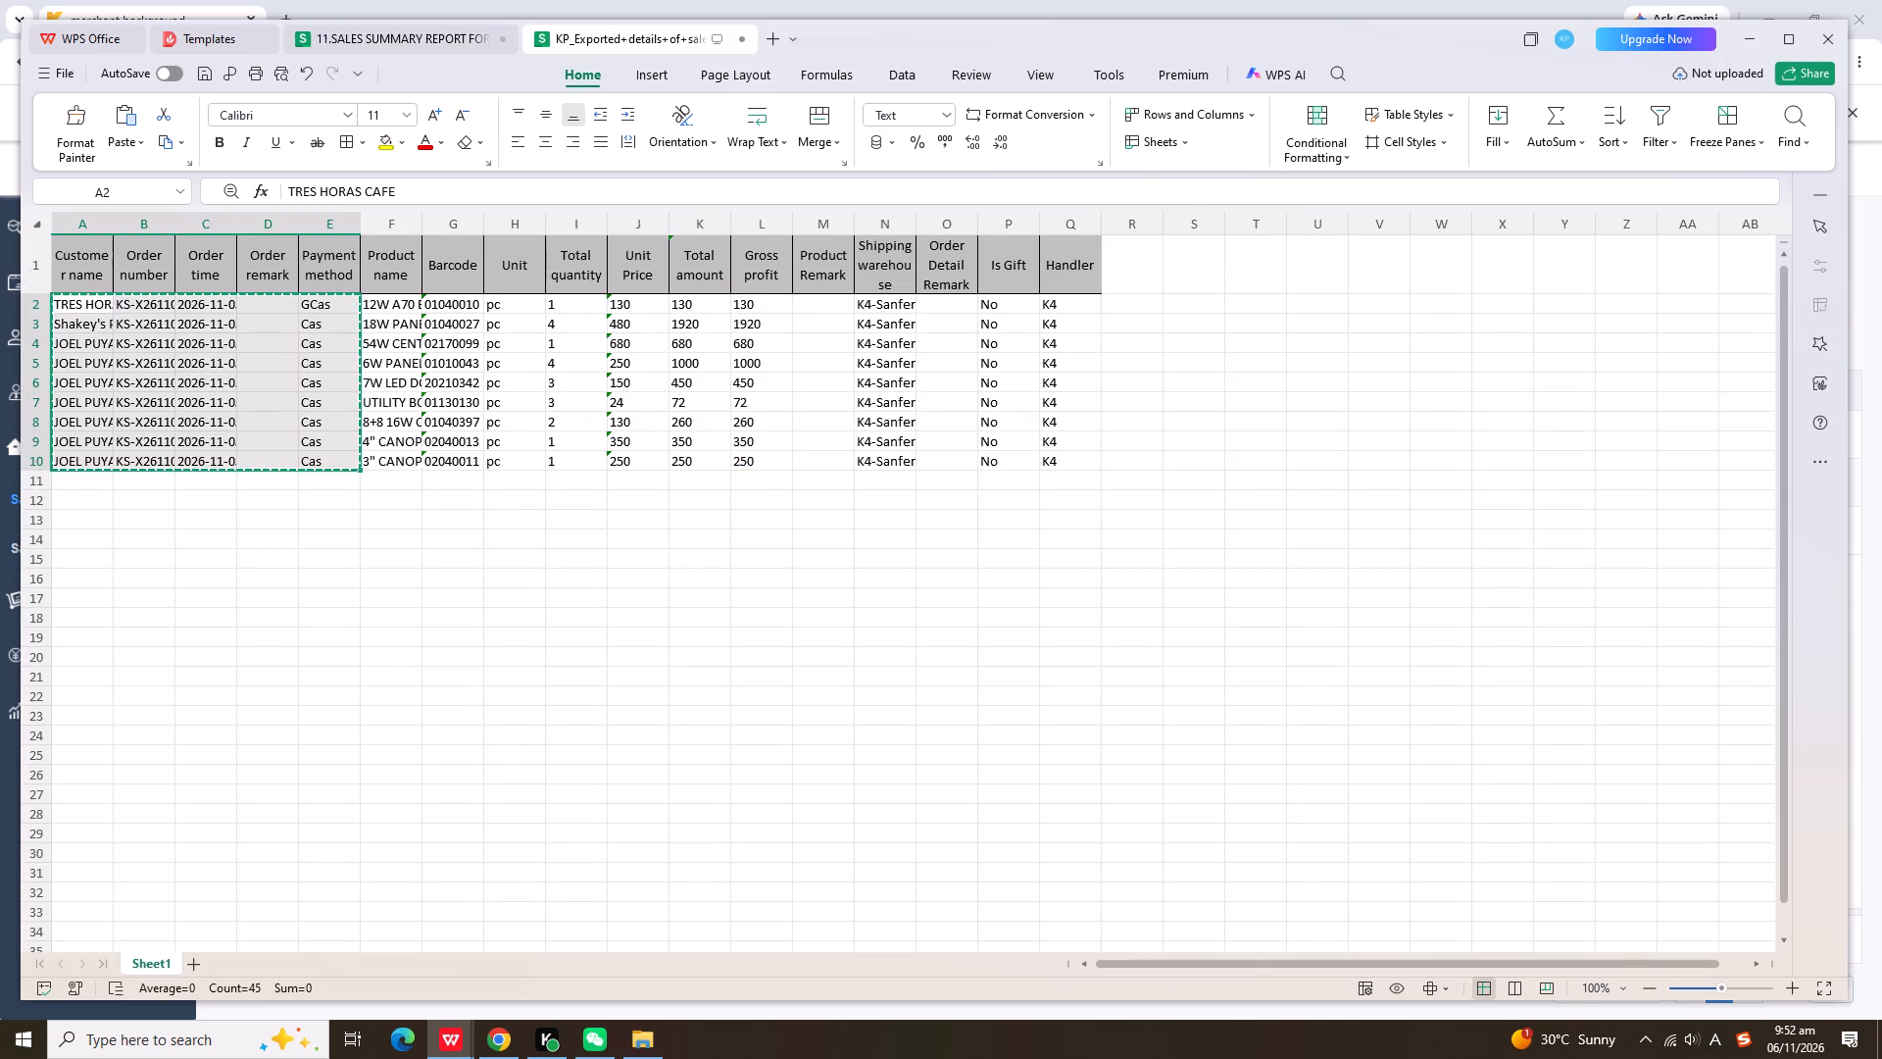
pyautogui.click(427, 42)
pyautogui.click(272, 572)
pyautogui.hotkey('ctrl', 'v')
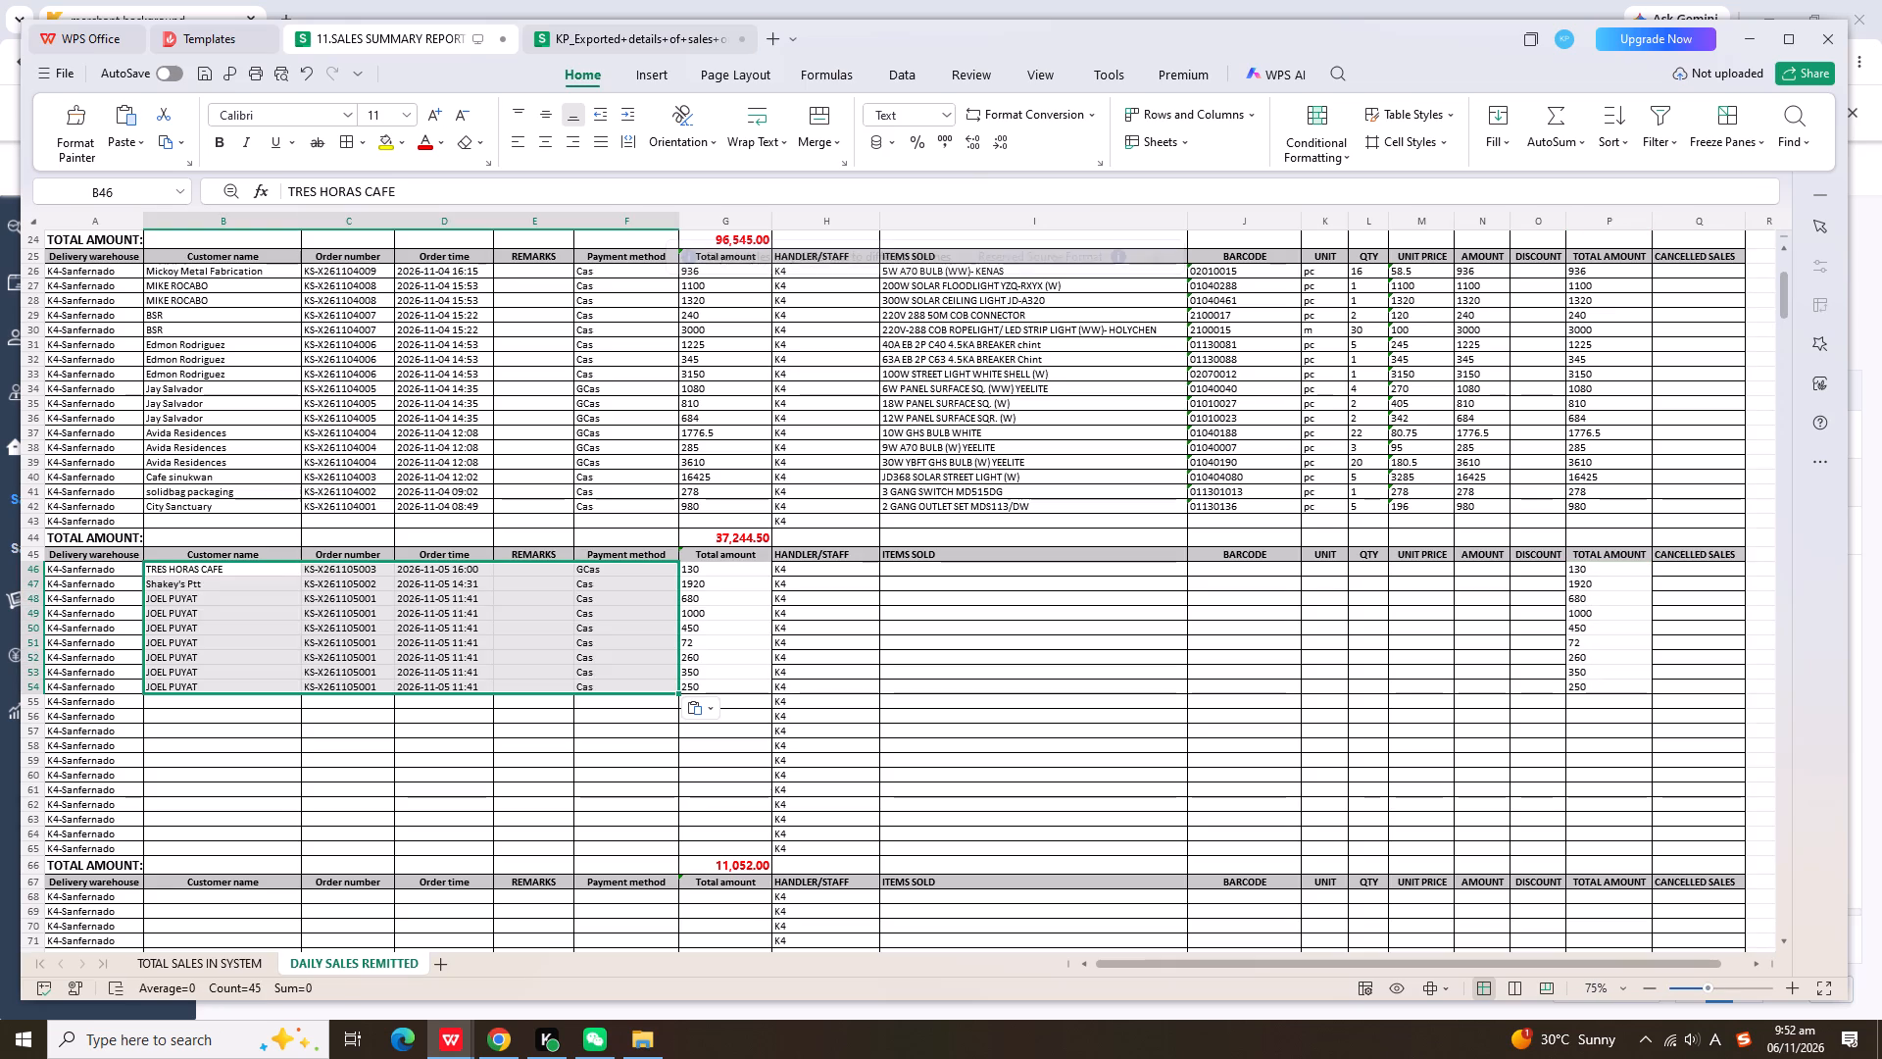
# Copy the exported Product name through Total amount data into the daily sales sheet from the ITEMS SOLD column, row 46.
pyautogui.click(631, 29)
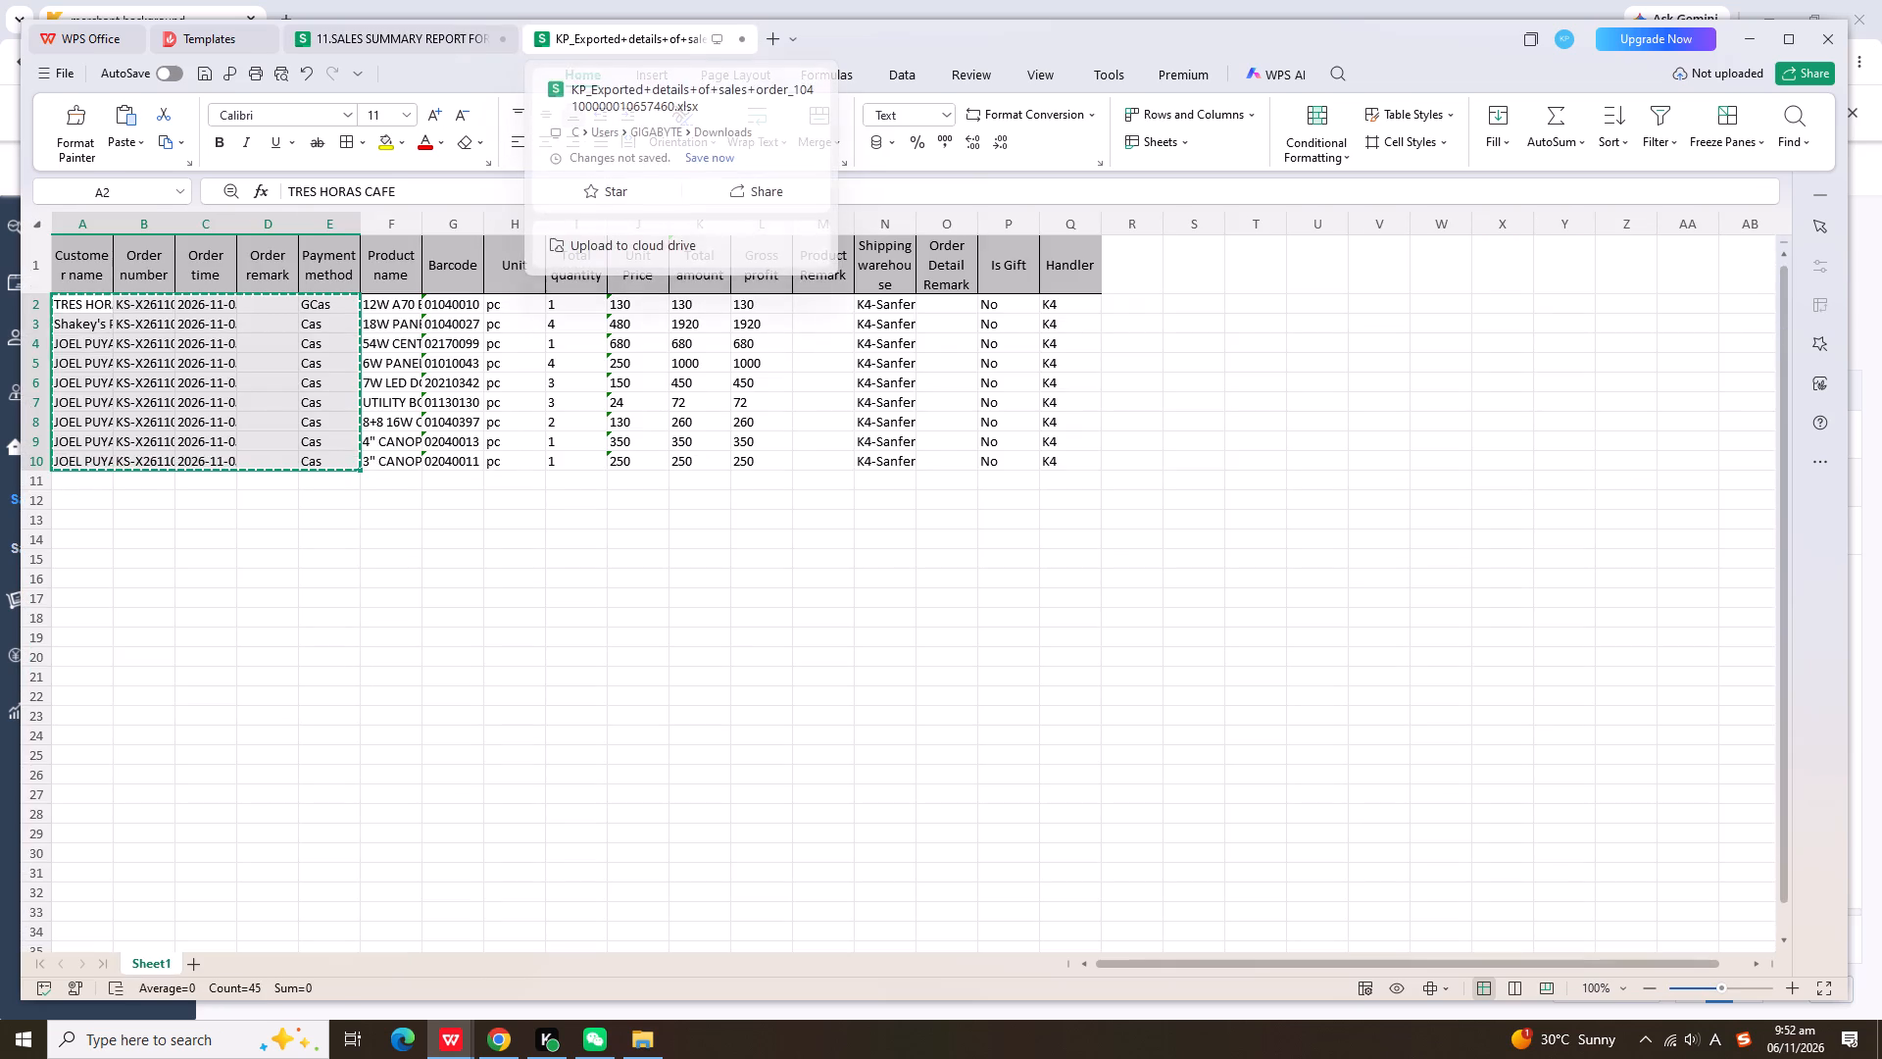
pyautogui.moveTo(374, 300); pyautogui.dragTo(677, 452)
pyautogui.hotkey('ctrl', 'c')
pyautogui.click(427, 36)
pyautogui.click(1065, 570)
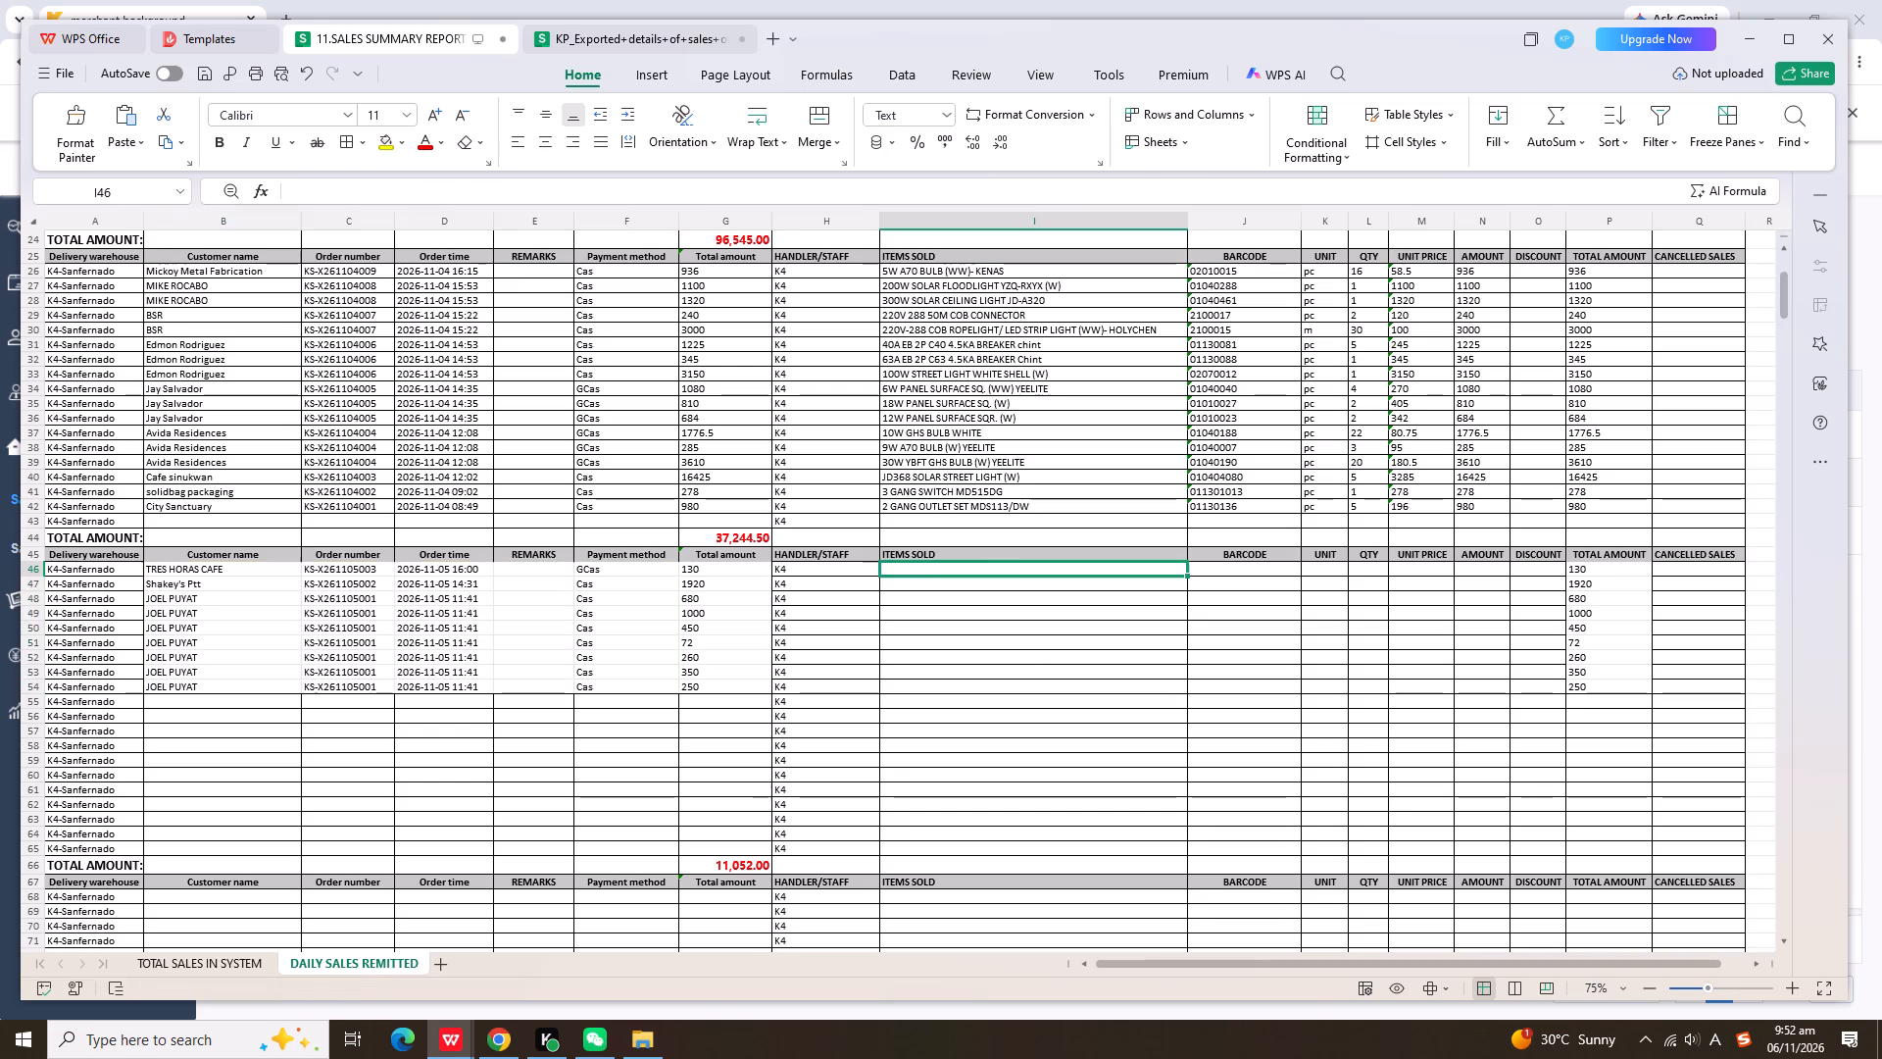
pyautogui.hotkey('ctrl', 'v')
# Apply borders to the pasted sales block, from Customer name to the last TOTAL AMOUNT column, rows 46 to 55.
pyautogui.moveTo(249, 568); pyautogui.dragTo(1630, 701)
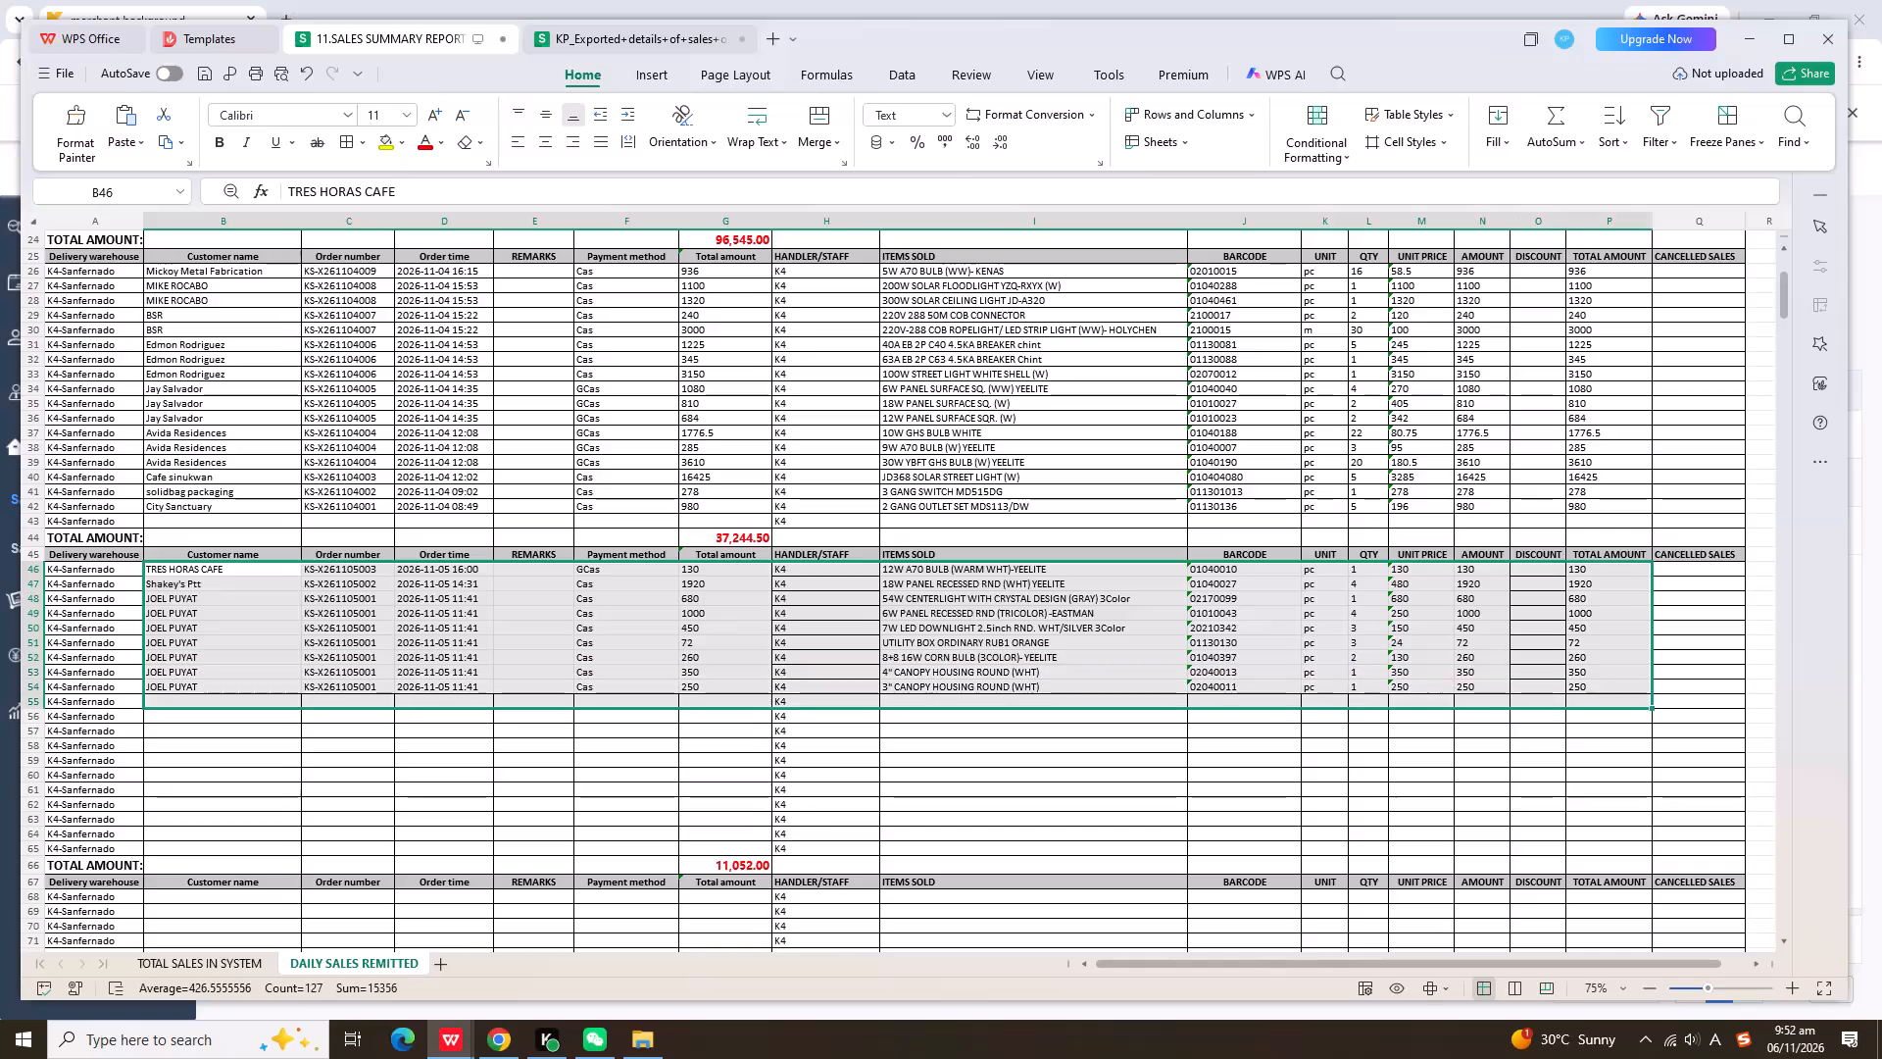
pyautogui.click(349, 144)
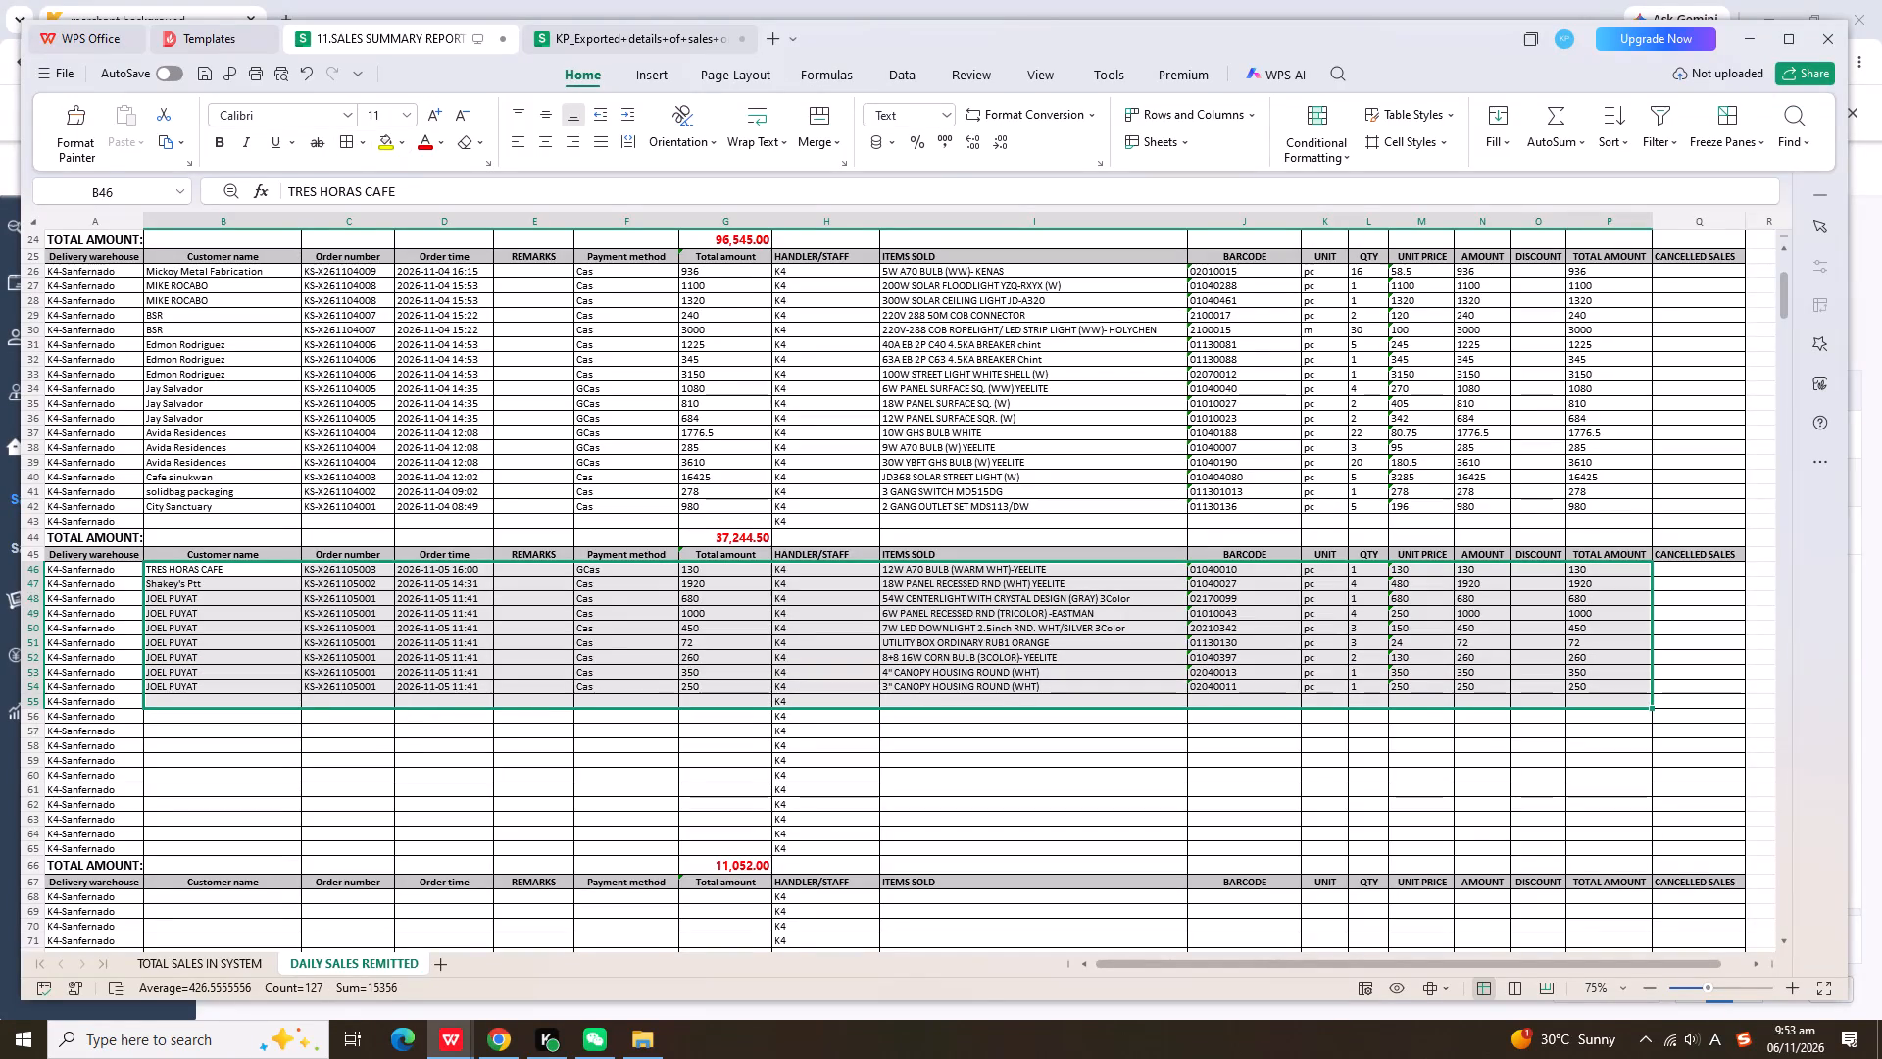
# Delete the unused rows 56 to 65 below the pasted K4 sales.
pyautogui.moveTo(35, 718); pyautogui.dragTo(29, 845)
pyautogui.rightClick(29, 845)
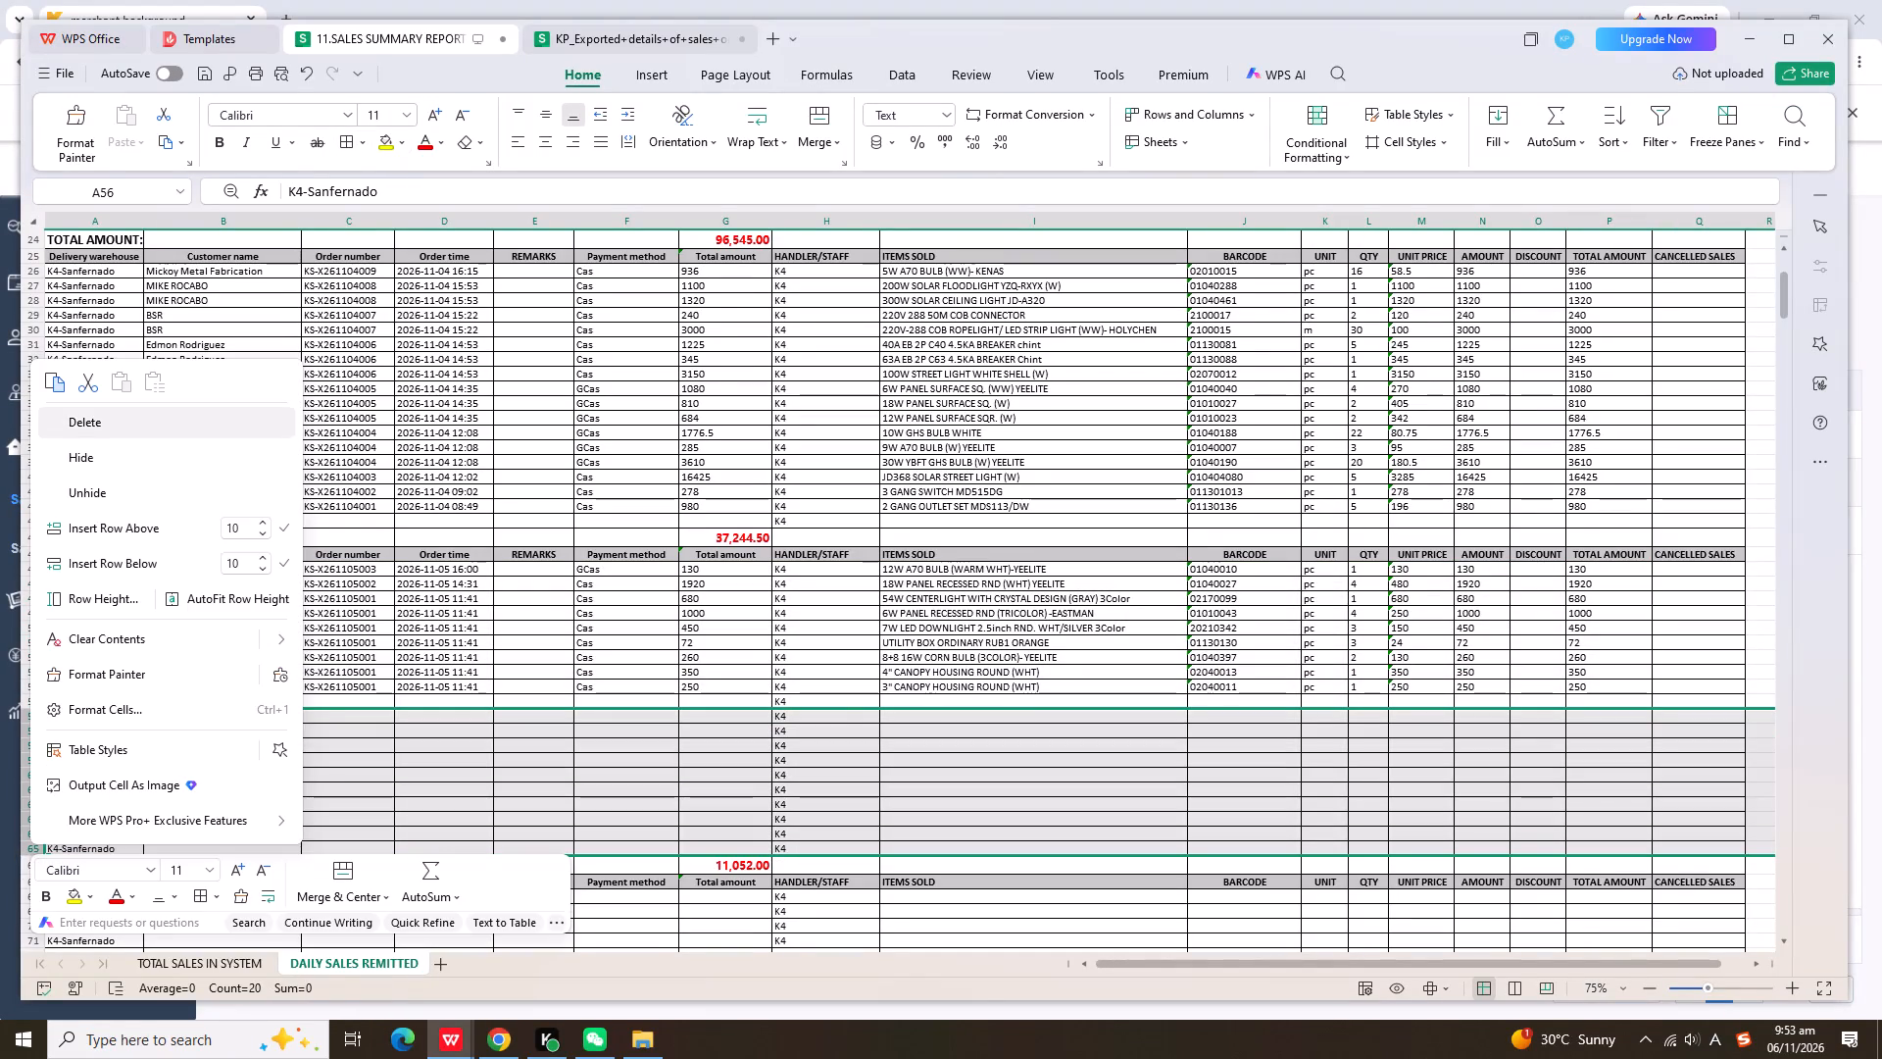
pyautogui.click(146, 426)
# Remove the extra +5940 from the block's total in G56, leaving the formula =SUM(G46:G55).
pyautogui.click(750, 719)
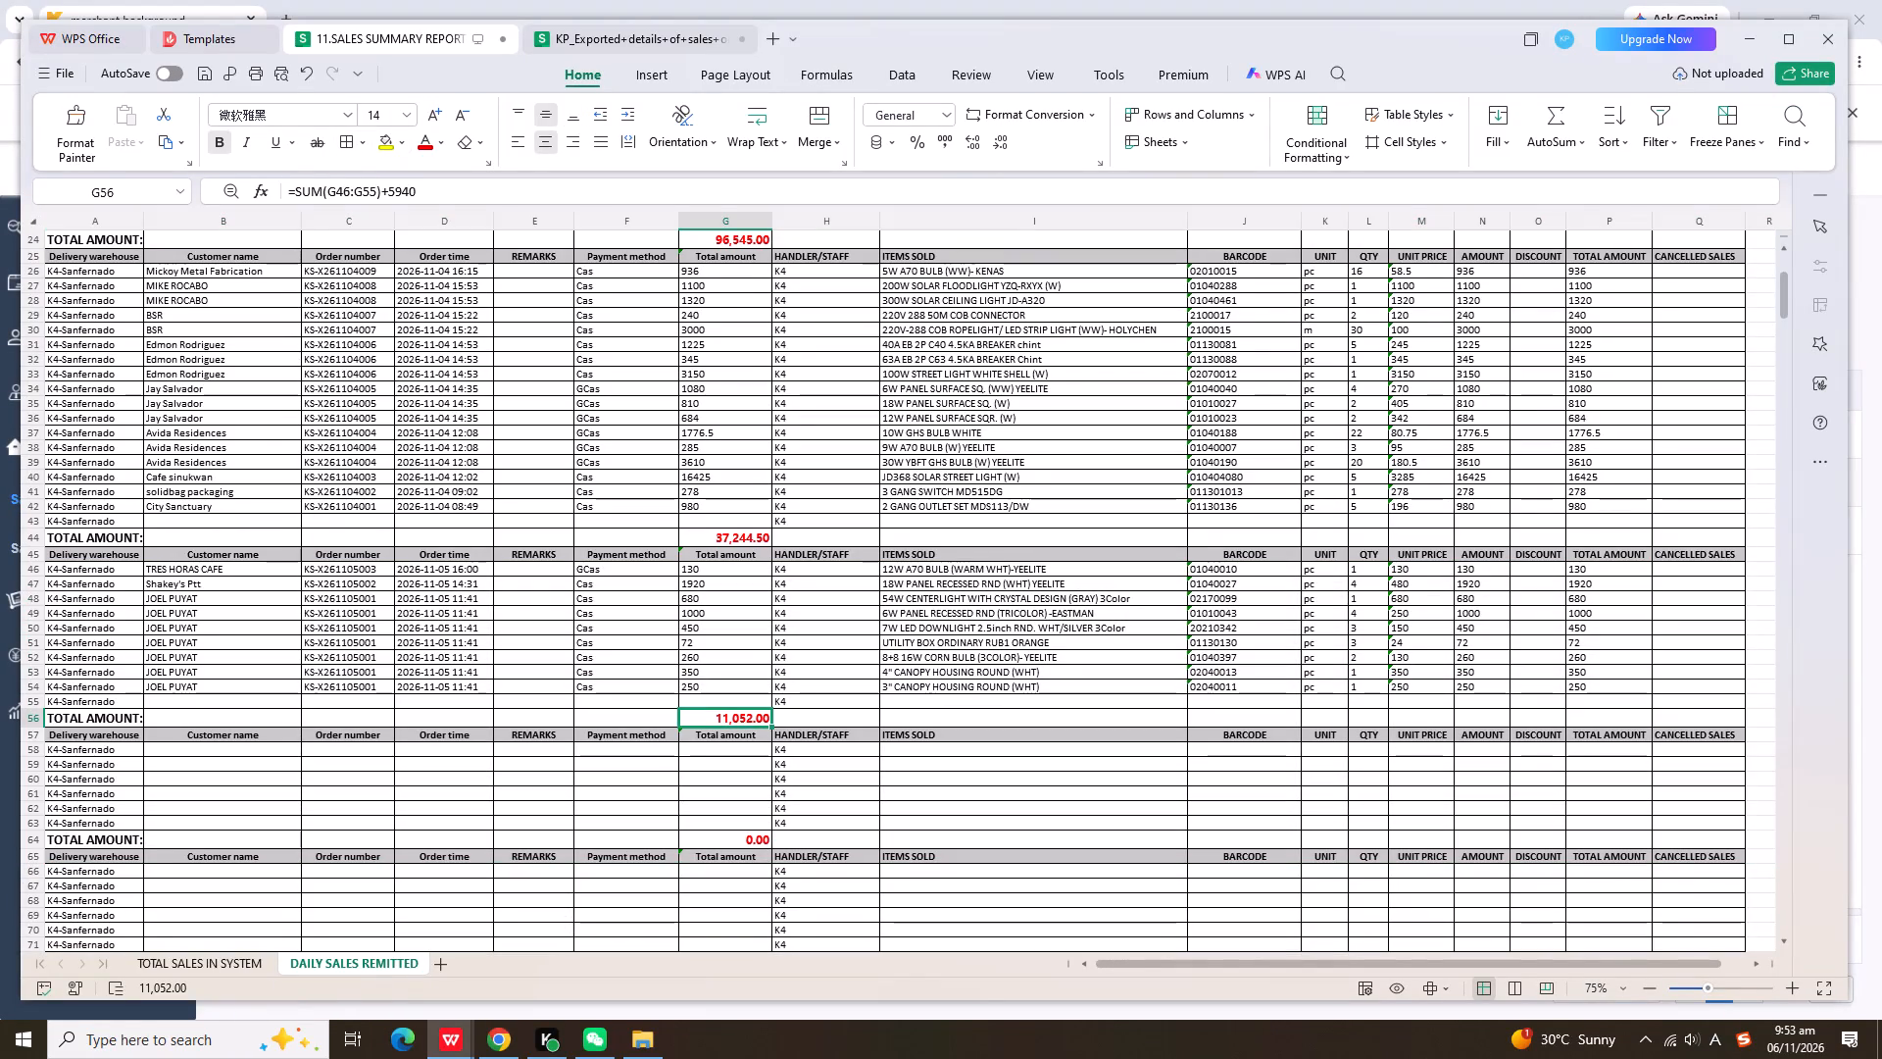
pyautogui.click(434, 197)
pyautogui.press('BackSpace')
pyautogui.press('BackSpace')
pyautogui.press('BackSpace')
pyautogui.press('BackSpace')
pyautogui.press('BackSpace')
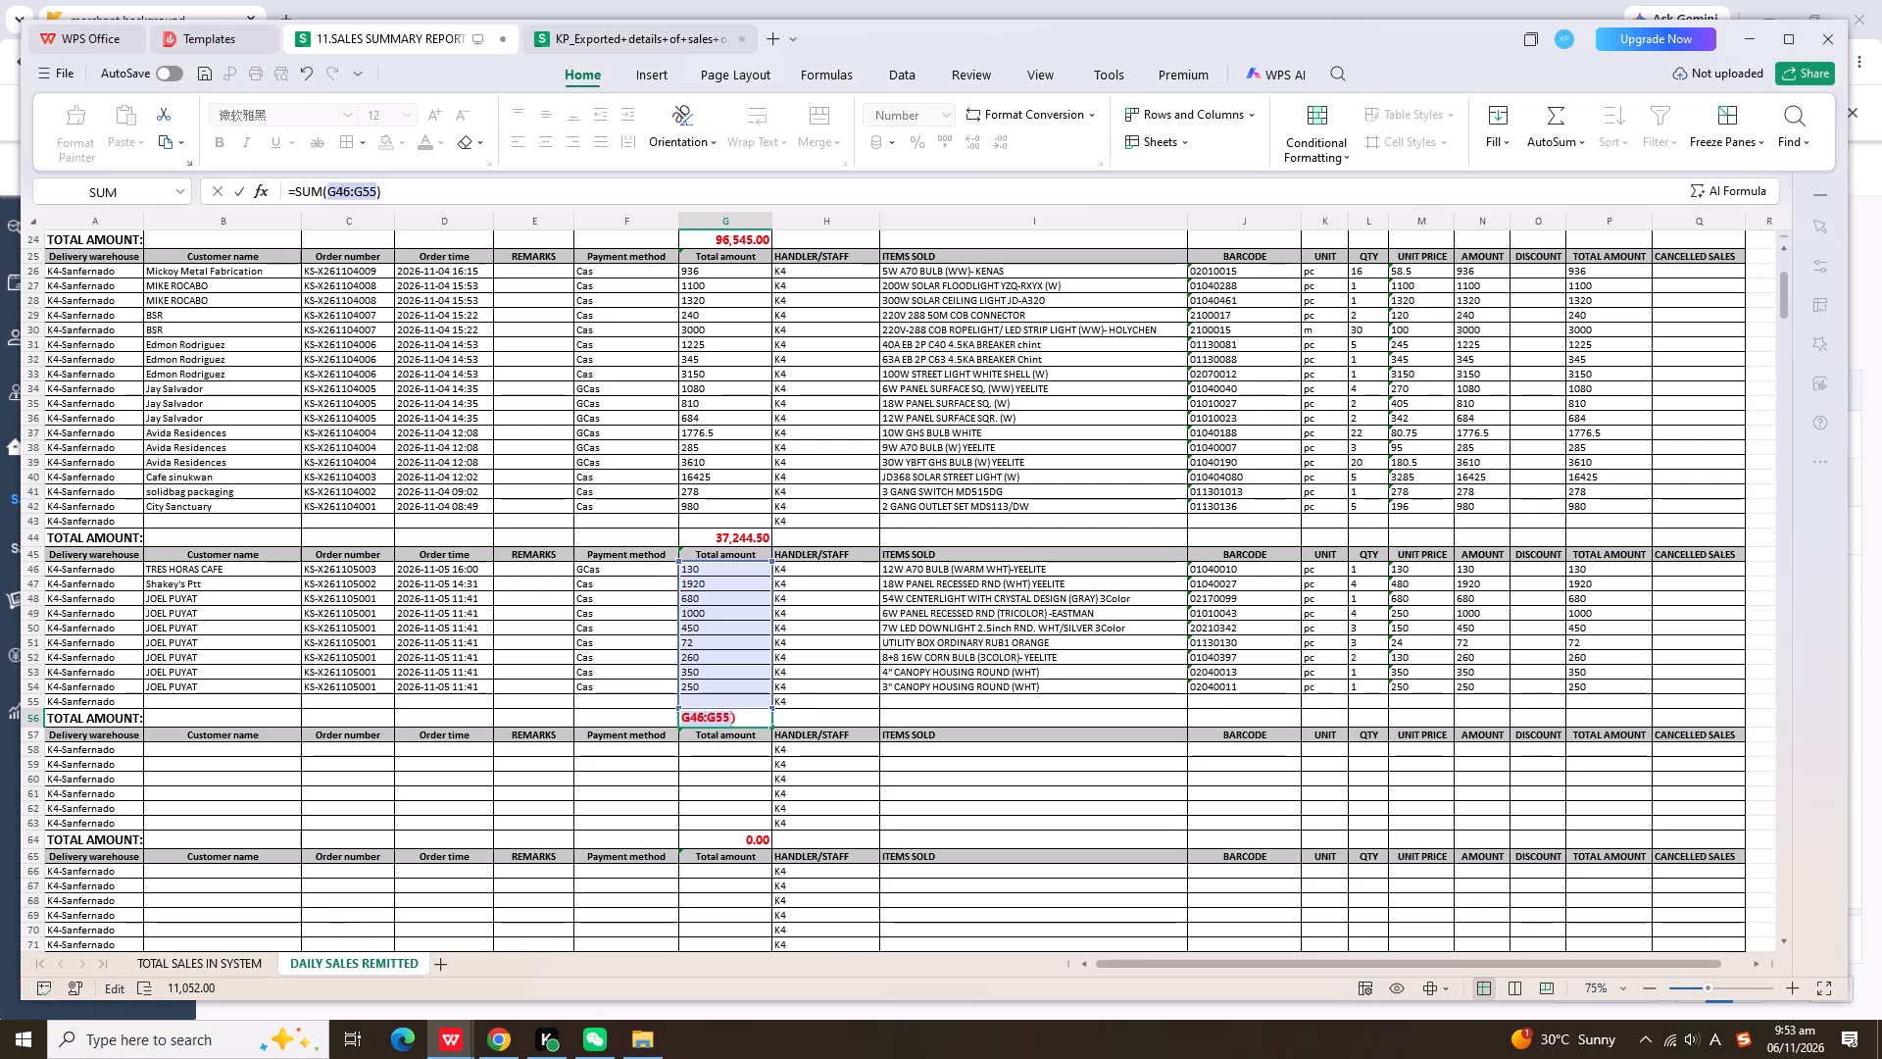
pyautogui.press('Return')
# On the TOTAL SALES IN SYSTEM sheet, record 130 as Gcash/Bank Transfer and 4982 as Cash for 05/11/2026.
pyautogui.click(188, 971)
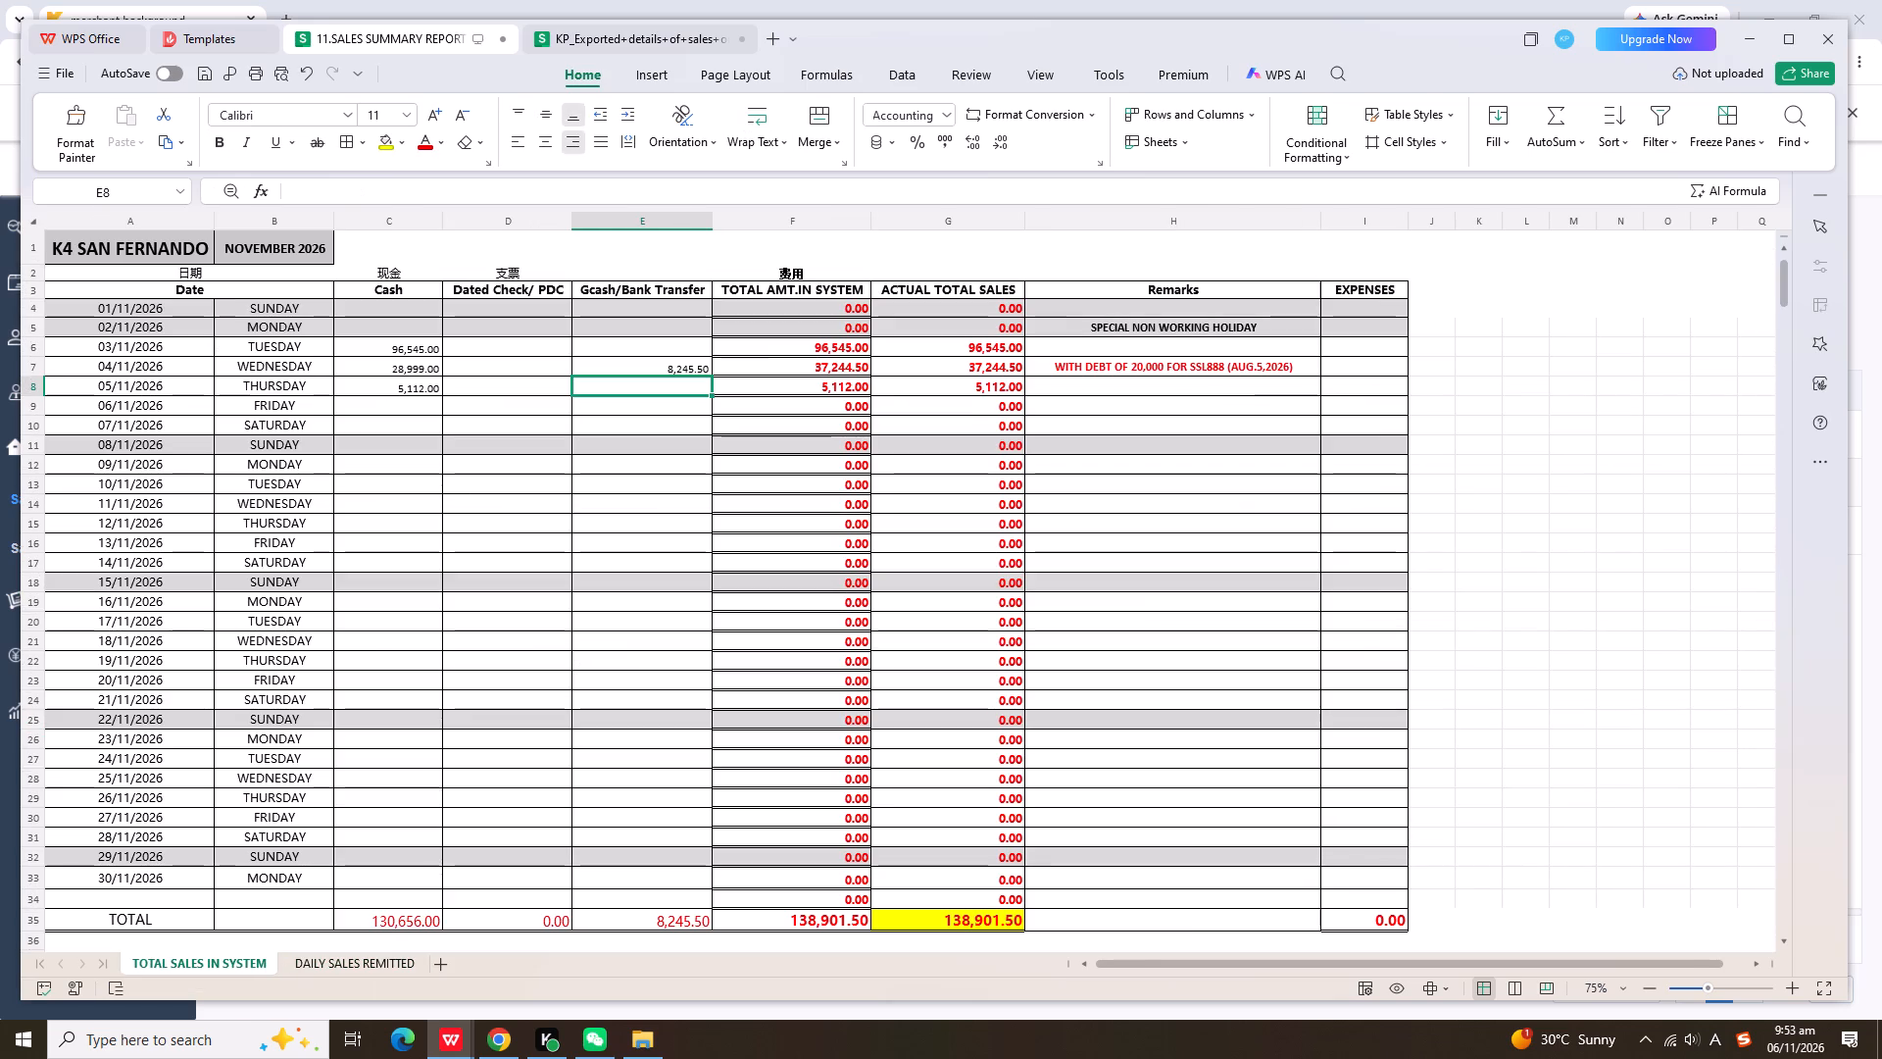
pyautogui.write('130')
pyautogui.press('Left')
pyautogui.press('Left')
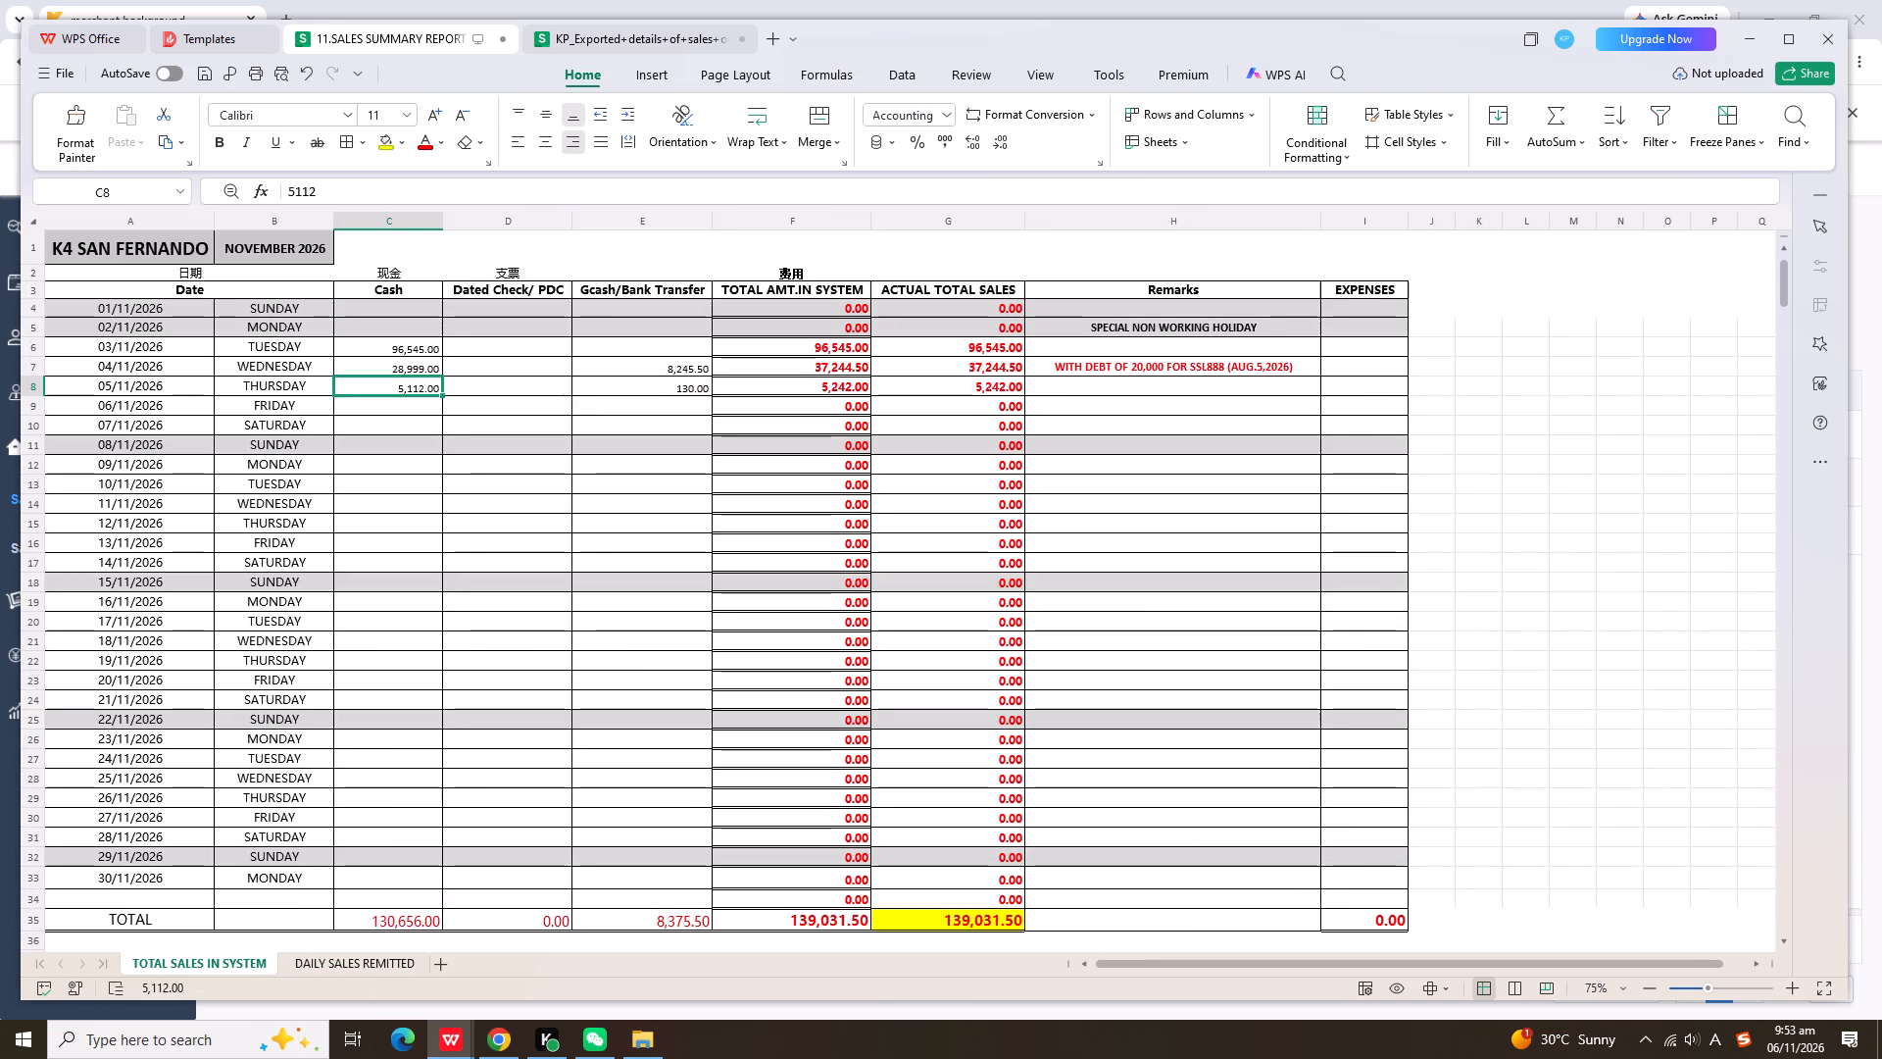
pyautogui.write('4982')
pyautogui.press('Return')
# Save the K4 report and close the window holding the report and the exported sales details.
pyautogui.hotkey('ctrl', 's')
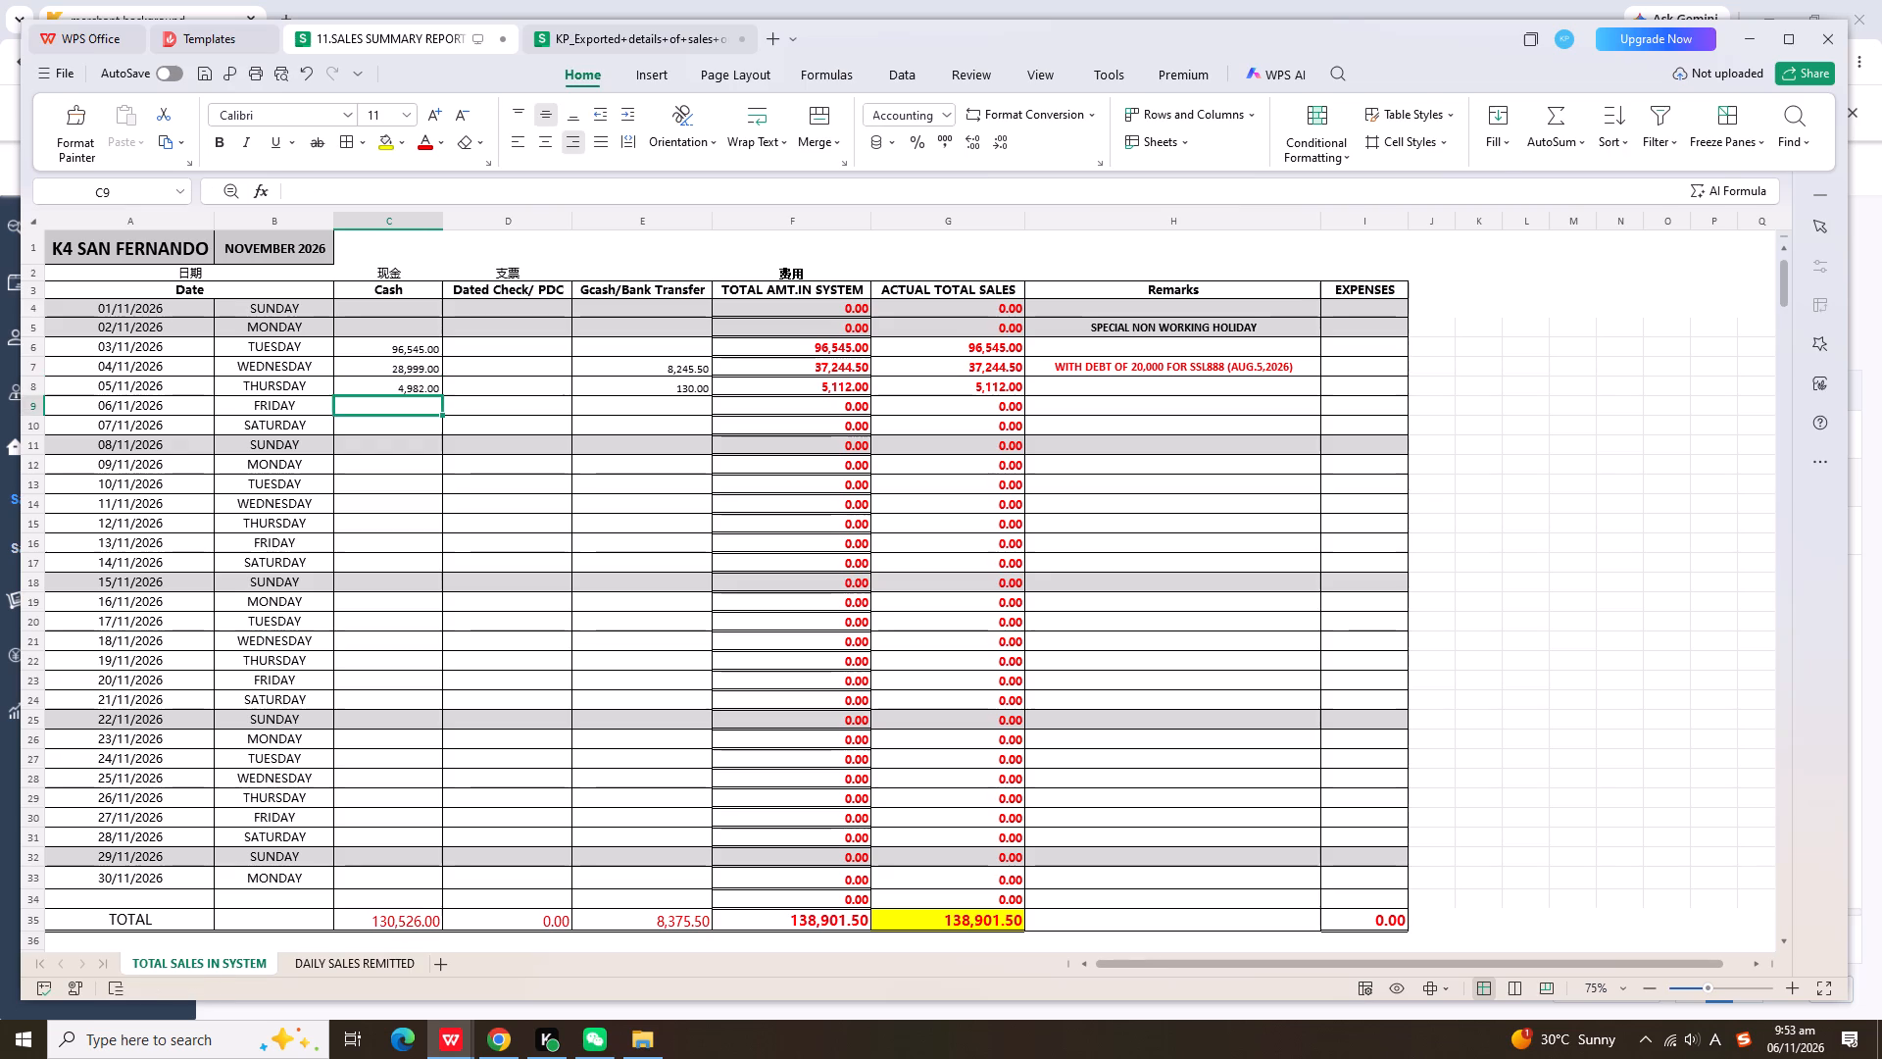
pyautogui.click(1840, 37)
pyautogui.click(1007, 536)
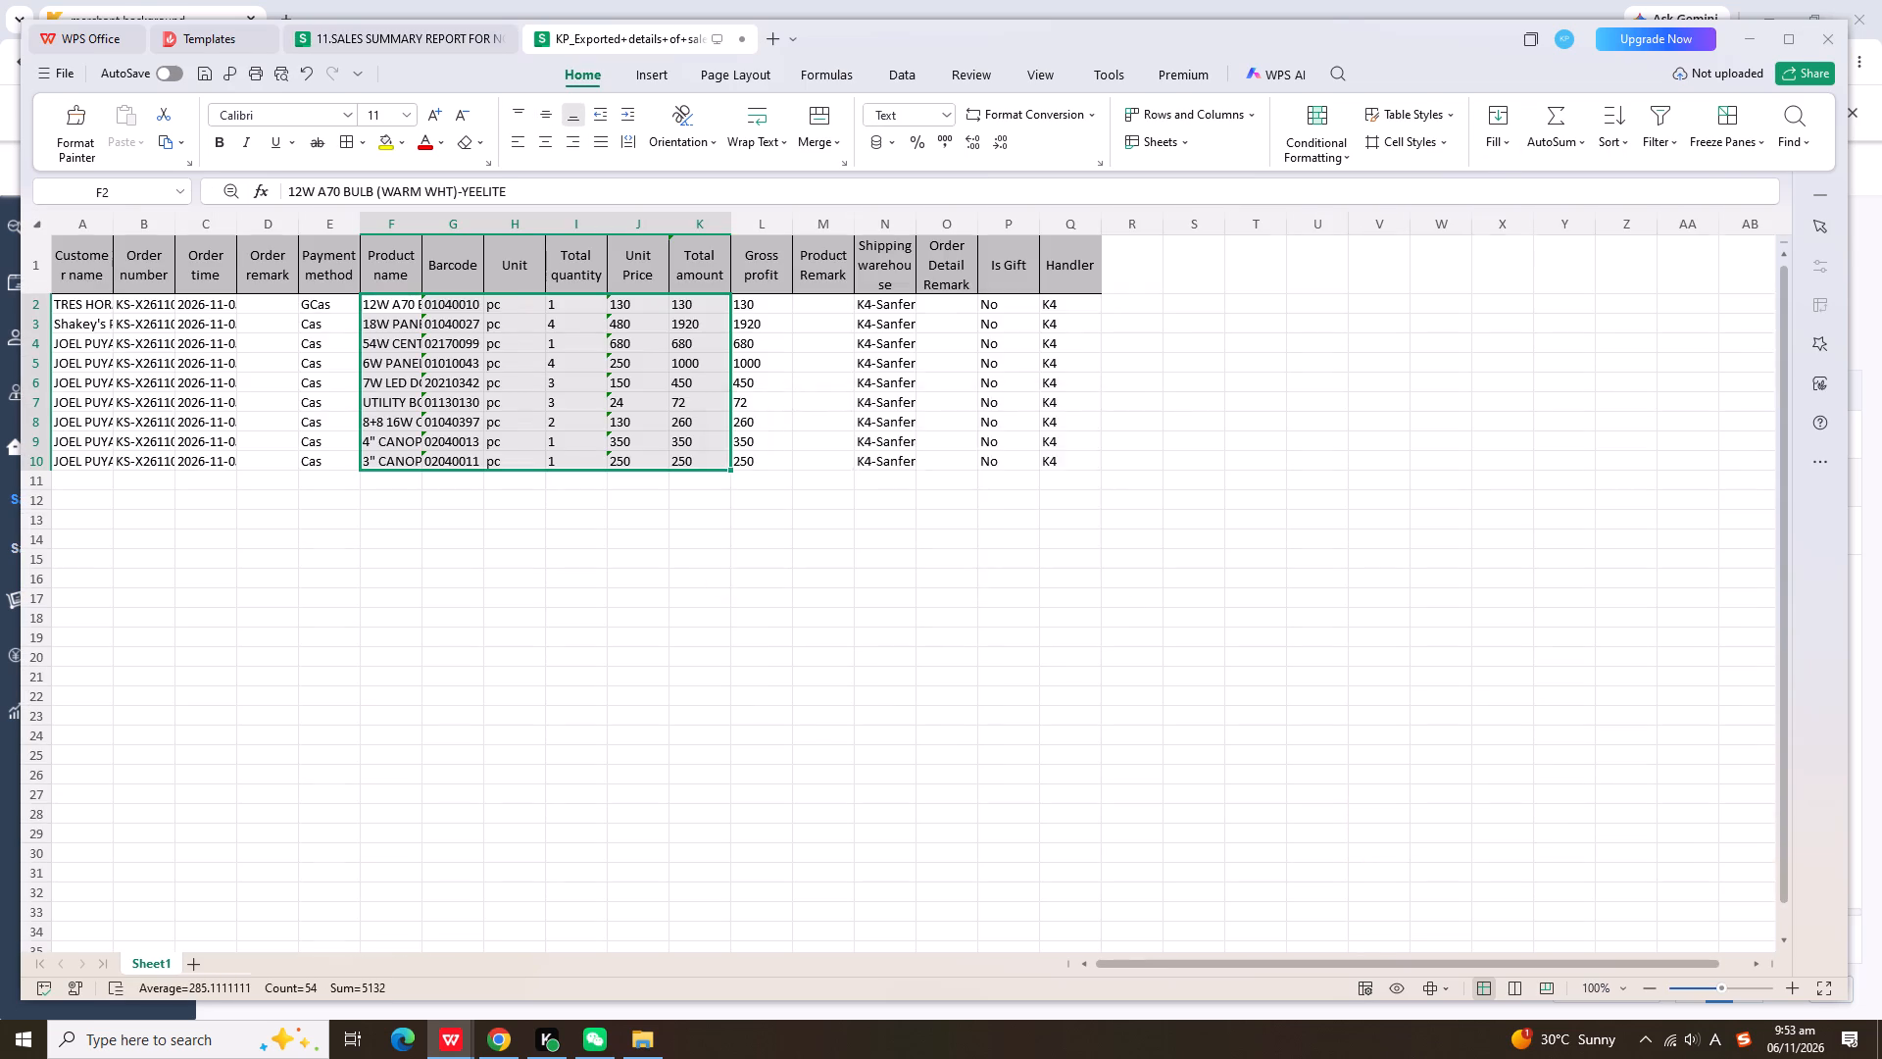
# Open the Goods product list in the Kenas merchant system.
pyautogui.click(136, 288)
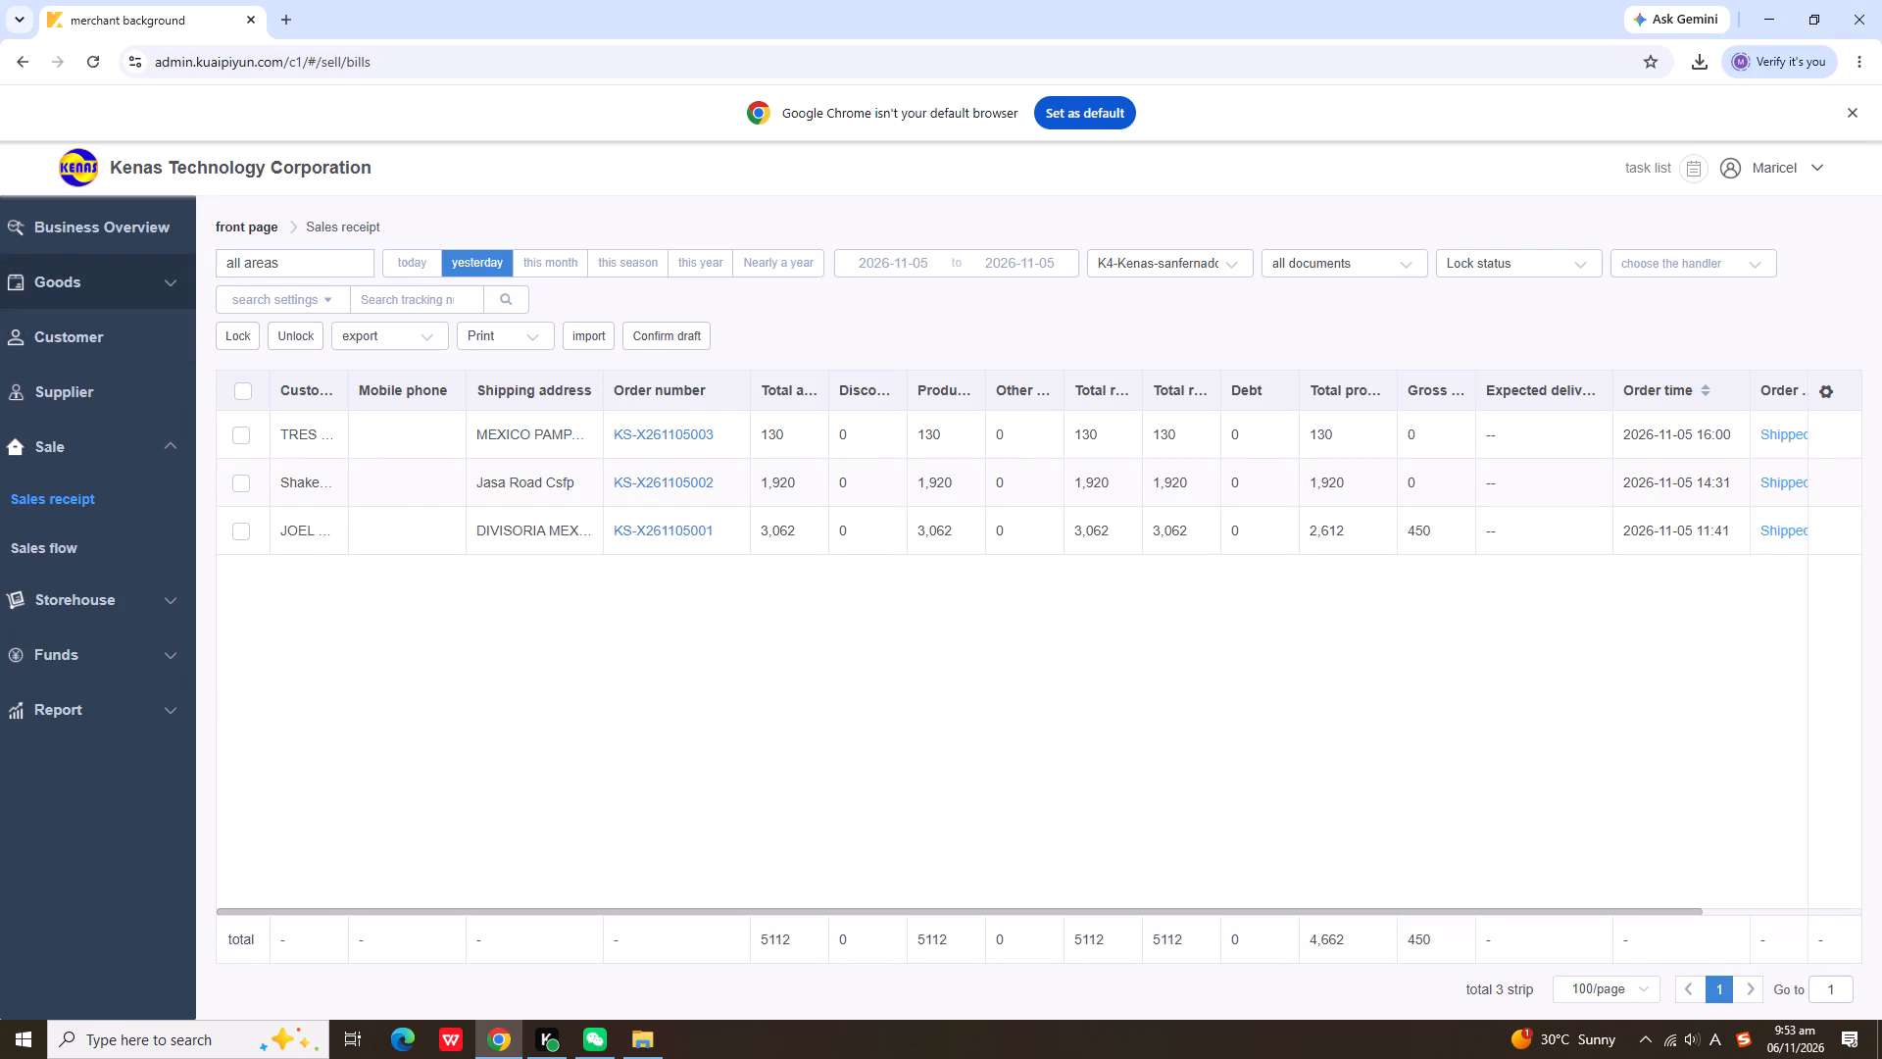
pyautogui.click(123, 331)
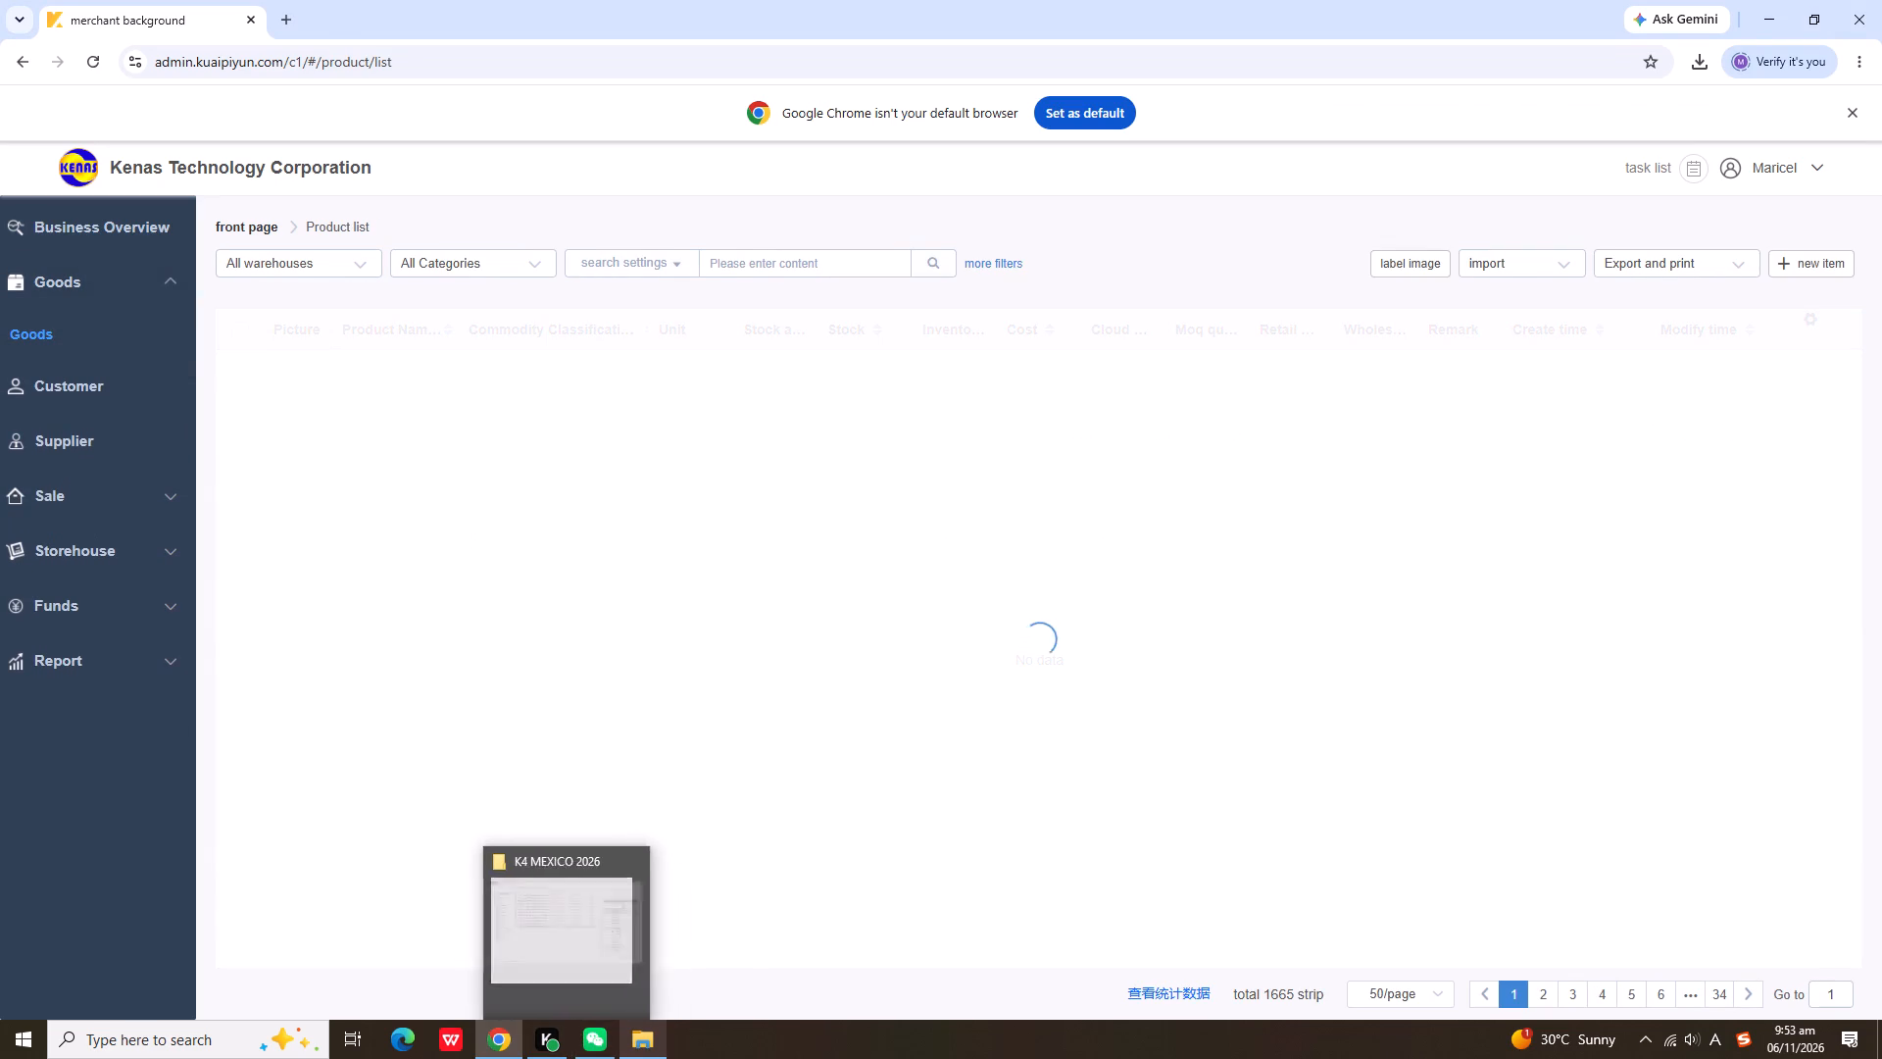